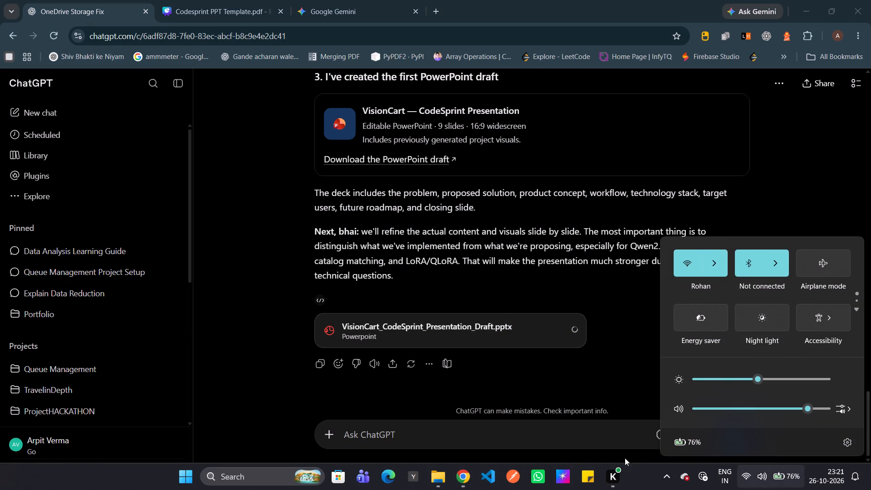
scroll(525, 306, up, 4)
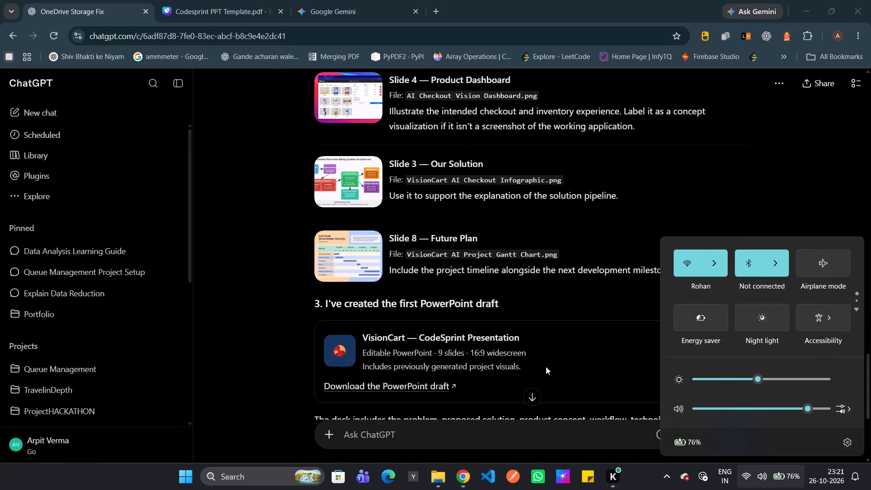
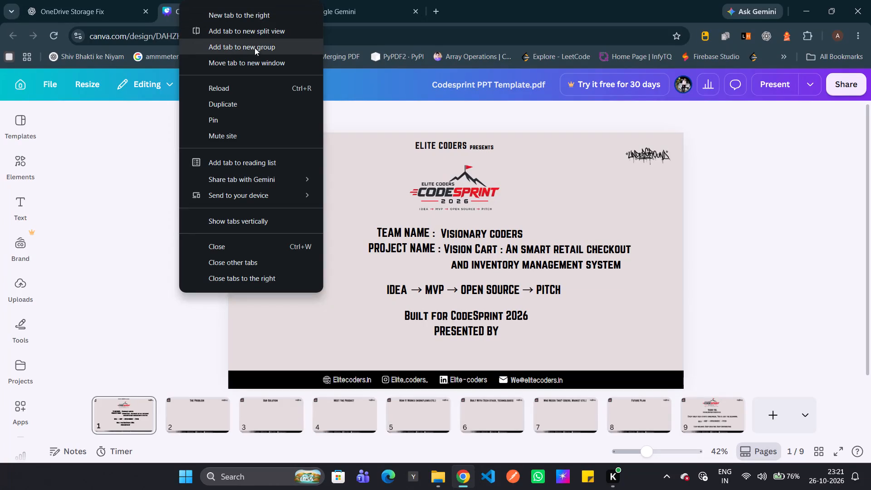
Duplicate the browser tab holding the Codesprint PPT Template design, and stay on the copy.
click(247, 101)
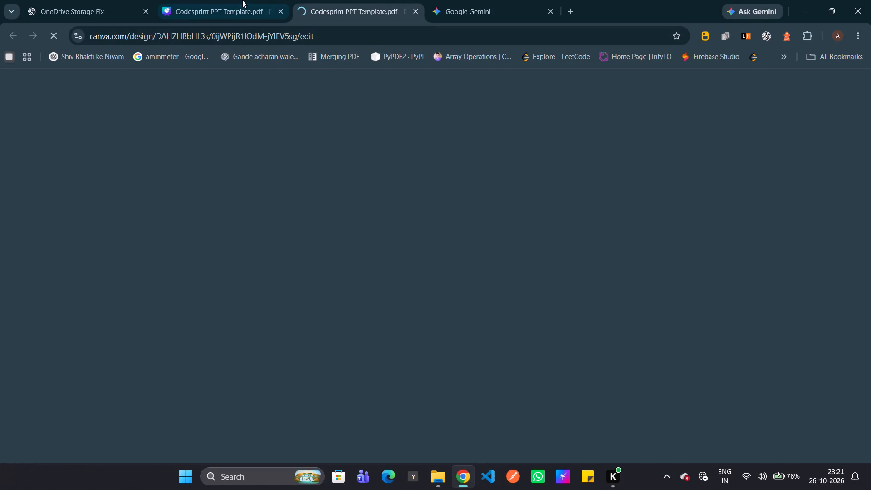
click(243, 0)
click(301, 0)
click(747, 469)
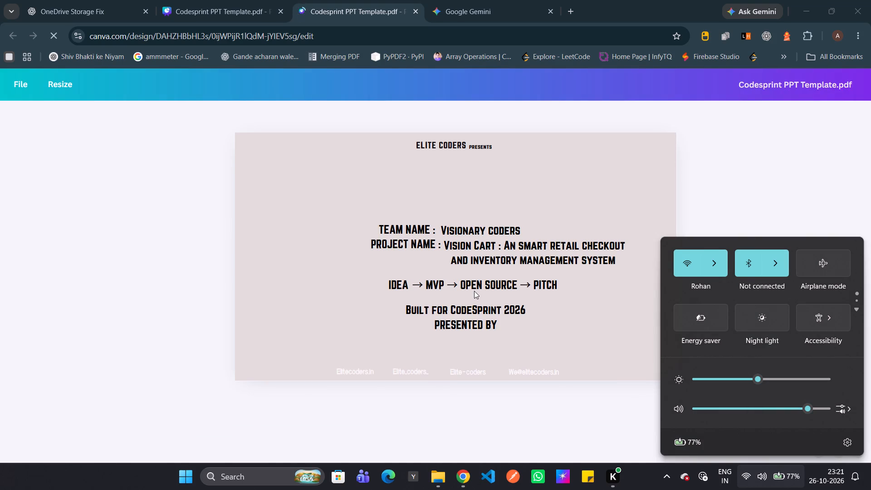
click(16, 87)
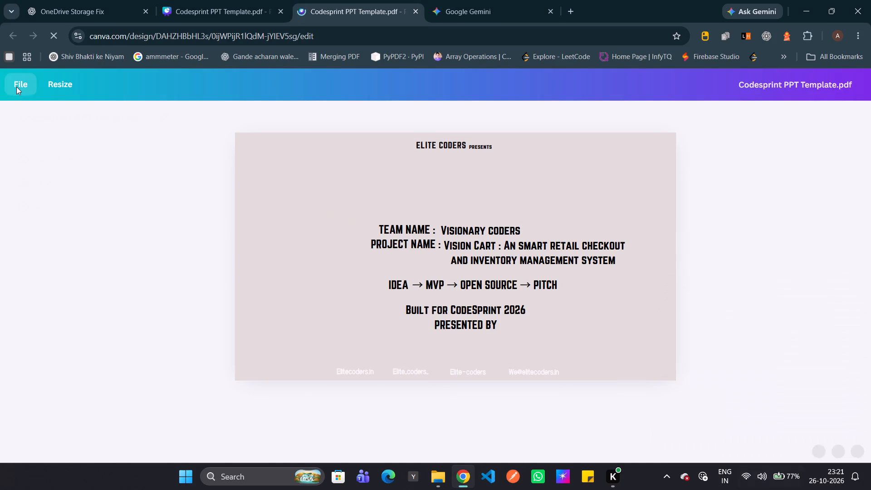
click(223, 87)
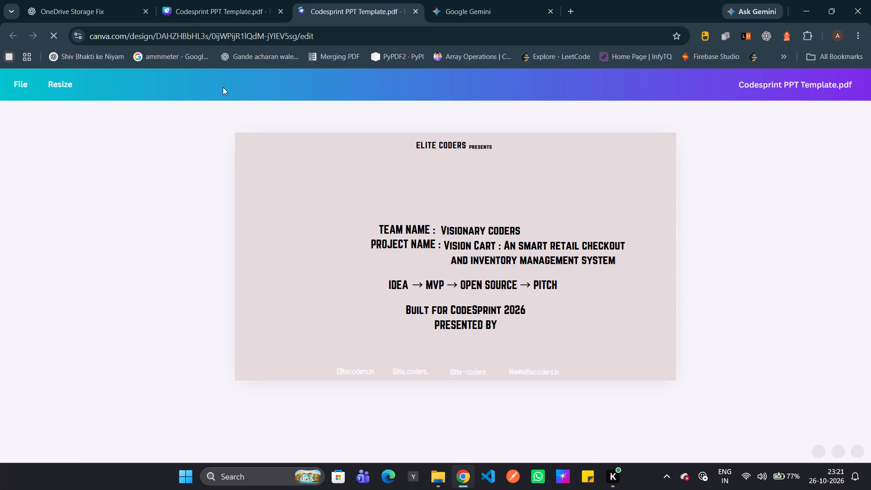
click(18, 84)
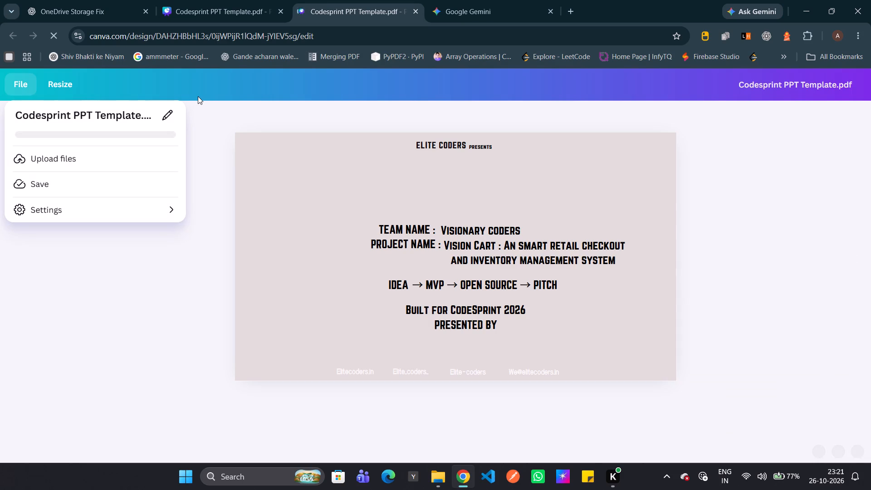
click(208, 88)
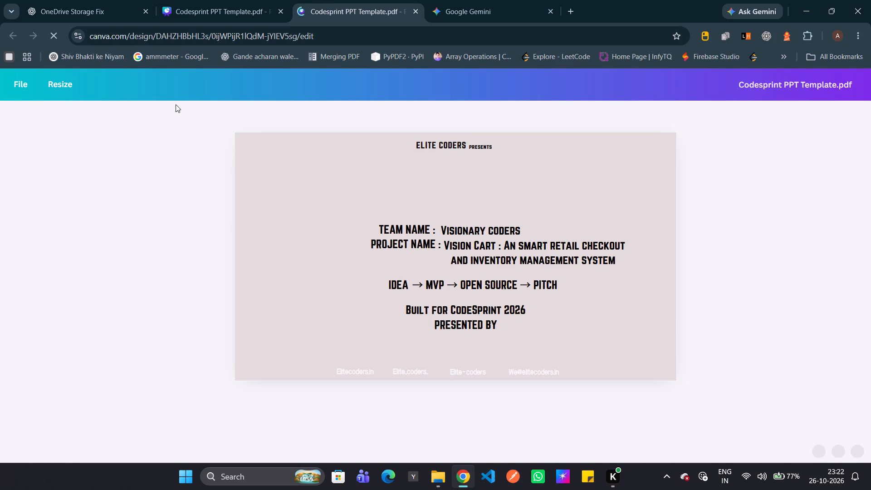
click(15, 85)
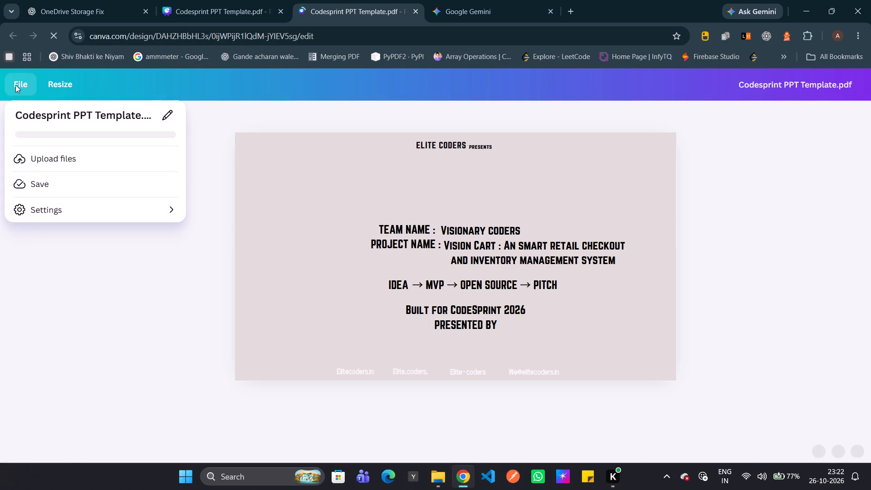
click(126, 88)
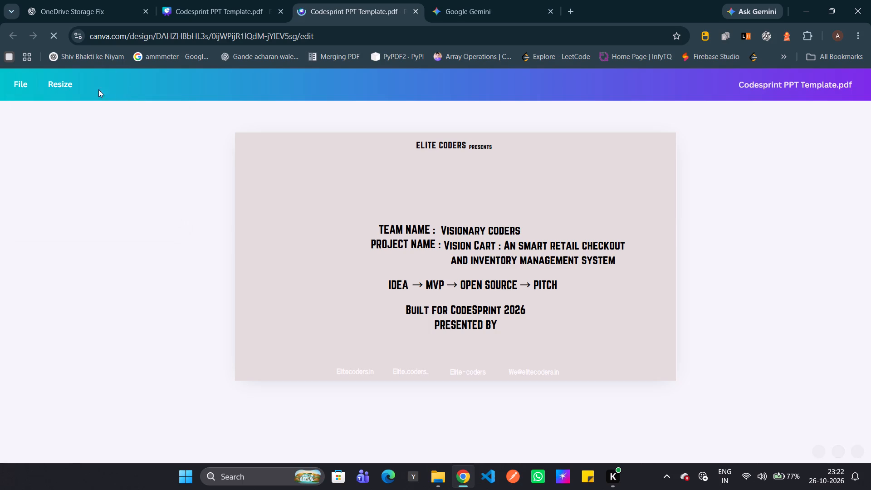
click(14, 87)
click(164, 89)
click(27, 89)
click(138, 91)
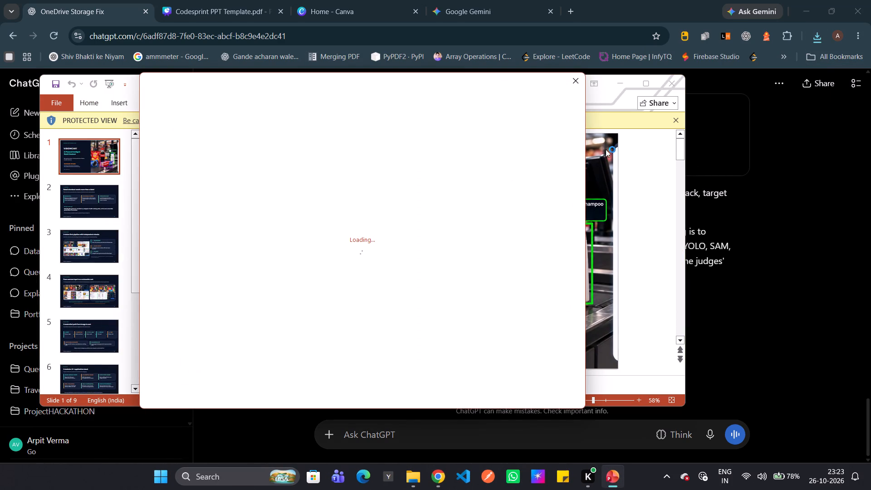
click(571, 77)
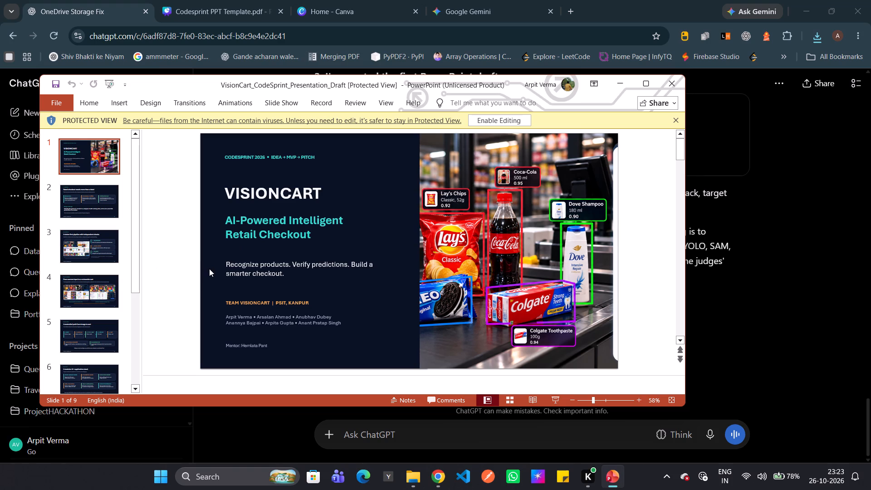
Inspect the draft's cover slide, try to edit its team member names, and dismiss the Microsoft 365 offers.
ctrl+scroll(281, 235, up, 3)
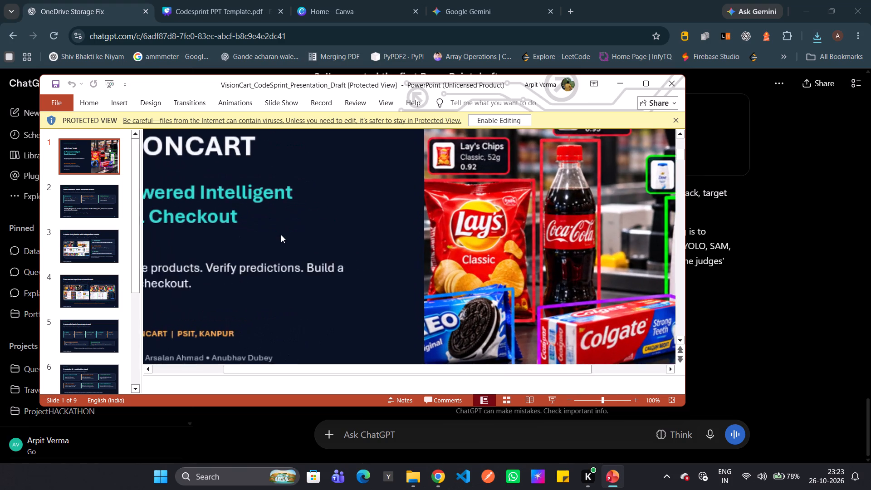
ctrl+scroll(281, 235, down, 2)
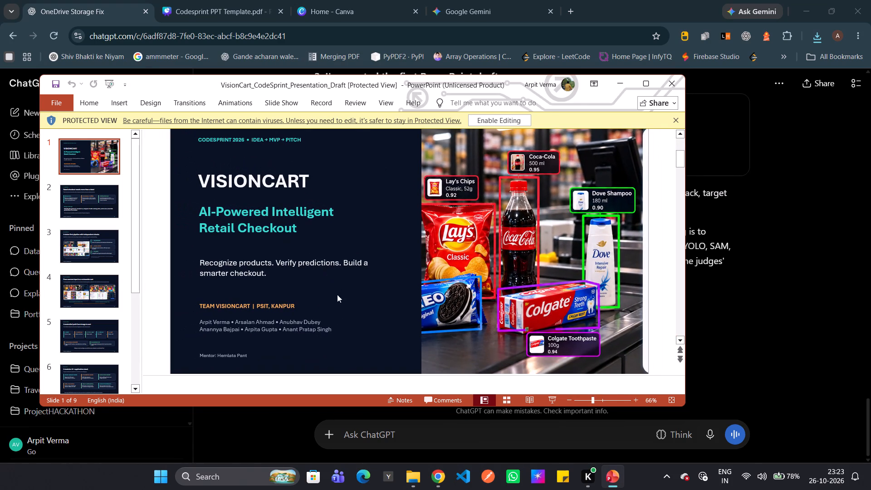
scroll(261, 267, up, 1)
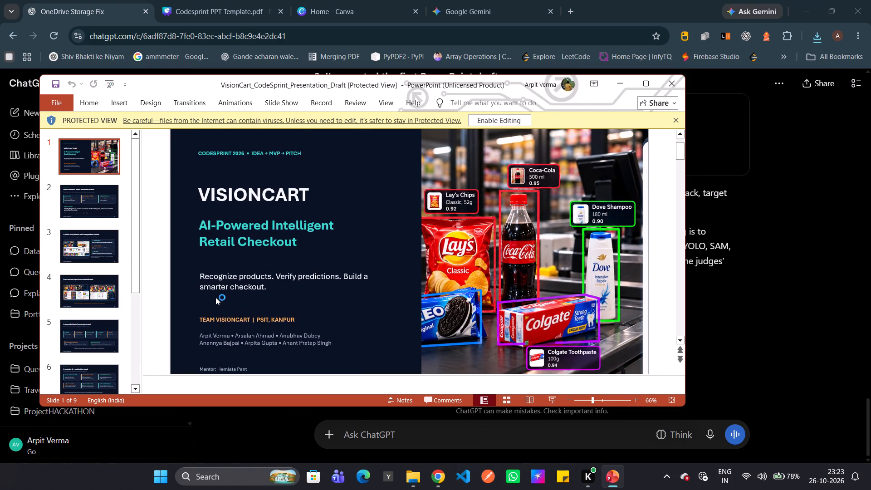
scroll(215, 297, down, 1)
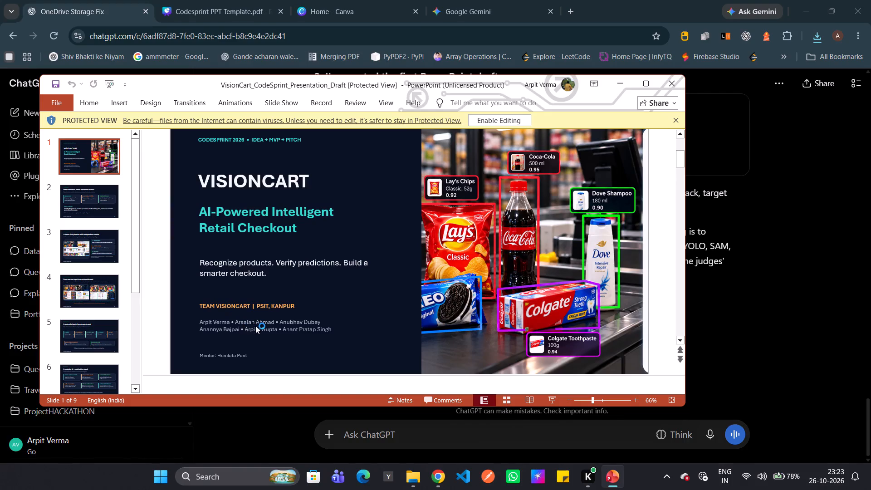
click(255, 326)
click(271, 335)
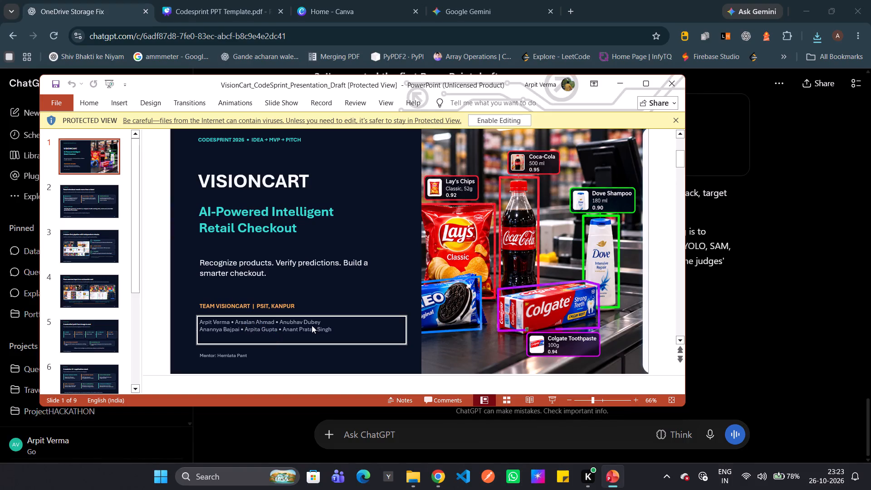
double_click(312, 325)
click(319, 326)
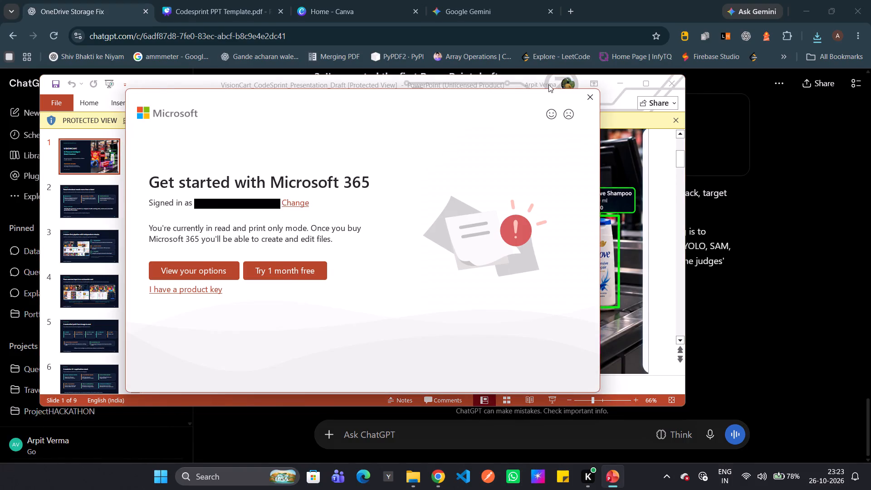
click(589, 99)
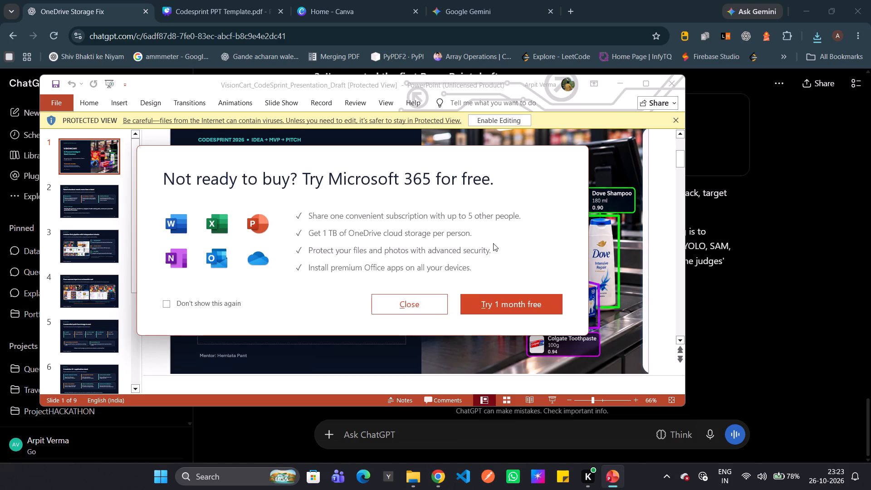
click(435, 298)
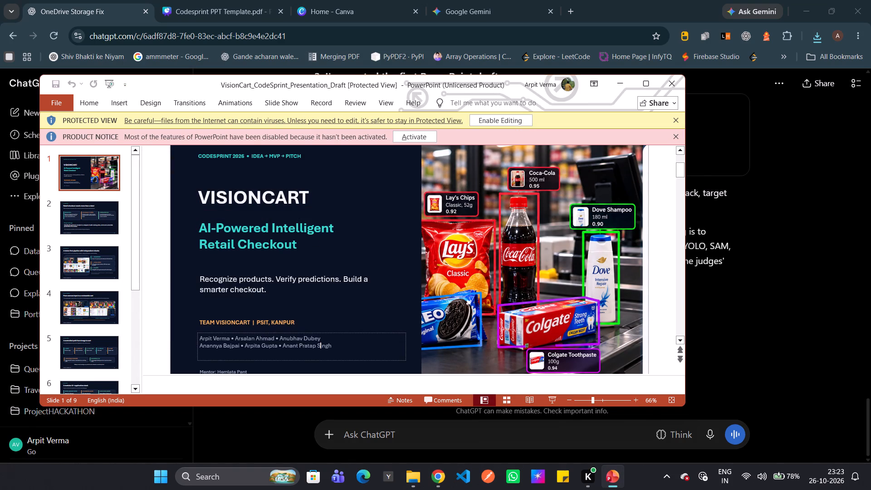
Review the draft's slides 2 to 5, covering the problem, solution, product concept and image-to-cart workflow.
click(72, 219)
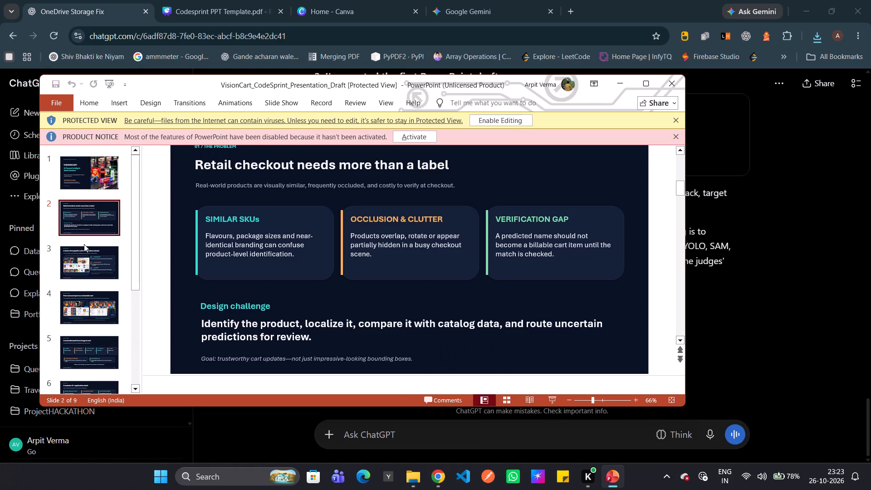
scroll(198, 239, up, 1)
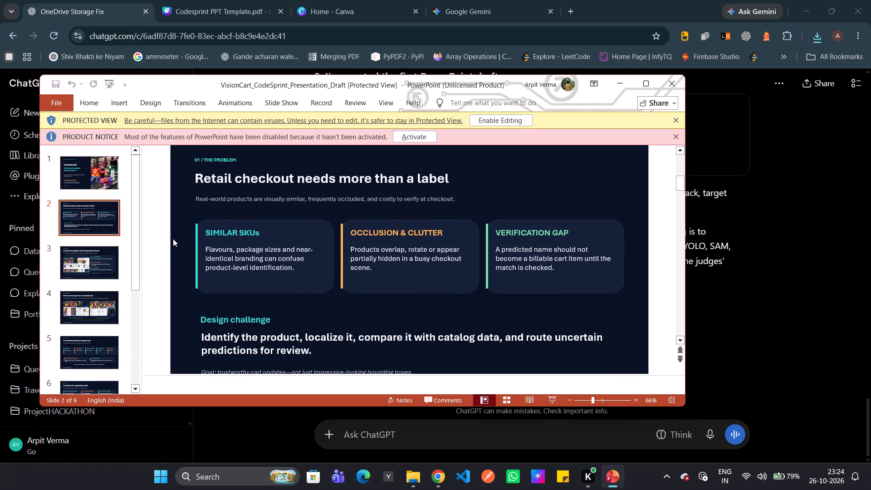
click(83, 263)
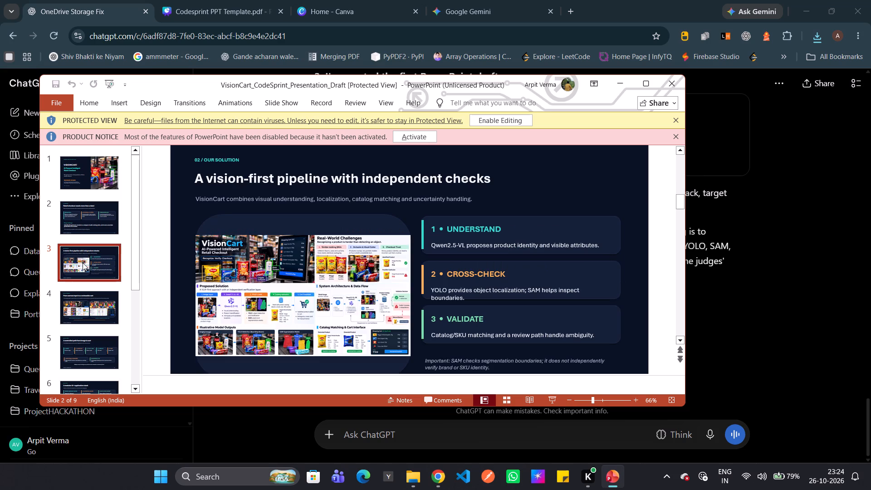
click(90, 314)
scroll(90, 314, down, 1)
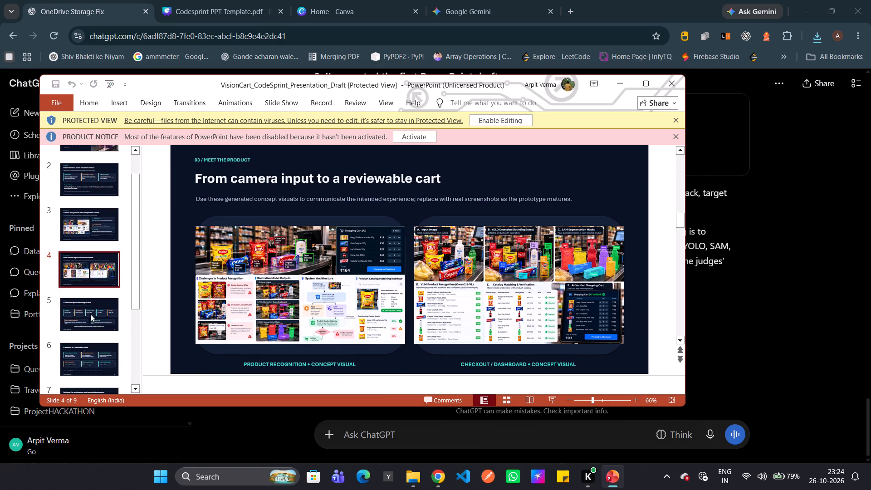
scroll(90, 314, down, 1)
click(90, 327)
Review the draft's target-users, future-plan and thank-you slides, including the Gantt chart and closing note, and close the presentation.
scroll(90, 327, down, 1)
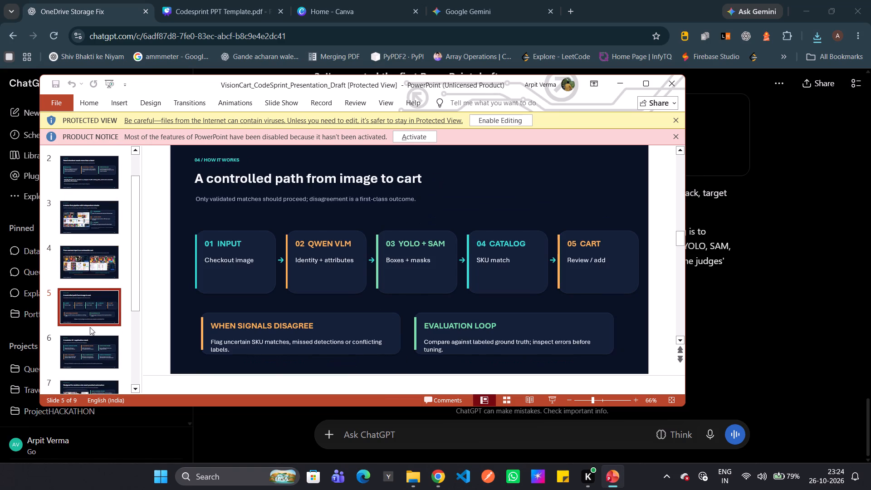
scroll(90, 327, down, 2)
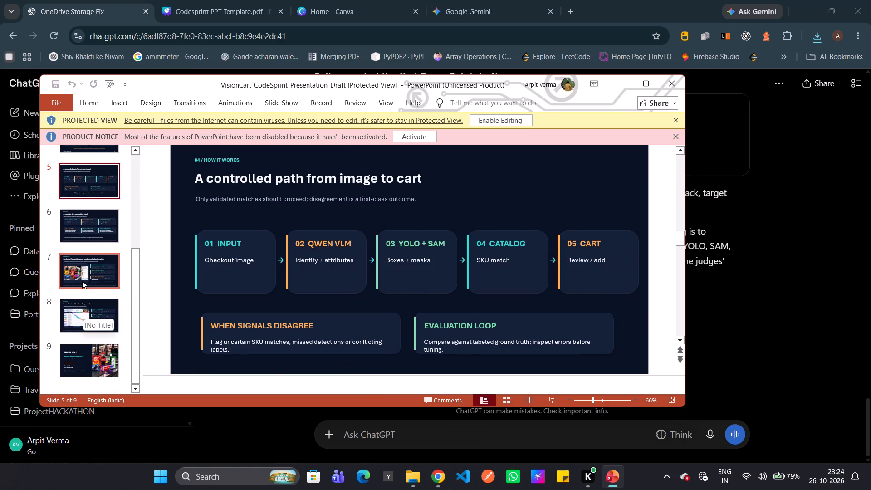
click(82, 281)
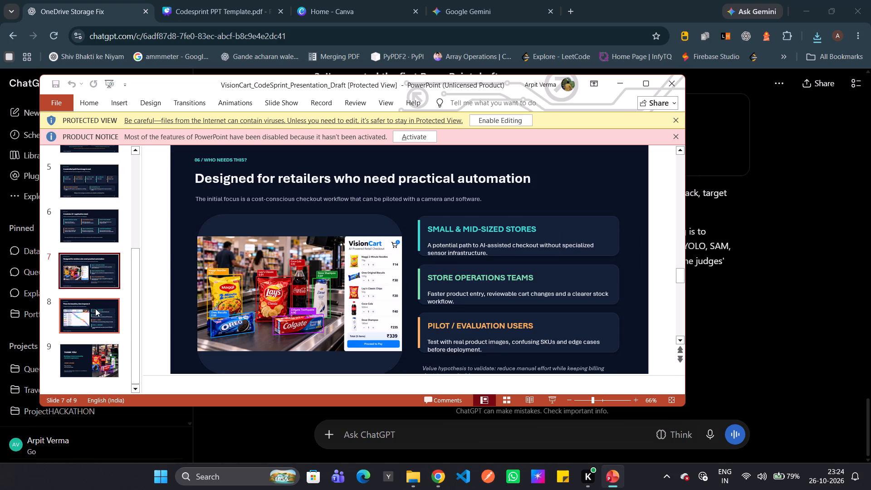
click(92, 320)
scroll(92, 320, down, 3)
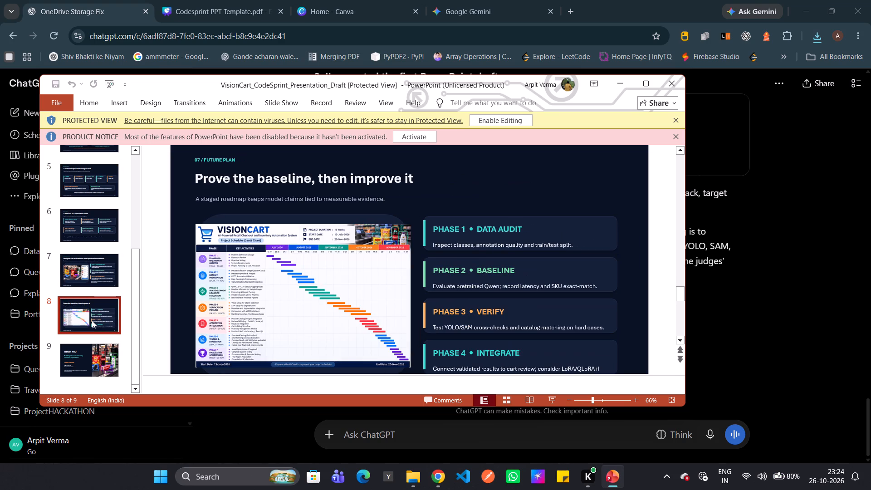
click(238, 265)
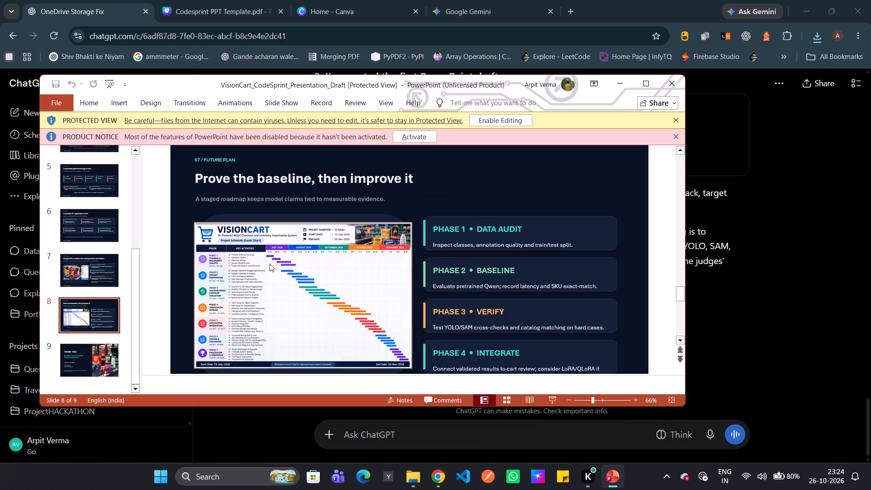
click(108, 362)
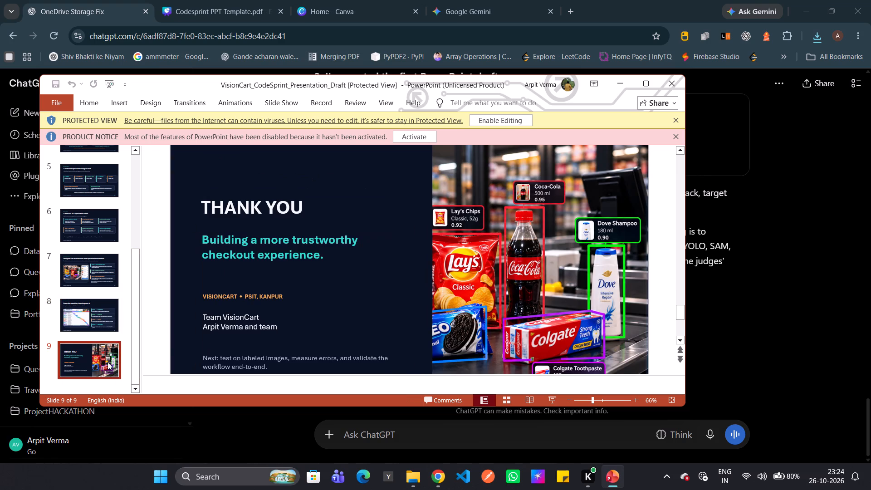
click(257, 365)
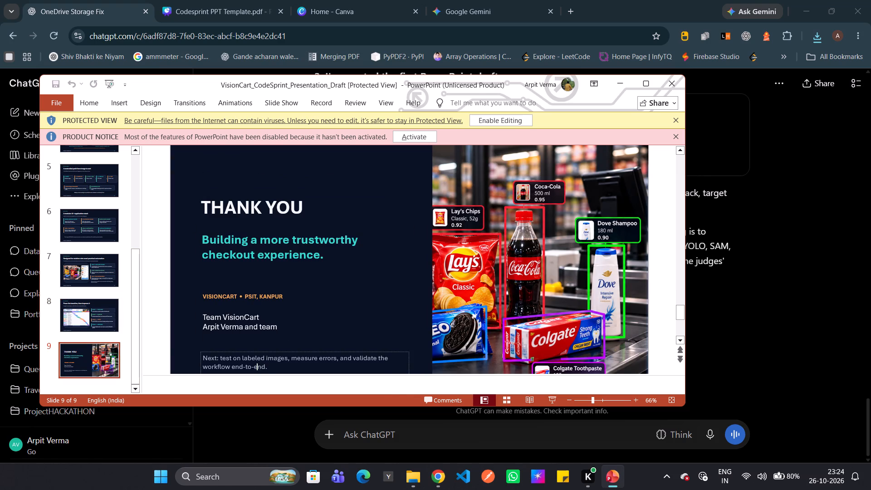
click(257, 365)
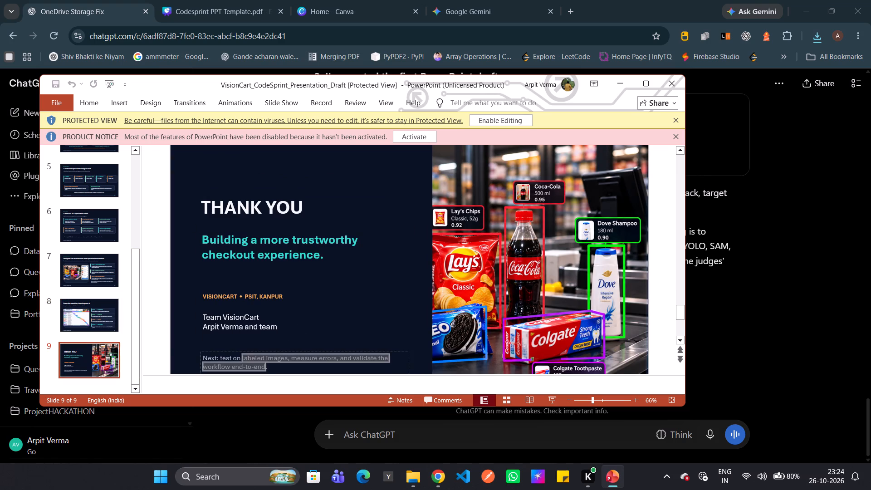
click(143, 215)
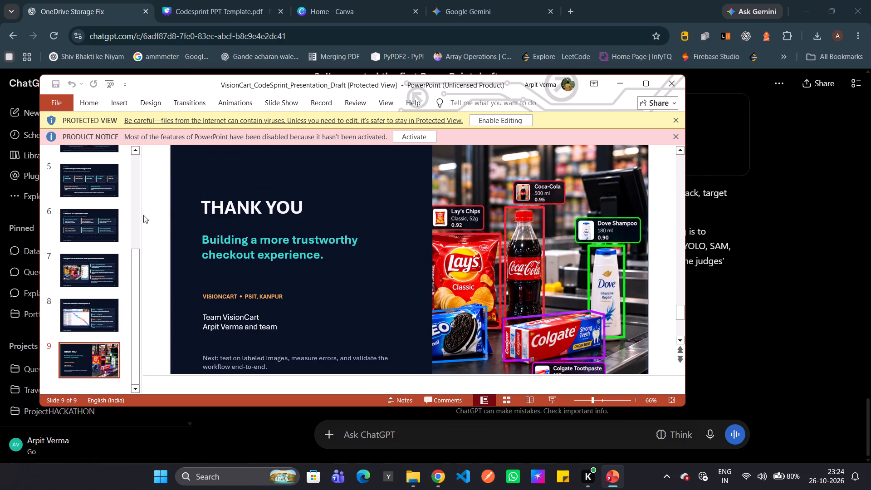
click(677, 81)
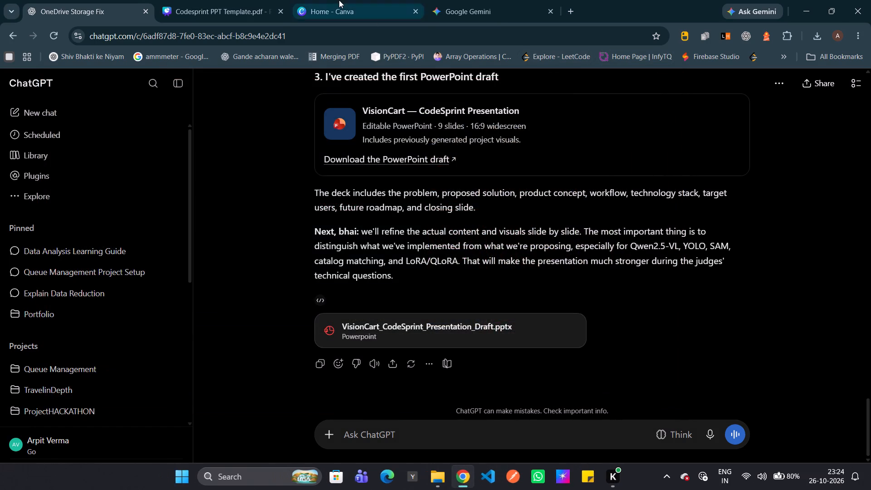
Upload VisionCart_CodeSprint_Presentation_Draft from the Downloads folder to the Canva home page.
click(339, 0)
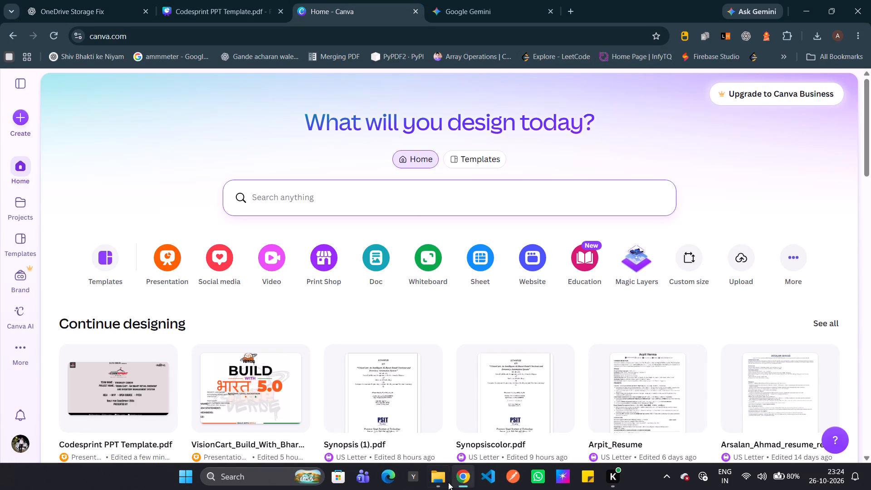
click(448, 482)
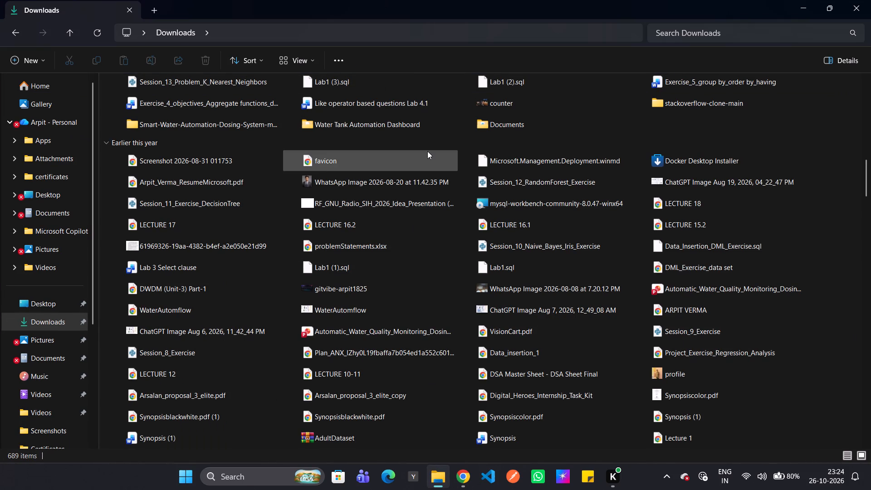
click(49, 321)
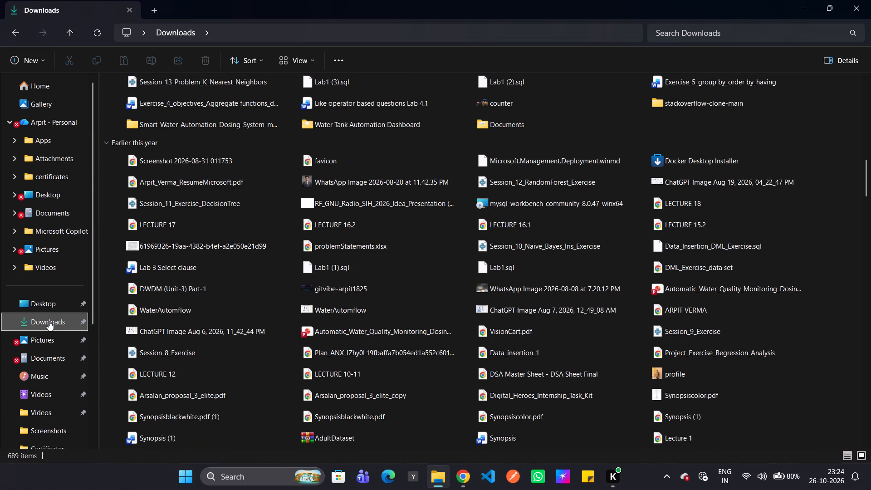
drag(260, 9, 421, 105)
click(445, 185)
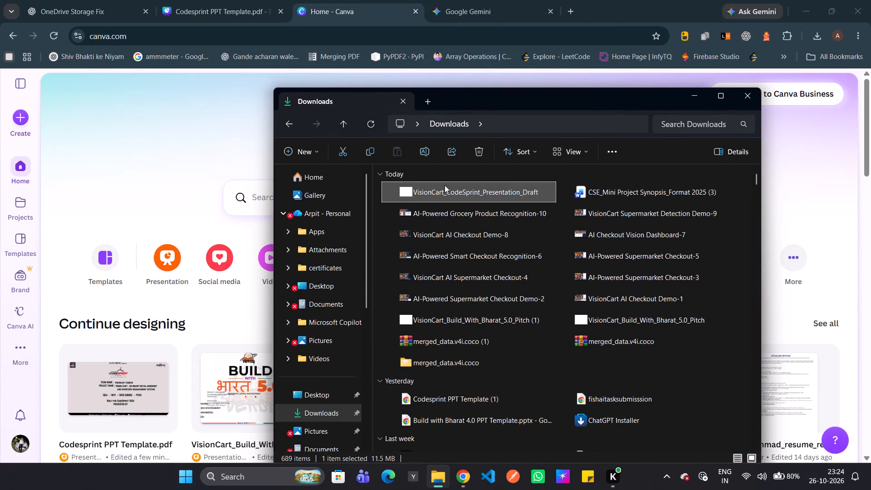
drag(478, 191, 161, 278)
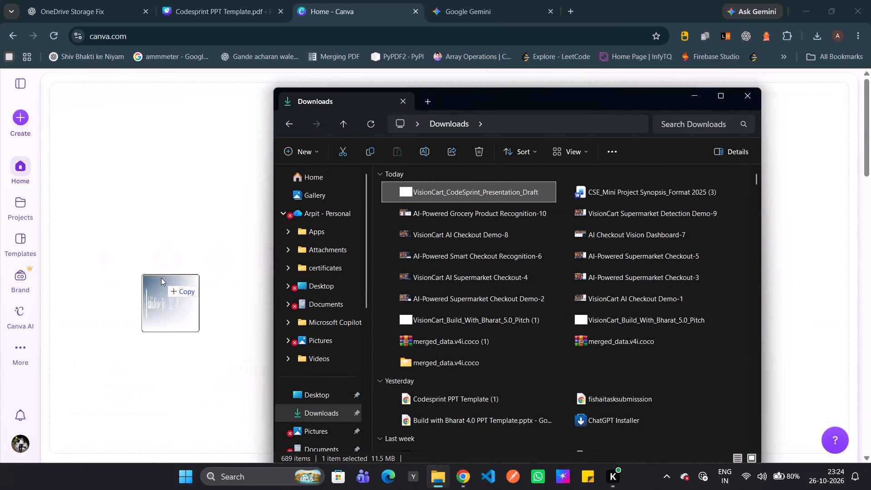
drag(161, 278, 161, 277)
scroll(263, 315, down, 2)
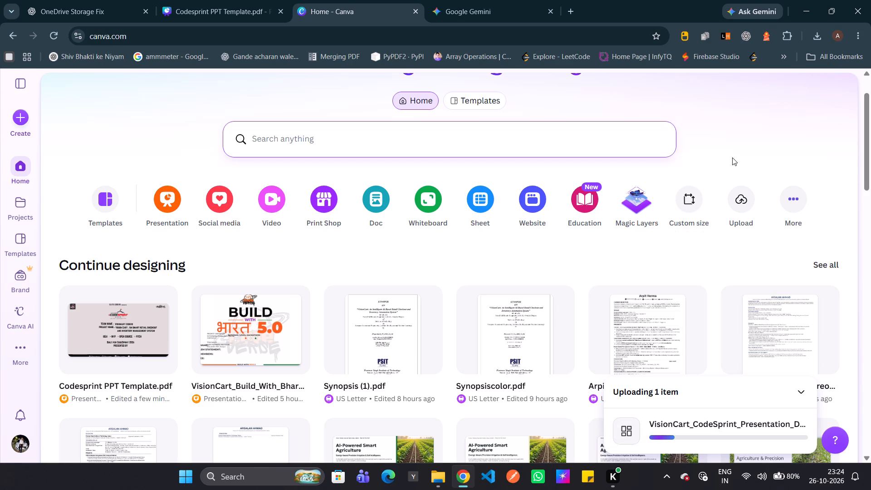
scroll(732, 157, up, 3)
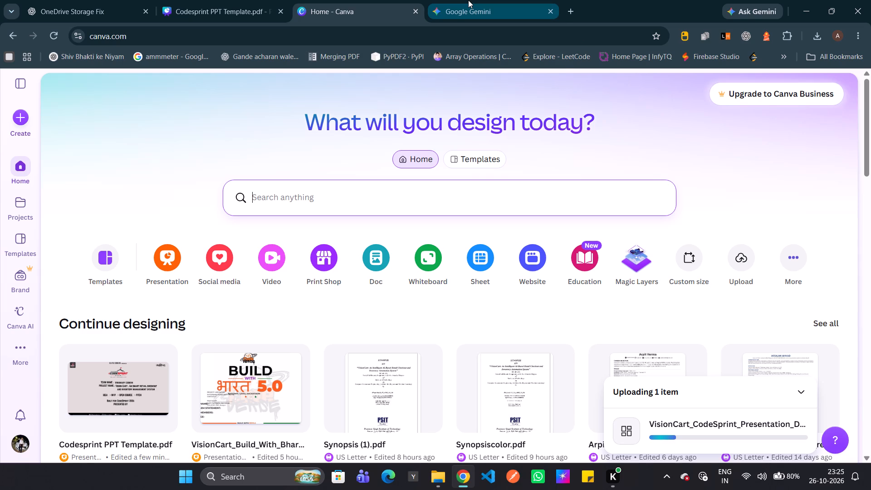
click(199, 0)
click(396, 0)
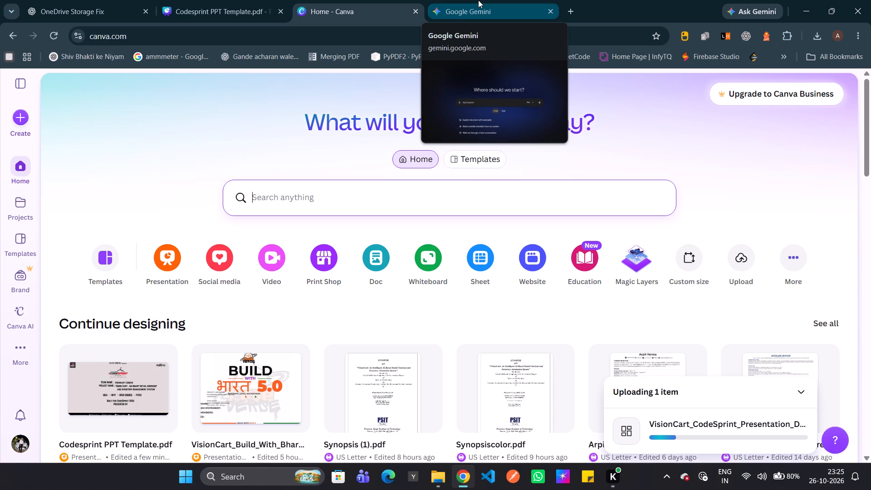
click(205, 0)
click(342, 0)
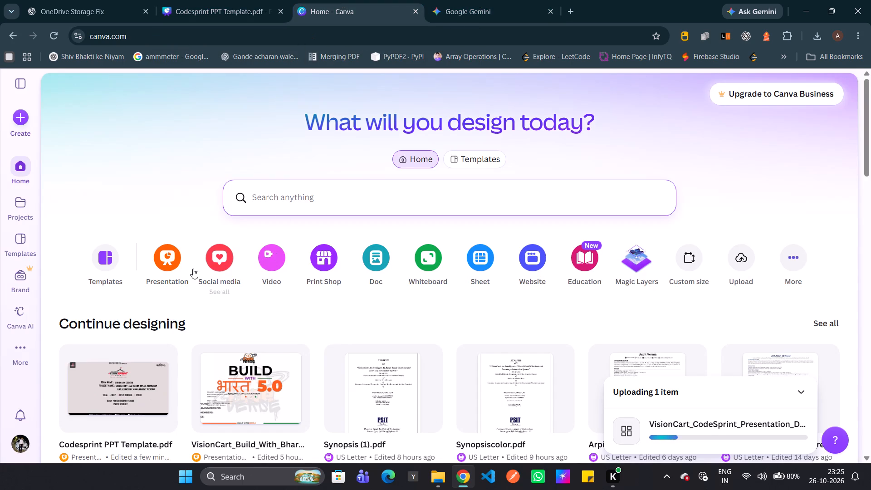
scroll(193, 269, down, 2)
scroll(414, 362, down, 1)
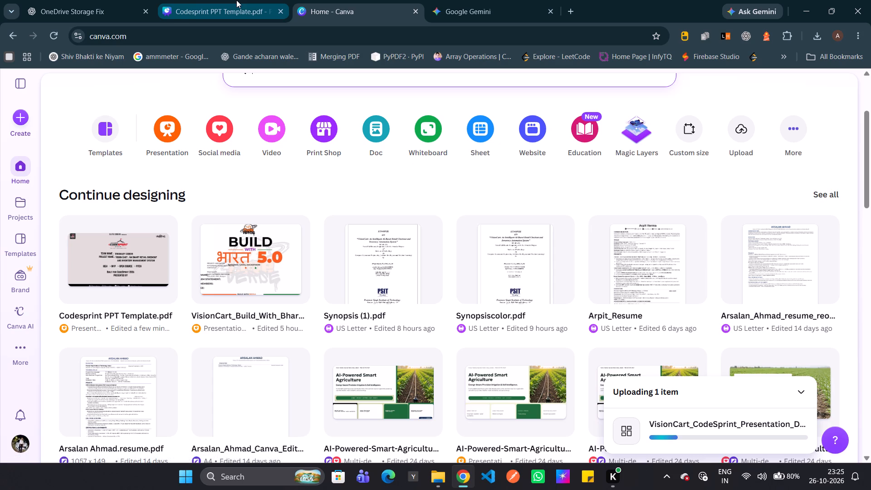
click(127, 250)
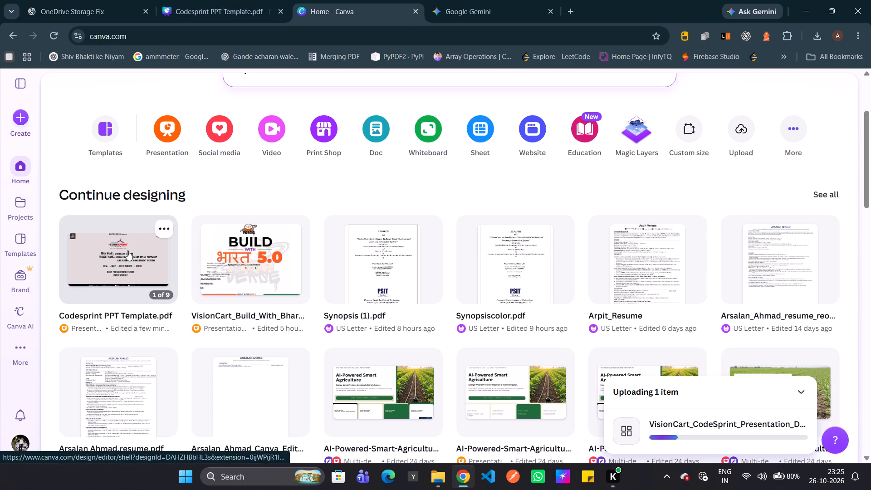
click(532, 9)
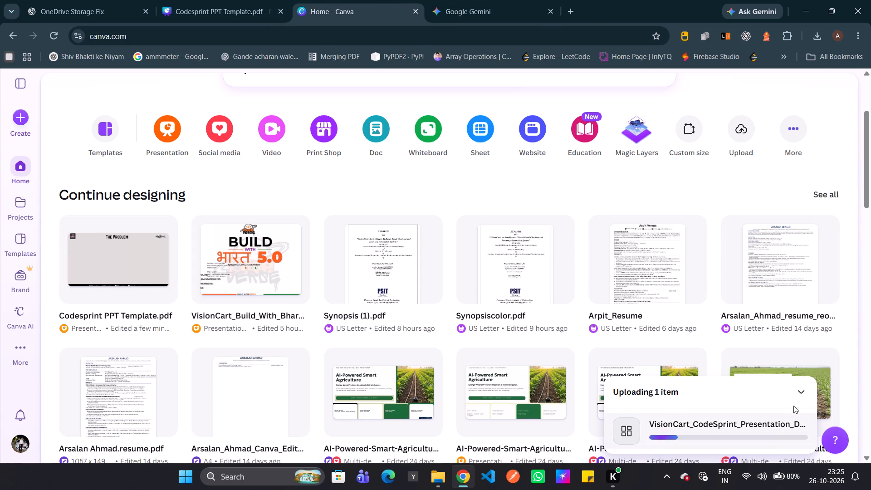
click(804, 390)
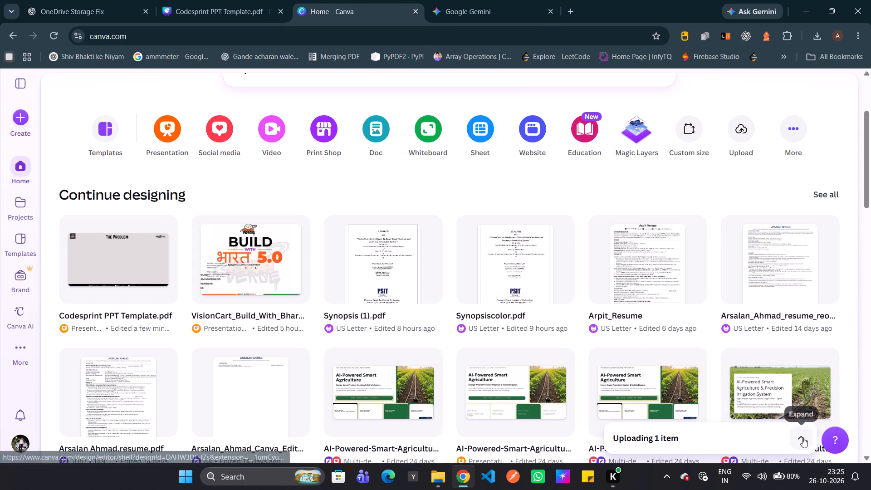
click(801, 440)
Switch the computer's Wi-Fi connection to the ArpitA15 network.
click(784, 489)
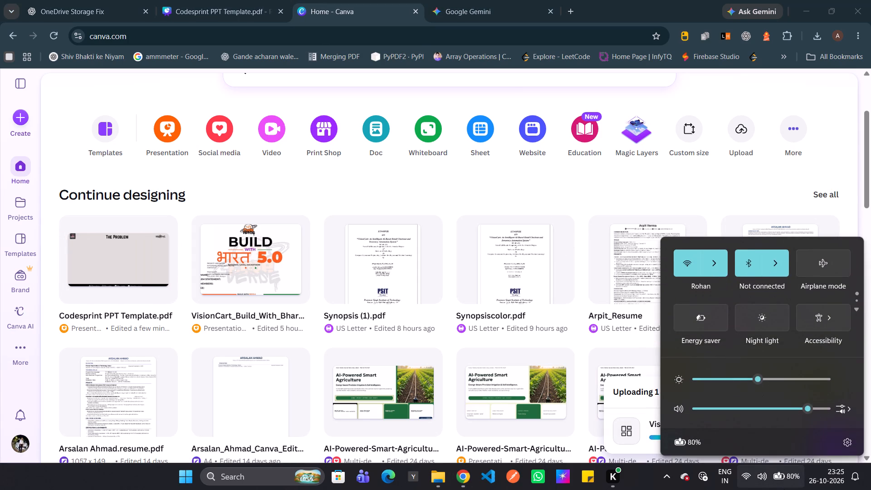
scroll(739, 320, down, 3)
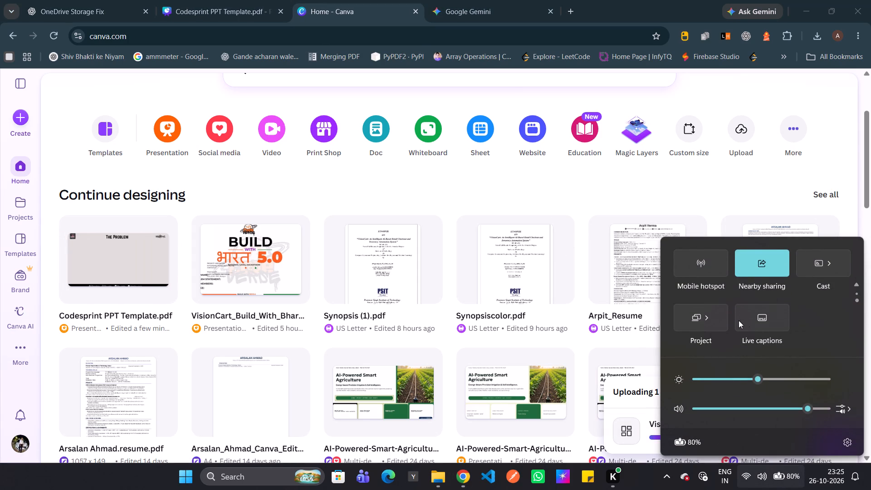
scroll(858, 307, up, 3)
scroll(724, 311, down, 4)
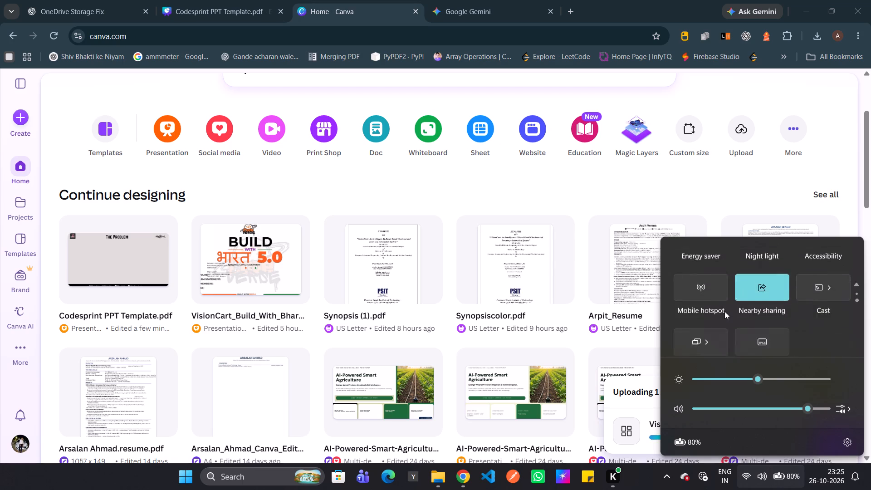
scroll(724, 311, up, 12)
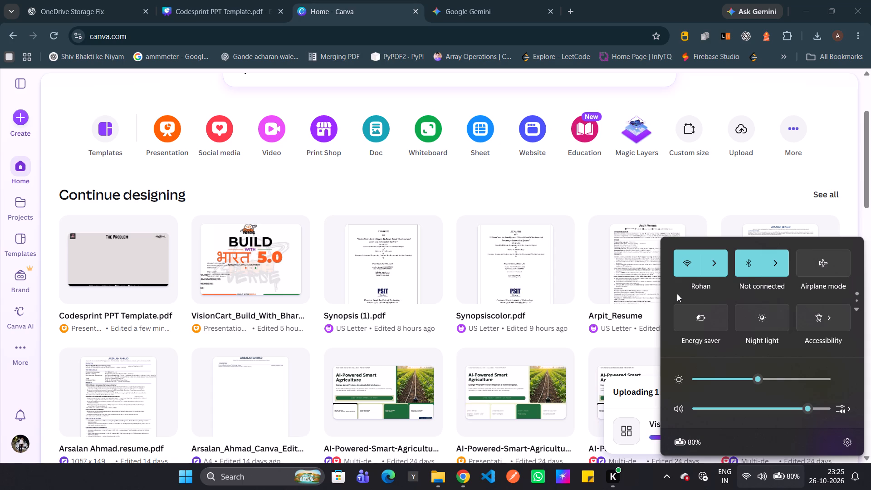
click(719, 262)
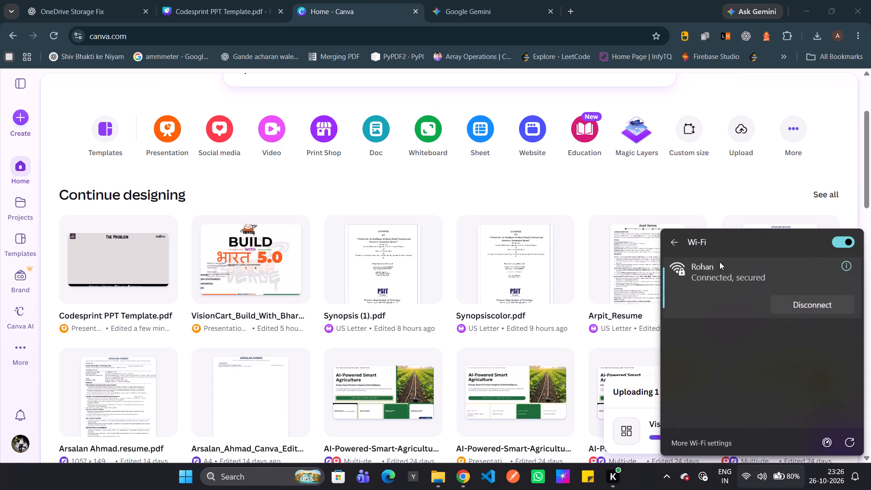
click(674, 239)
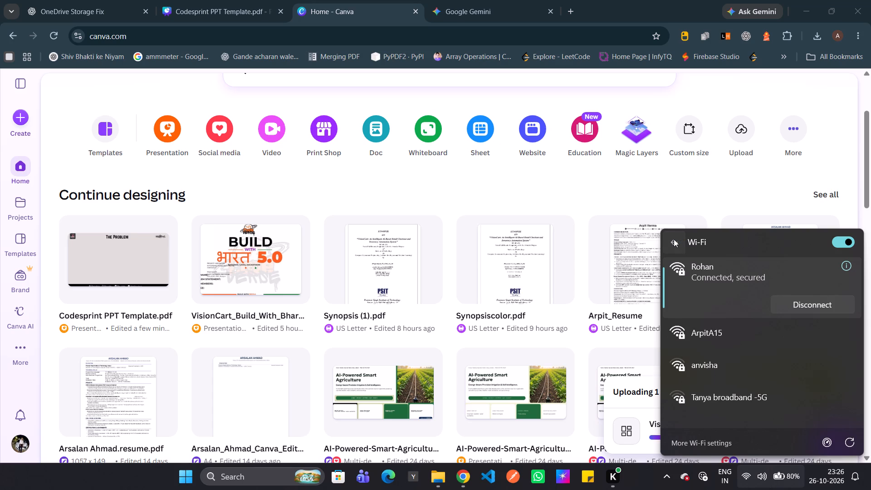
click(714, 274)
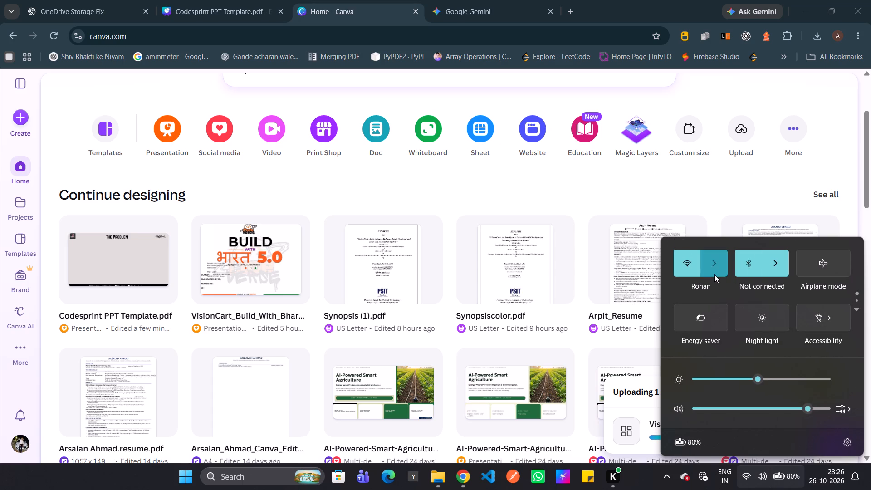
click(704, 337)
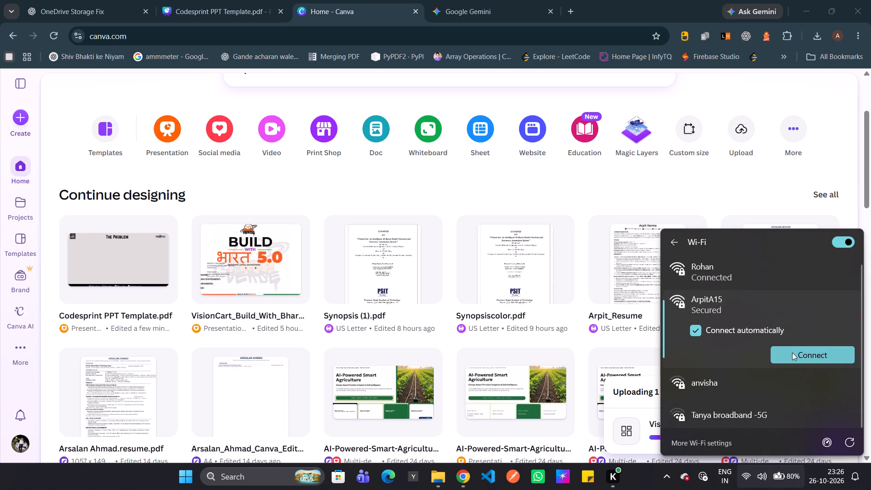
click(793, 353)
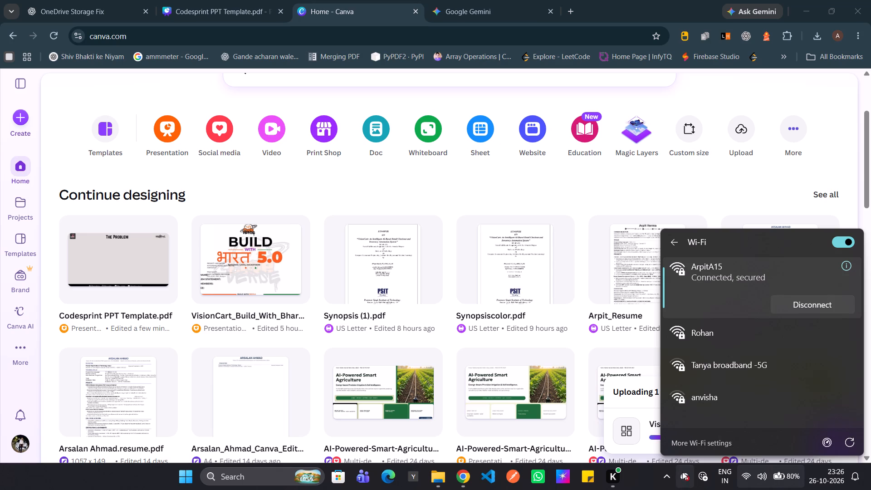
click(646, 485)
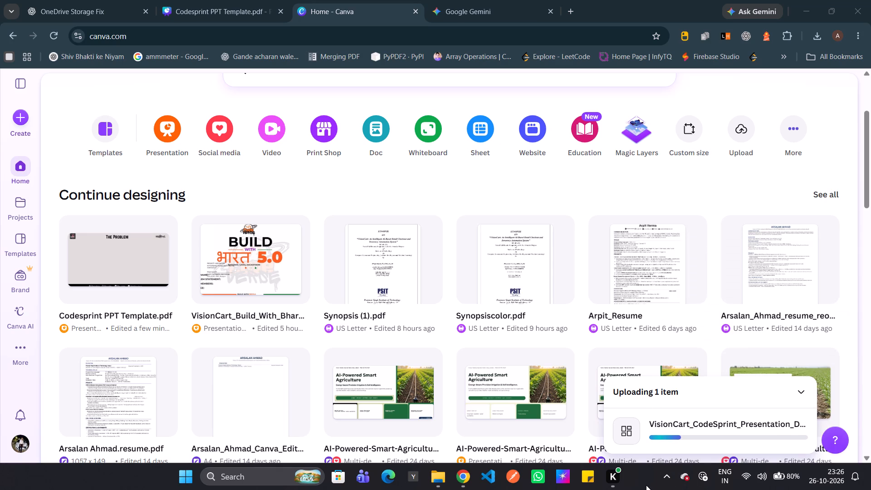
Check the upload progress of VisionCart_CodeSprint_Presentation_Draft and which Wi-Fi network is in use.
click(682, 427)
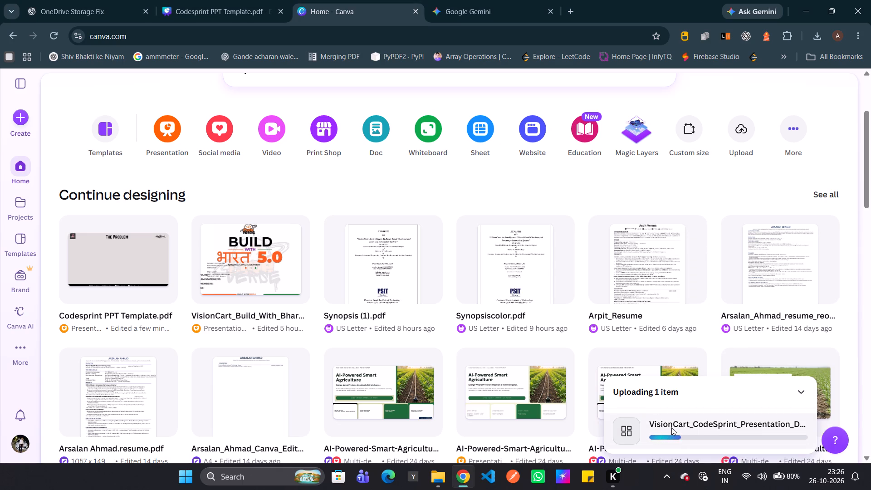
click(642, 430)
click(677, 427)
click(677, 427)
click(720, 419)
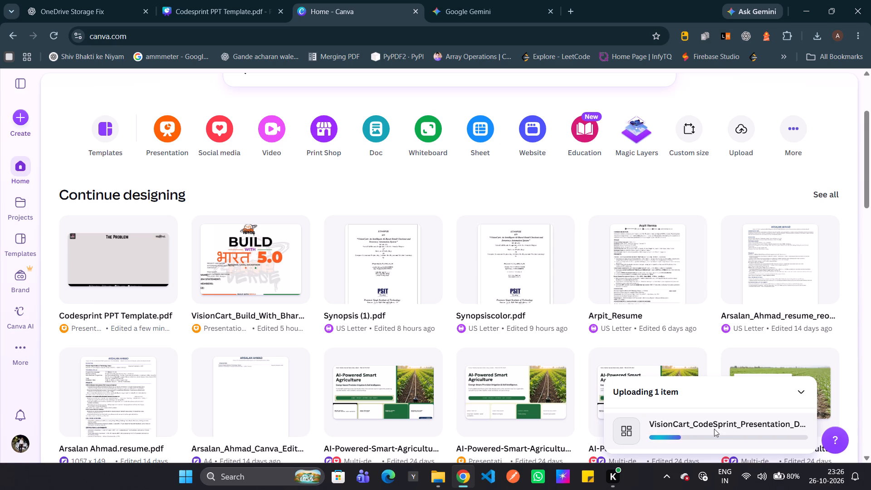
click(714, 431)
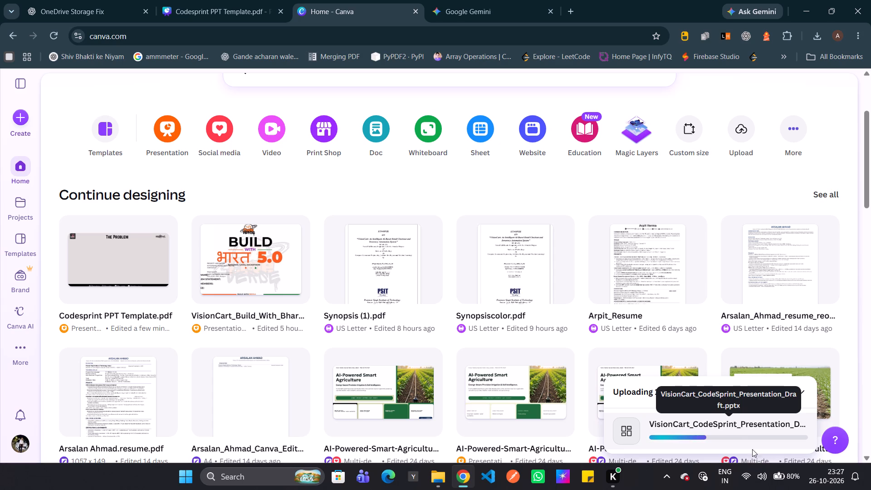
click(774, 485)
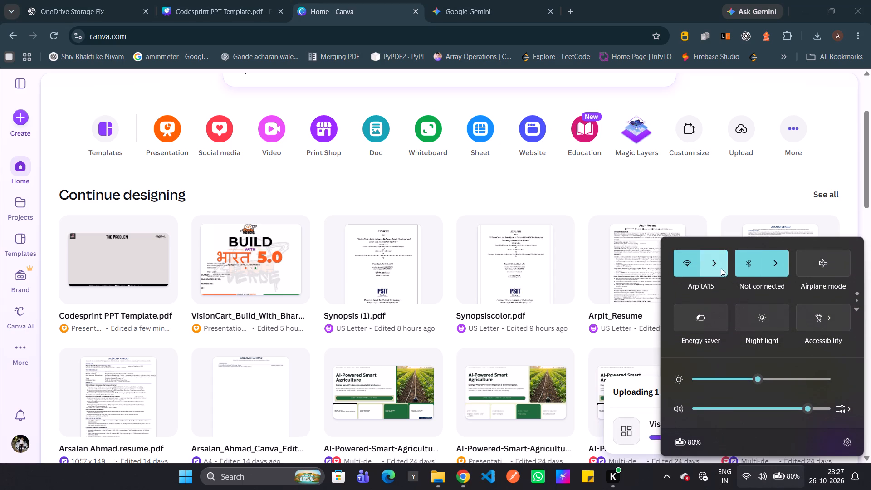
click(721, 265)
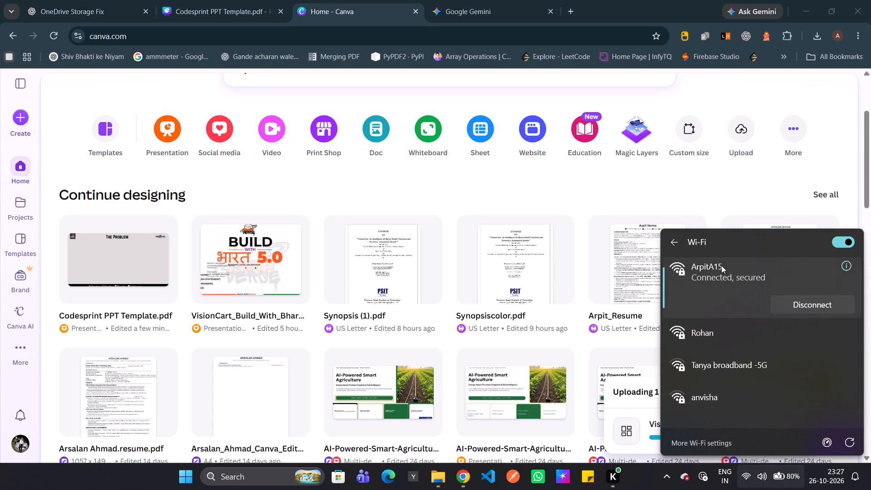
click(637, 482)
scroll(531, 293, down, 5)
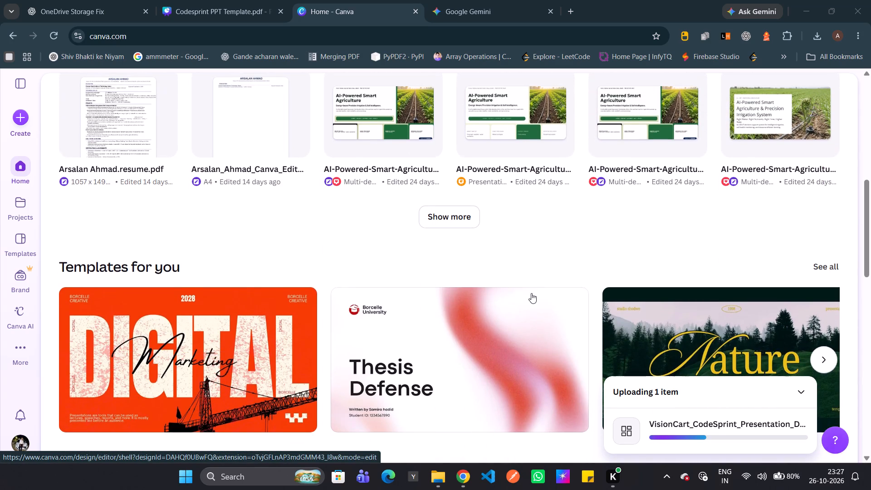
scroll(531, 293, up, 9)
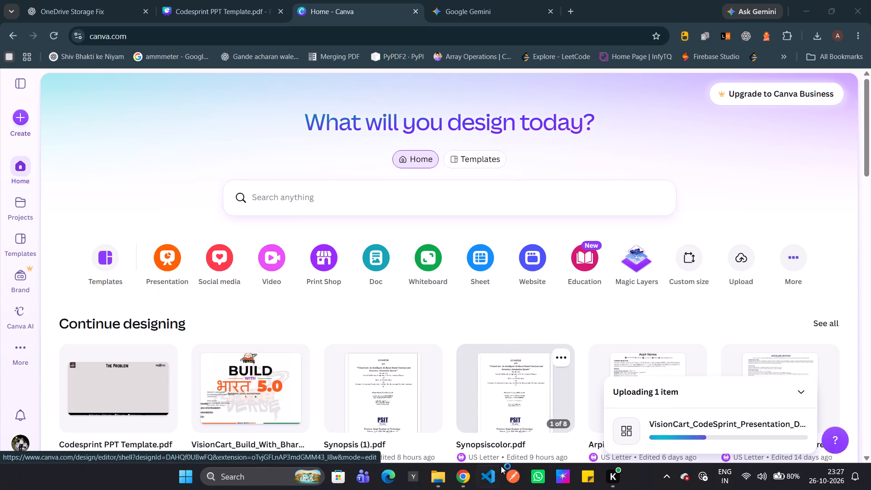
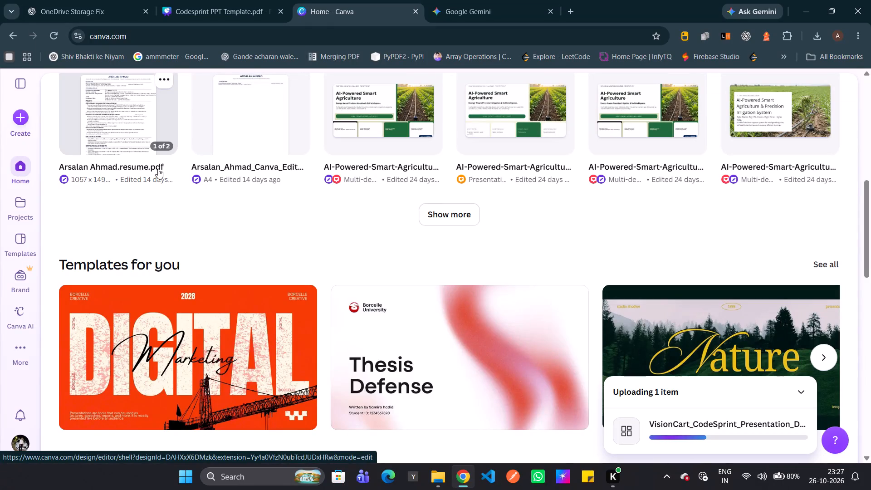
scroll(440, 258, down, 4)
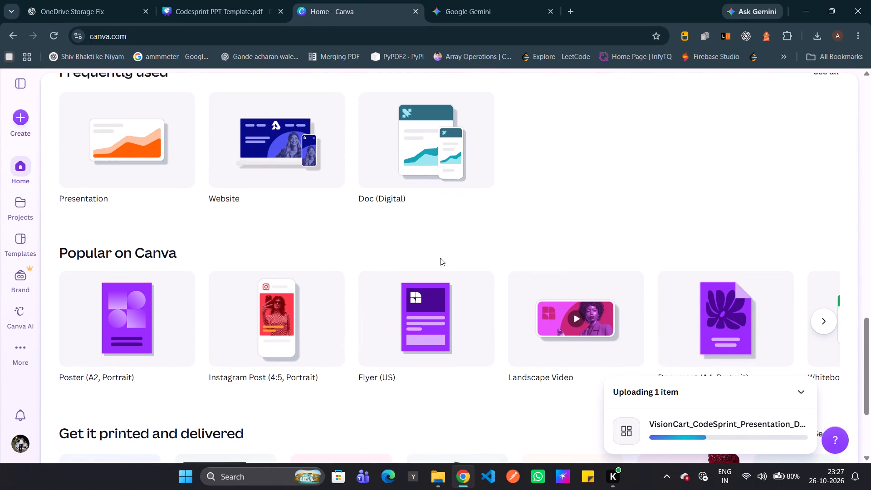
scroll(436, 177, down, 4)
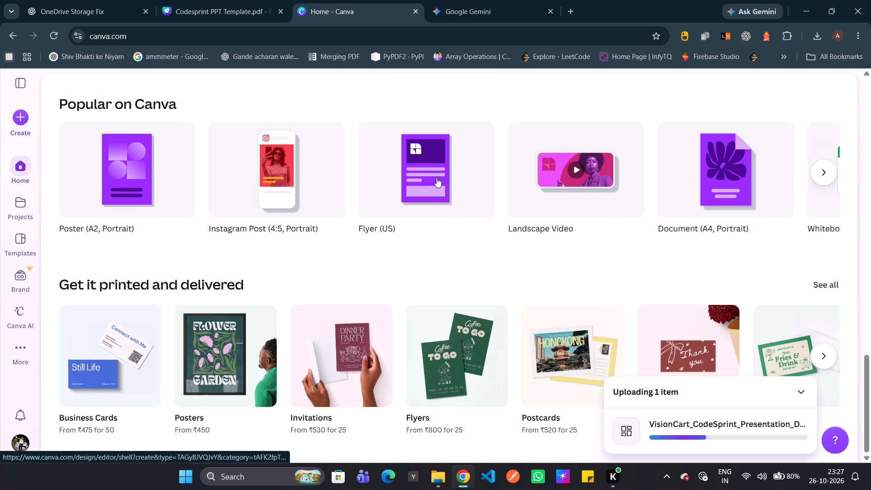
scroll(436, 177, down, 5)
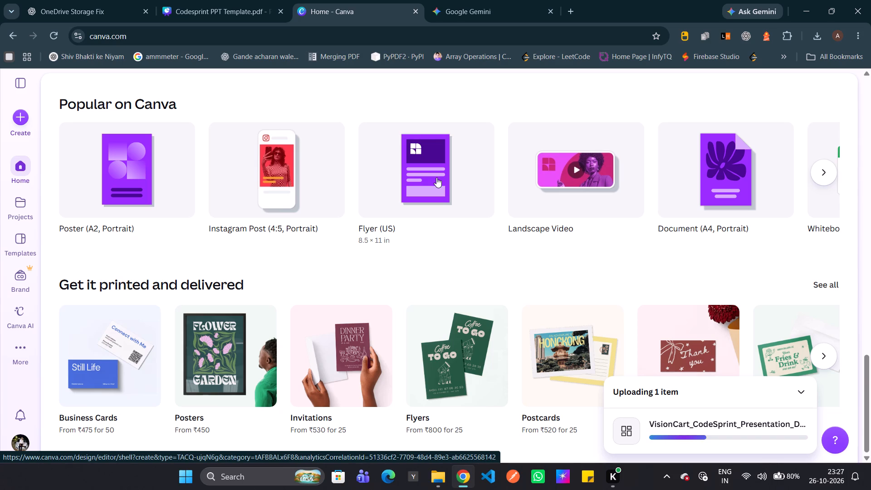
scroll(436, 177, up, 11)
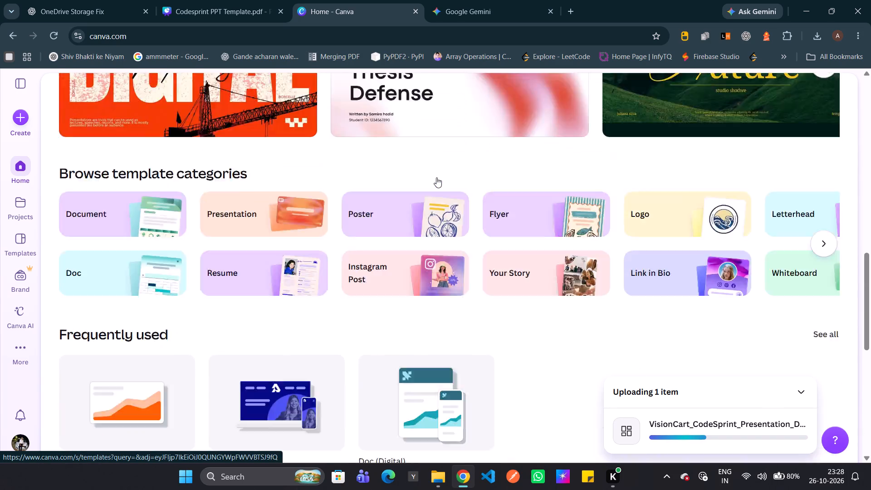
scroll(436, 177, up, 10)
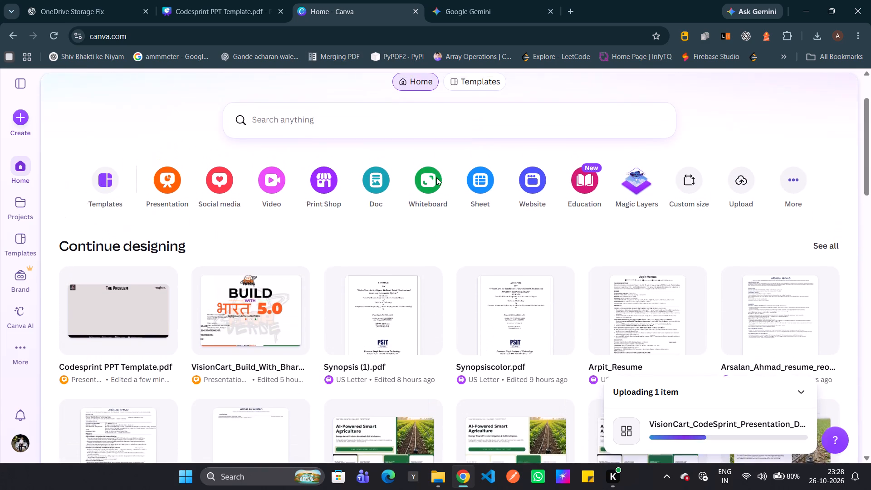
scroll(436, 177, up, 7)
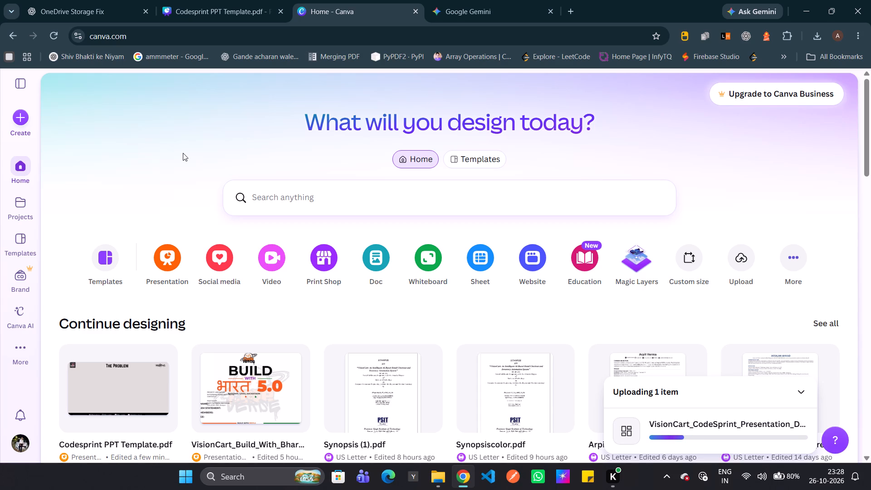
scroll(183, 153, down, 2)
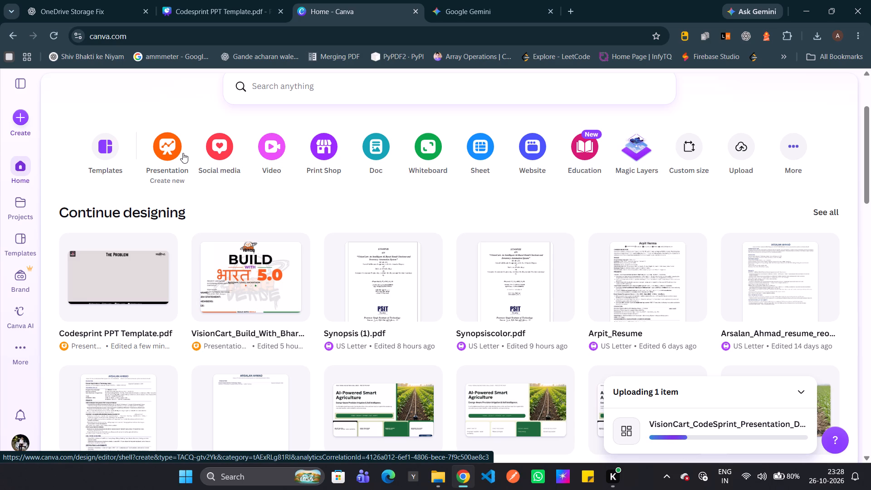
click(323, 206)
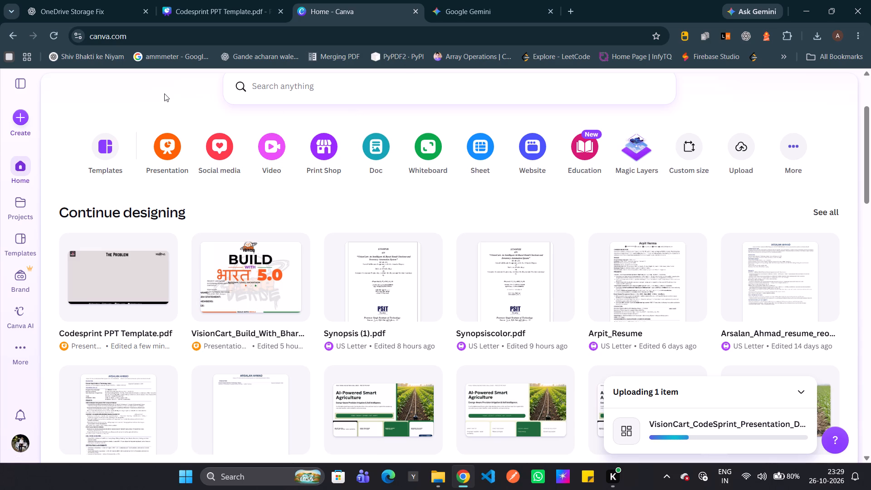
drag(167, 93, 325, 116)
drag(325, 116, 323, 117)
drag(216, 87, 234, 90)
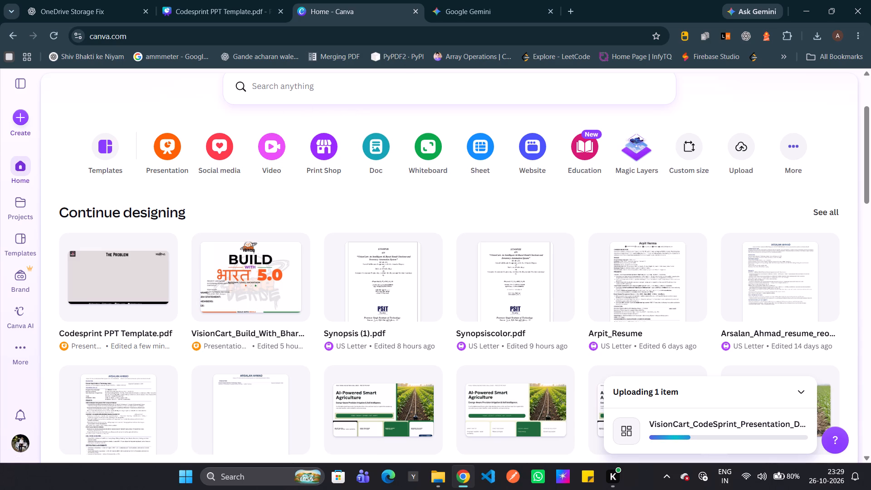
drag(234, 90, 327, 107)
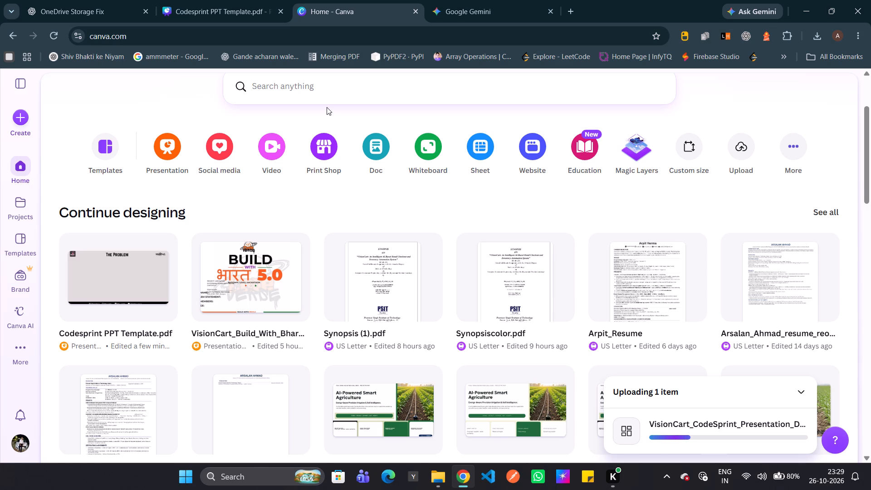
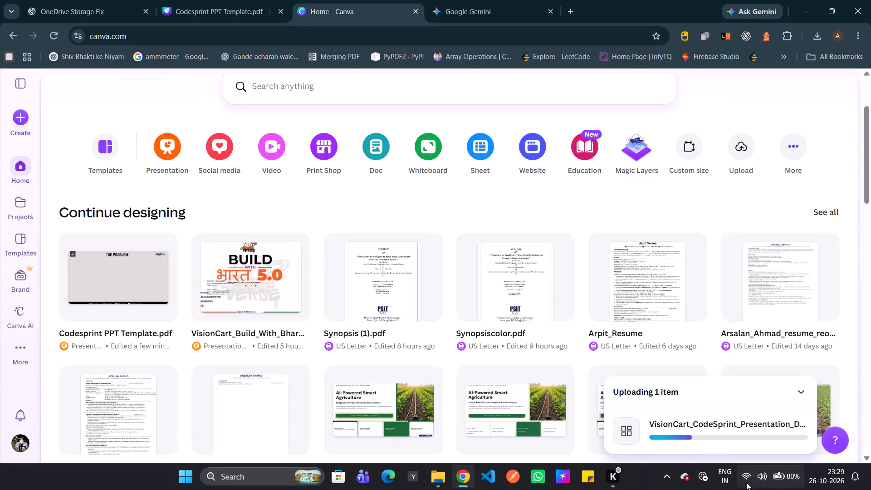
Check the computer's Wi-Fi connection while the presentation draft uploads, and return to the Canva home page.
click(746, 482)
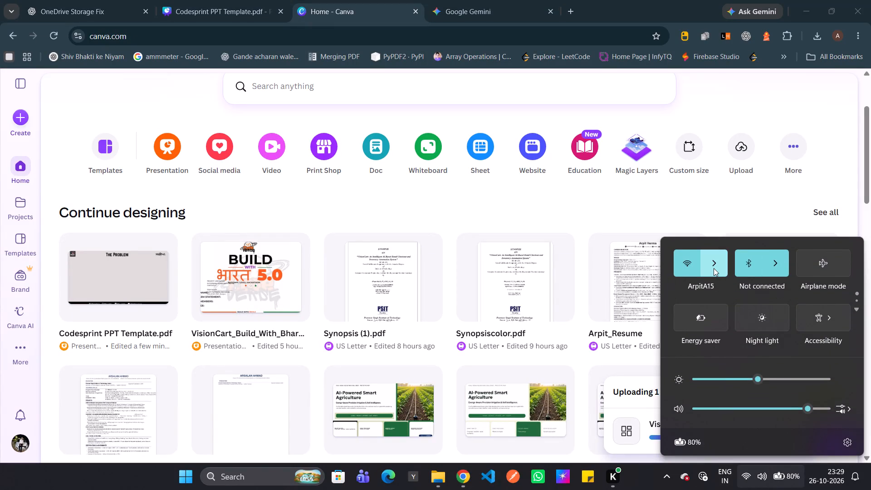
click(634, 387)
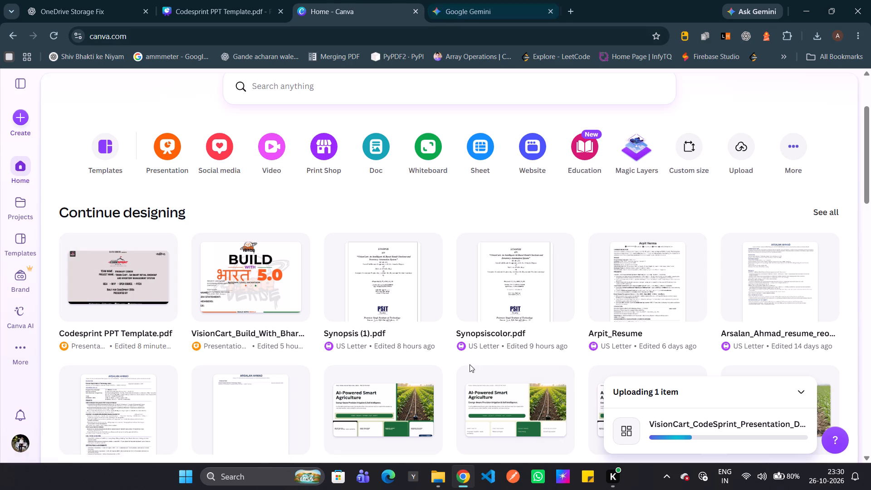
Switch to File Explorer's Downloads folder containing VisionCart_CodeSprint_Presentation_Draft.
click(434, 478)
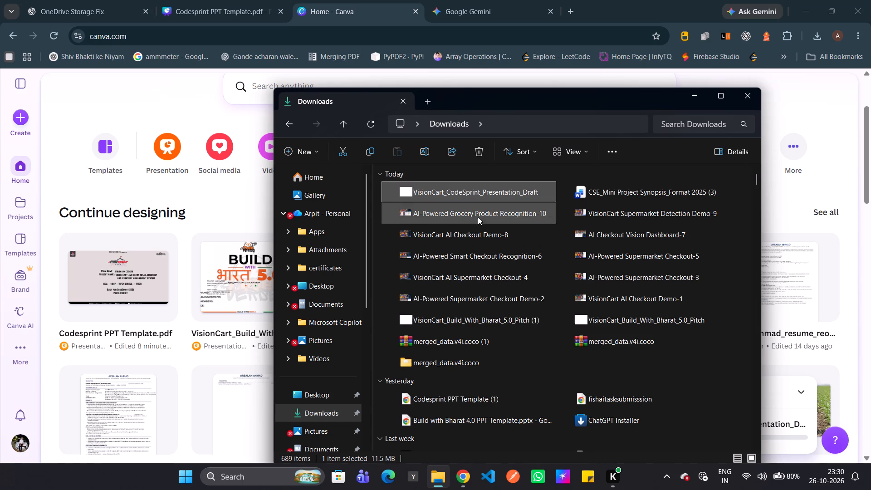
Open the VisionCart_CodeSprint_Presentation_Draft file in PowerPoint, examine its title slide's text and image, and close it.
double_click(480, 189)
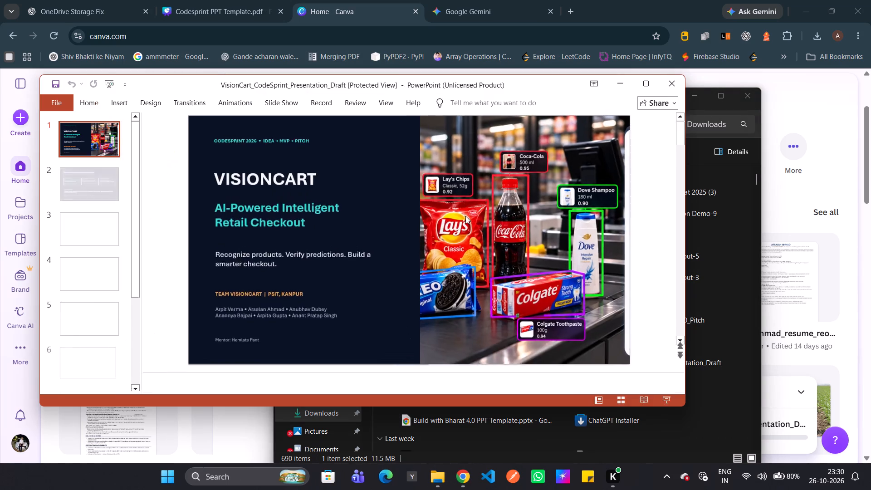
click(577, 80)
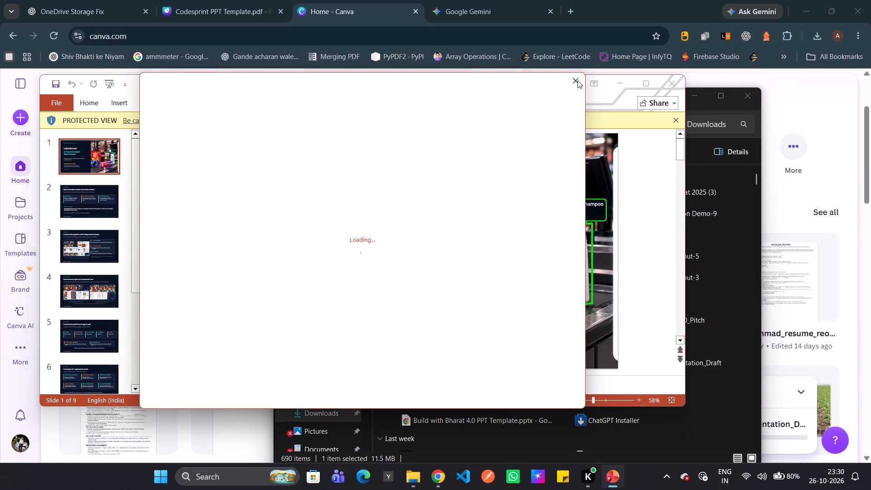
click(373, 156)
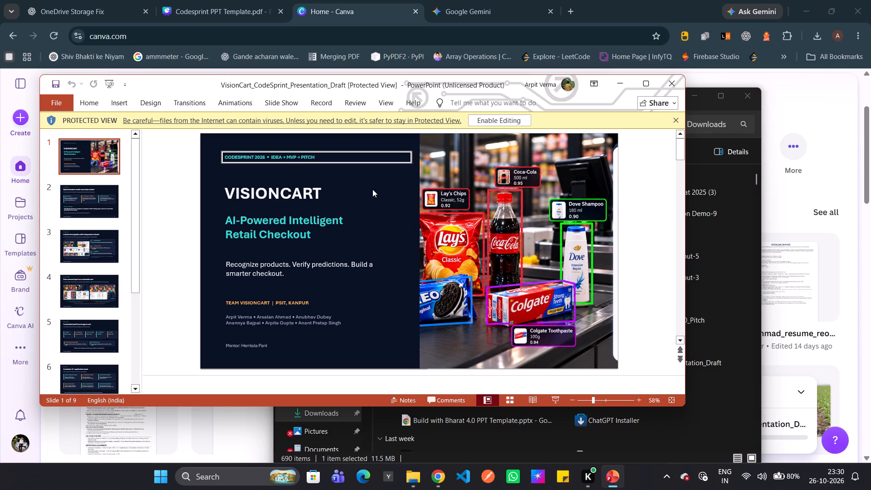
click(372, 189)
click(498, 257)
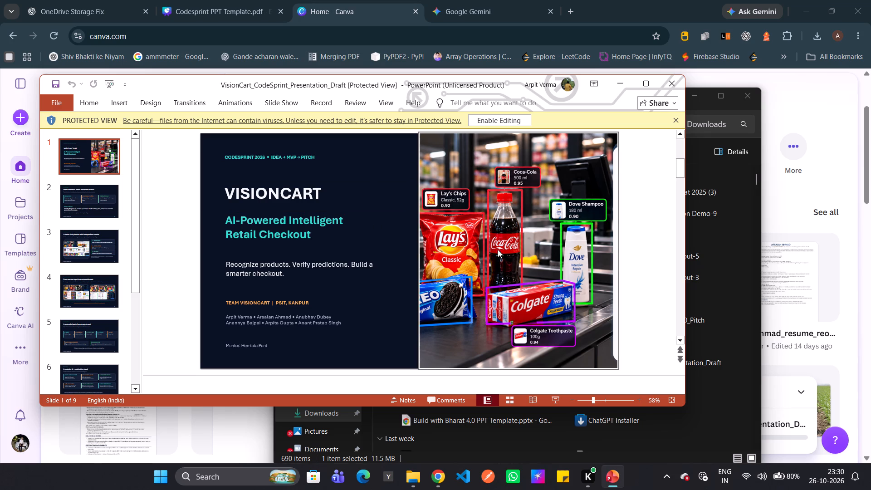
drag(207, 189, 307, 289)
click(282, 226)
click(269, 204)
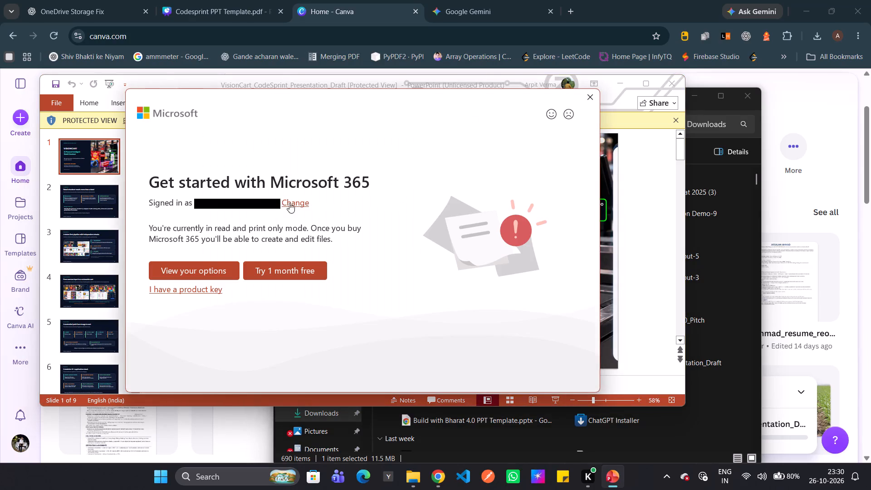
click(588, 98)
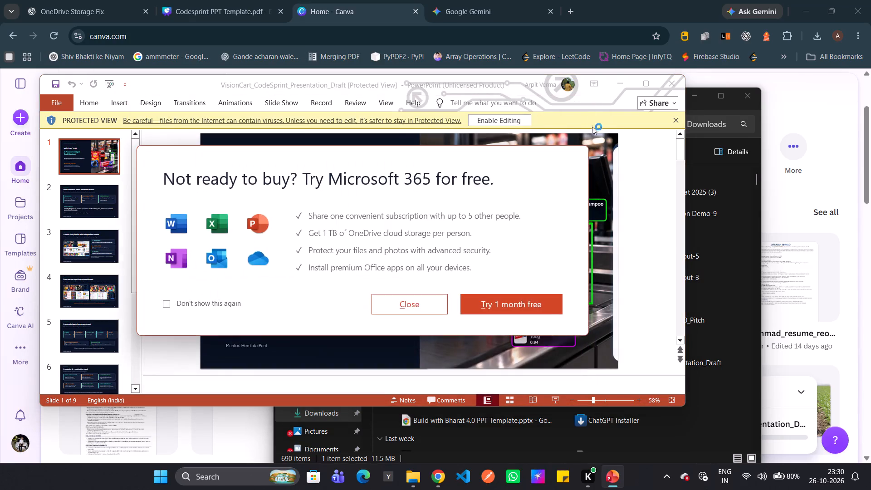
click(442, 304)
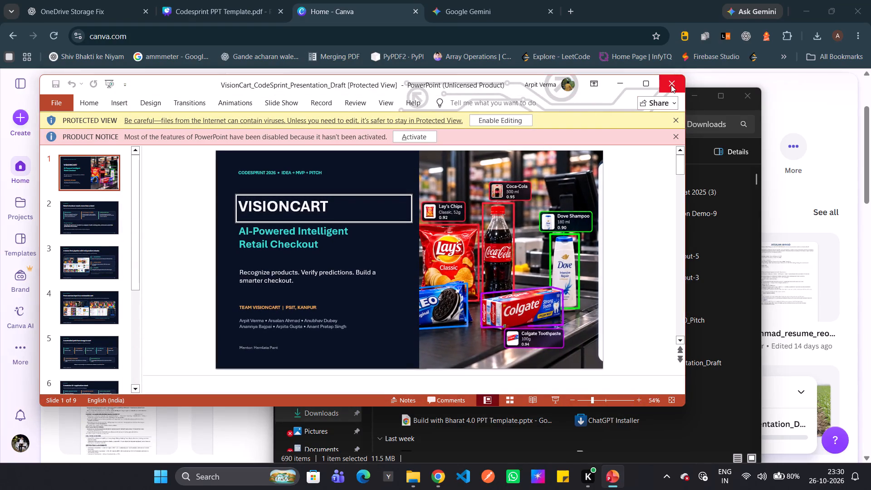
click(671, 85)
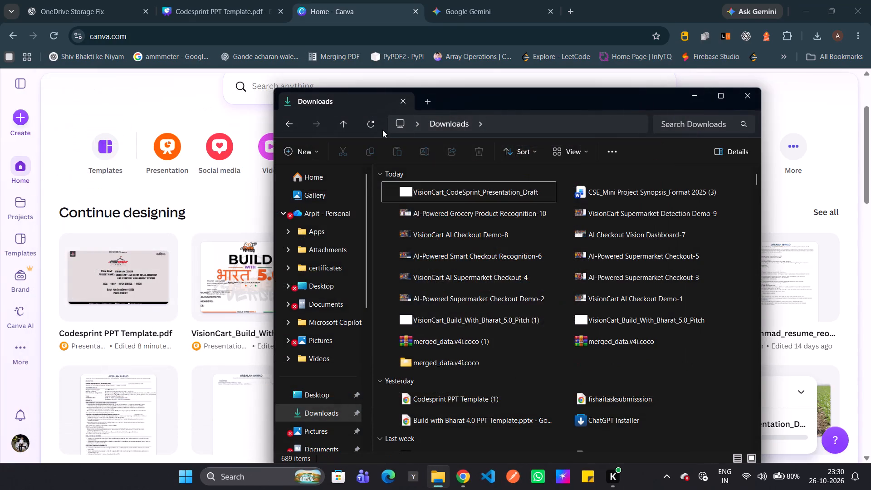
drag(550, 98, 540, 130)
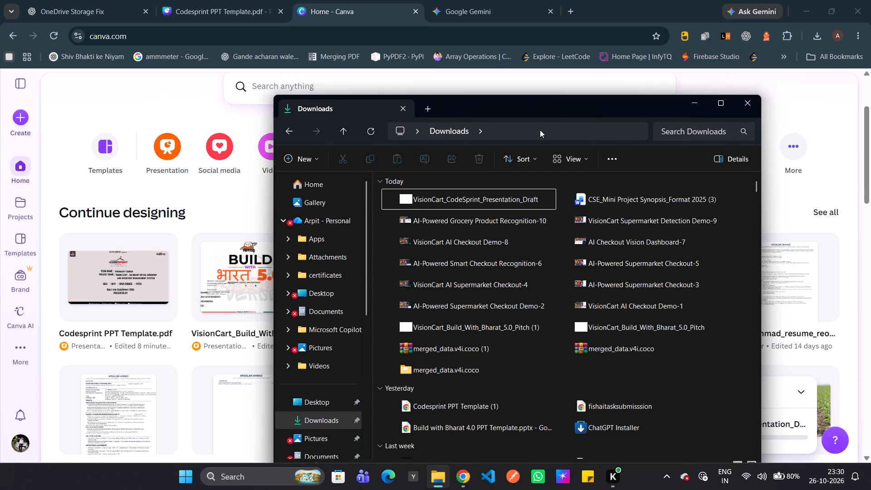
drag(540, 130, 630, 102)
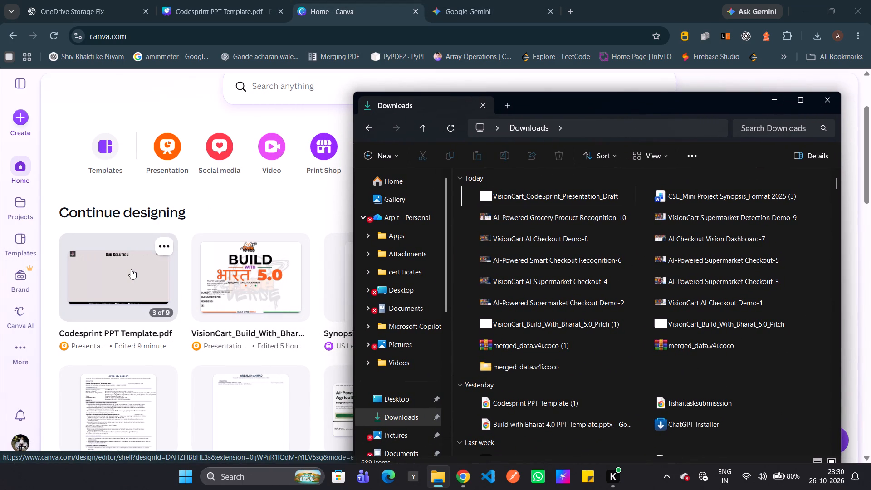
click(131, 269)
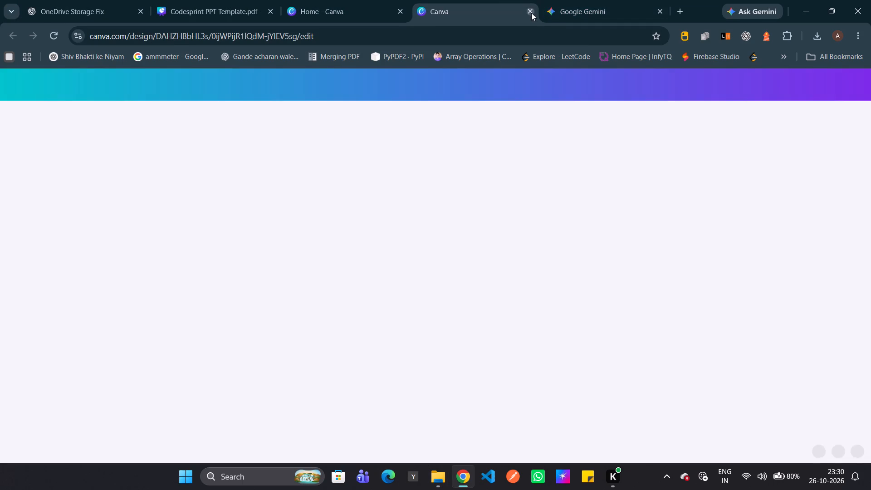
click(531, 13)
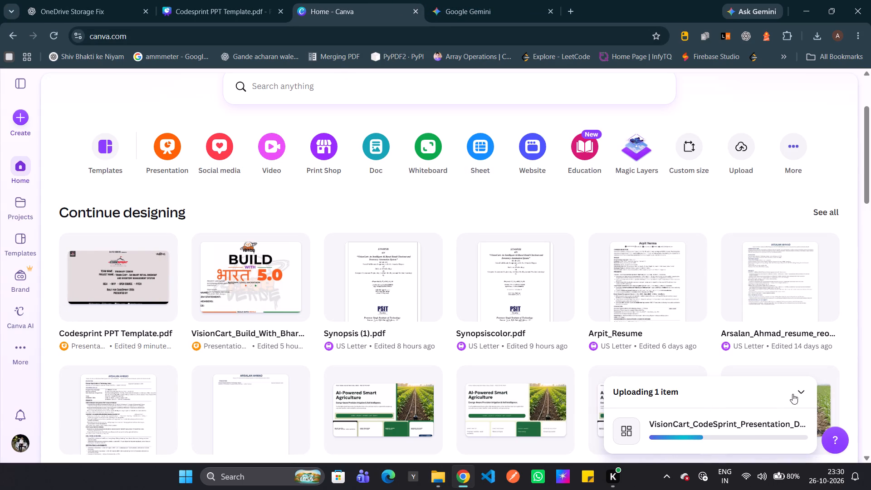
Upload the VisionCart_CodeSprint_Presentation_Draft file from the Downloads folder to Canva again.
click(801, 387)
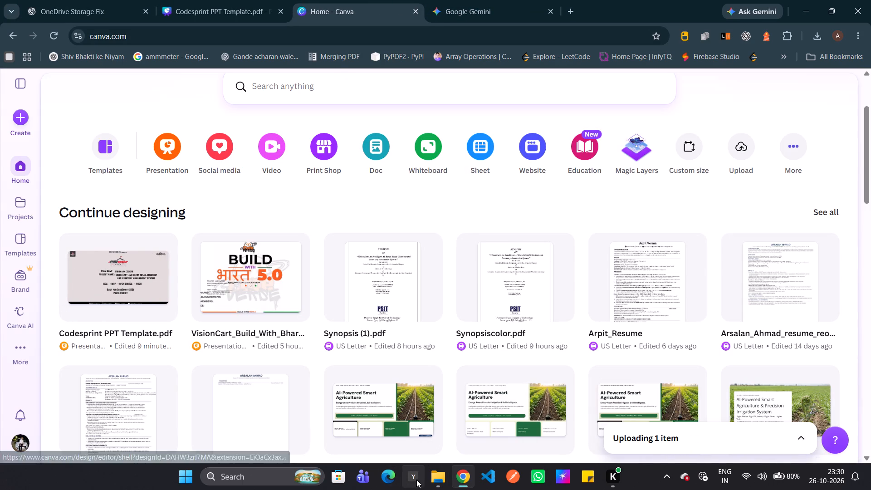
click(431, 479)
drag(521, 192, 318, 195)
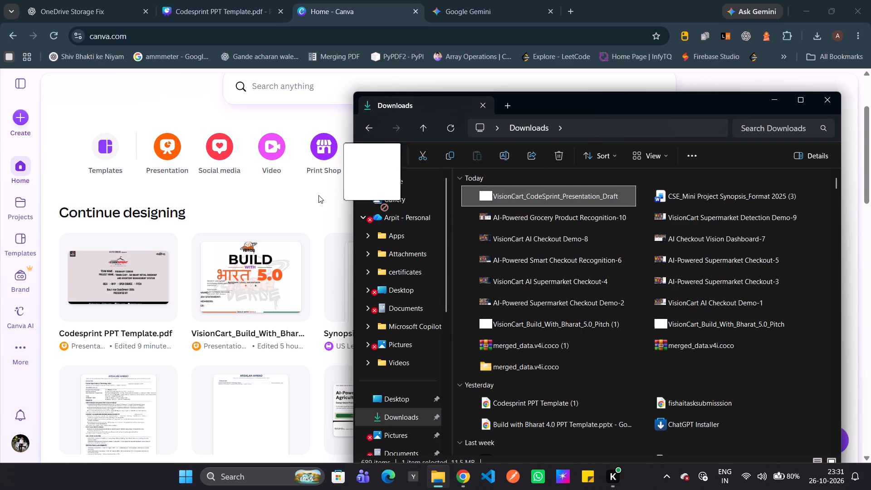
drag(318, 195, 224, 225)
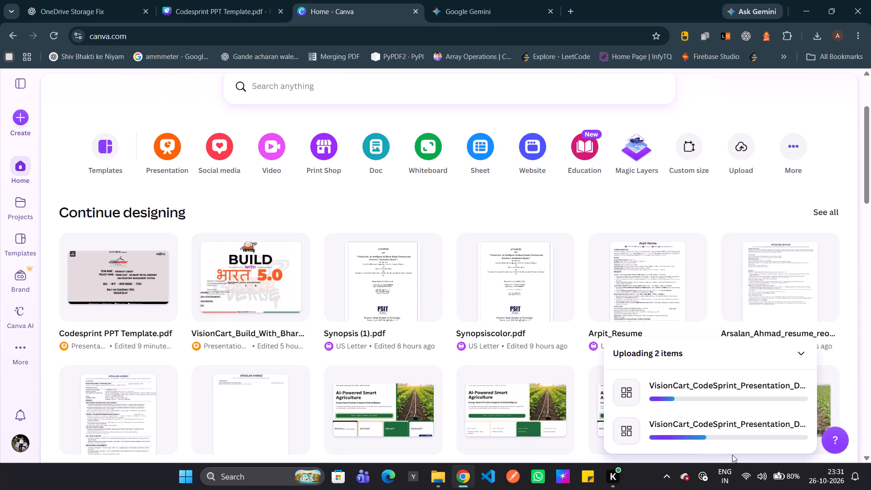
click(733, 431)
click(802, 423)
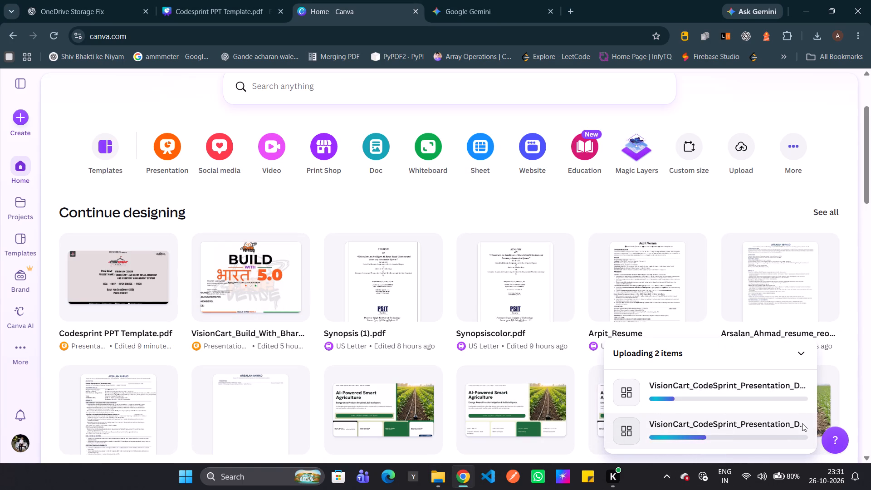
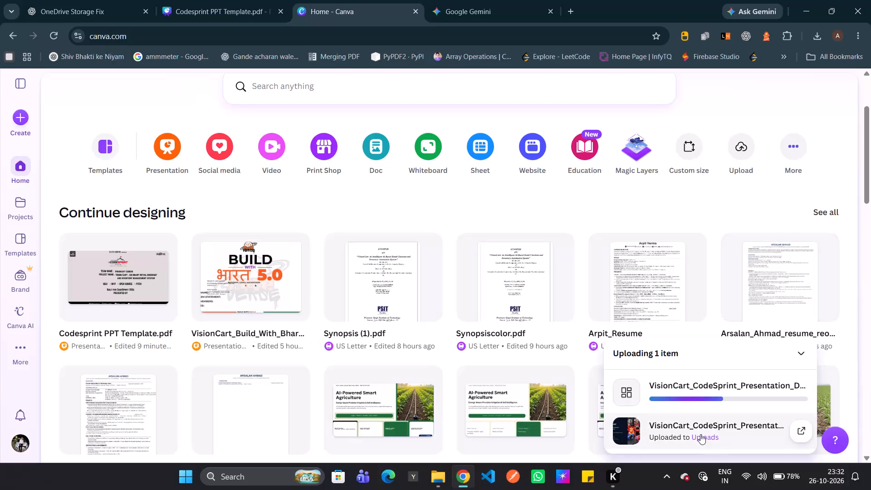
Open the Uploads folder that holds the uploaded VisionCart CodeSprint presentation draft.
click(696, 432)
click(699, 437)
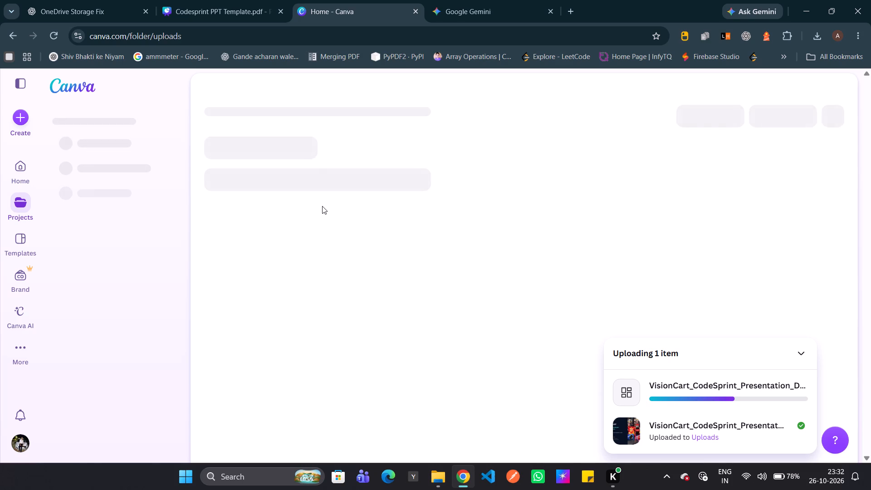
Check the computer's Wi-Fi connection and the list of available networks while the presentation uploads.
drag(794, 487, 790, 485)
click(782, 489)
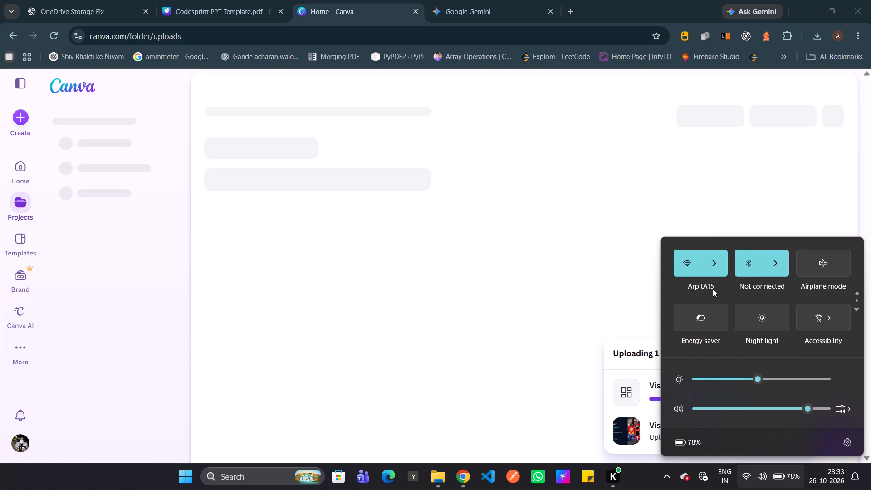
click(708, 260)
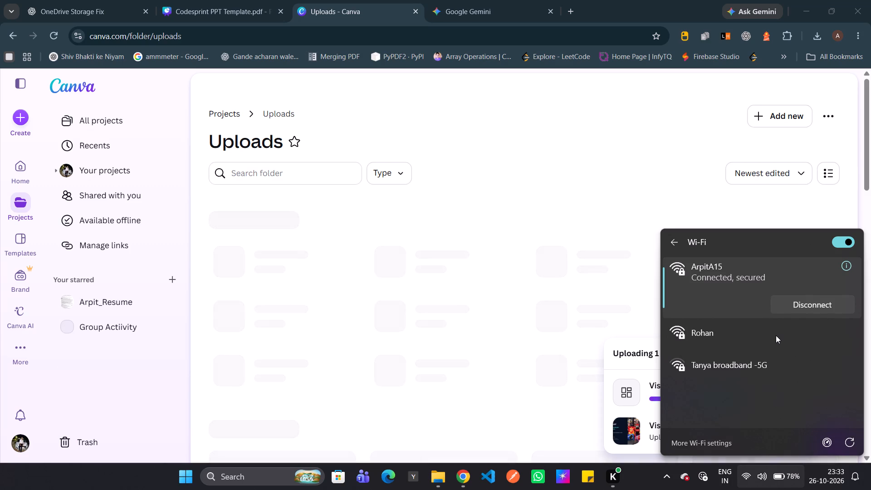
click(609, 478)
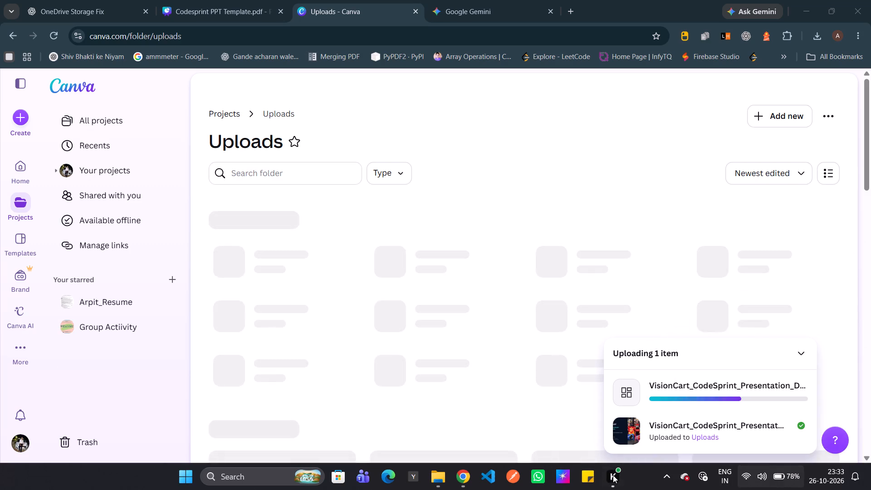
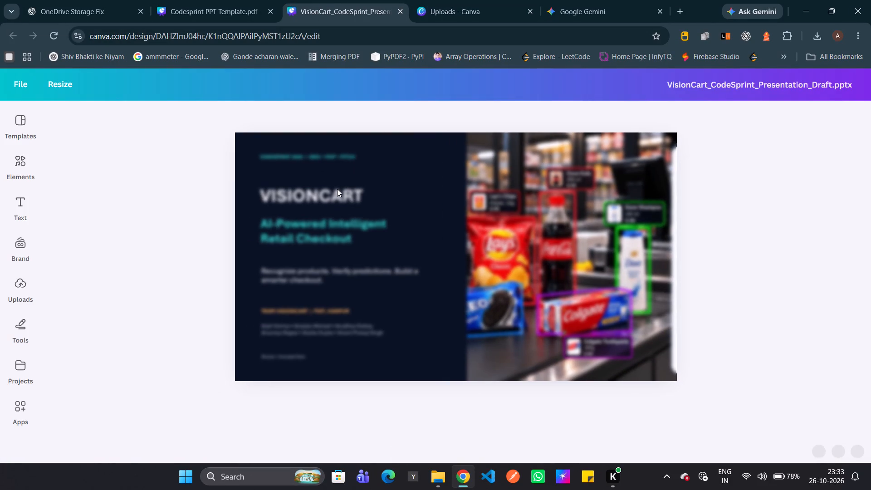
Add a blank page to the Codesprint PPT Template design and move it from the end to between pages 6 and 7.
click(201, 0)
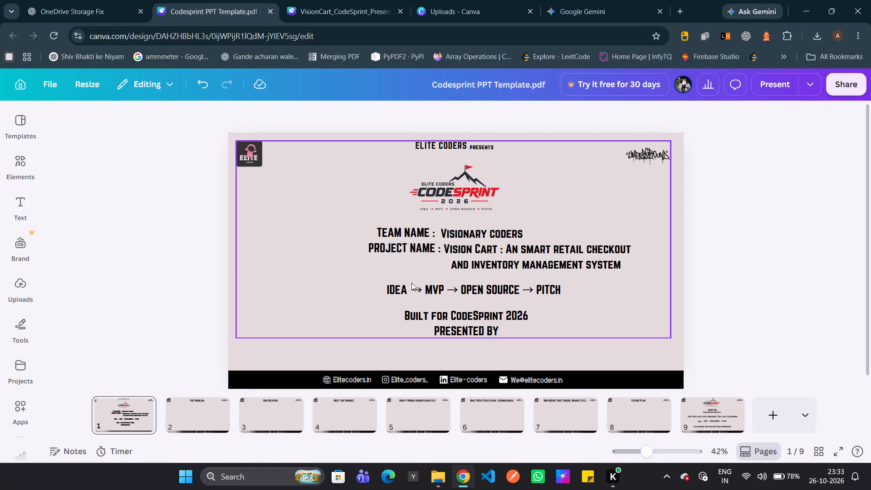
click(780, 420)
drag(738, 416, 475, 409)
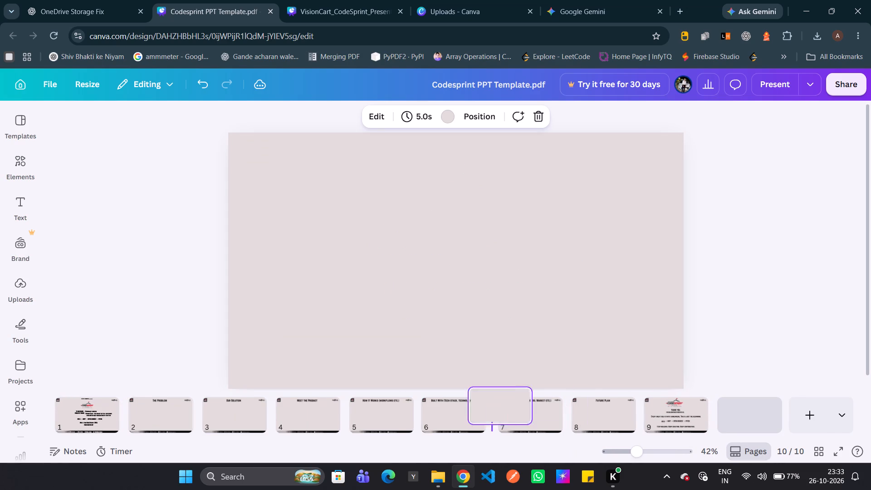
Move the blank page to position 2 in the Codesprint template, directly after the first slide.
drag(475, 409, 146, 416)
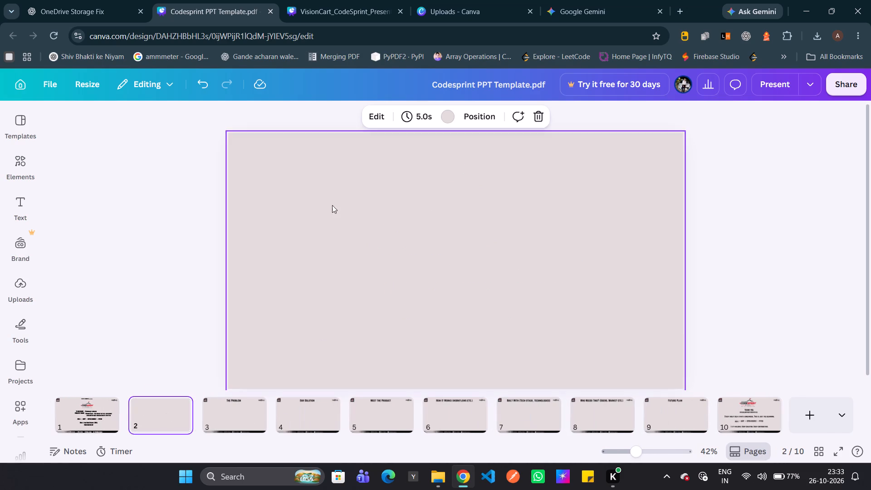
In the VisionCart draft presentation, select all elements on slide 1 and narrow them slightly from their left edge.
click(338, 0)
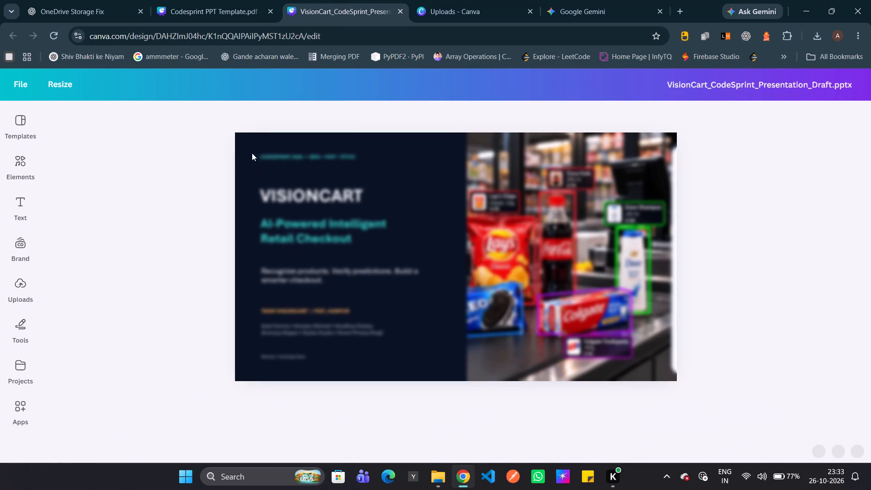
click(245, 136)
drag(228, 139, 229, 140)
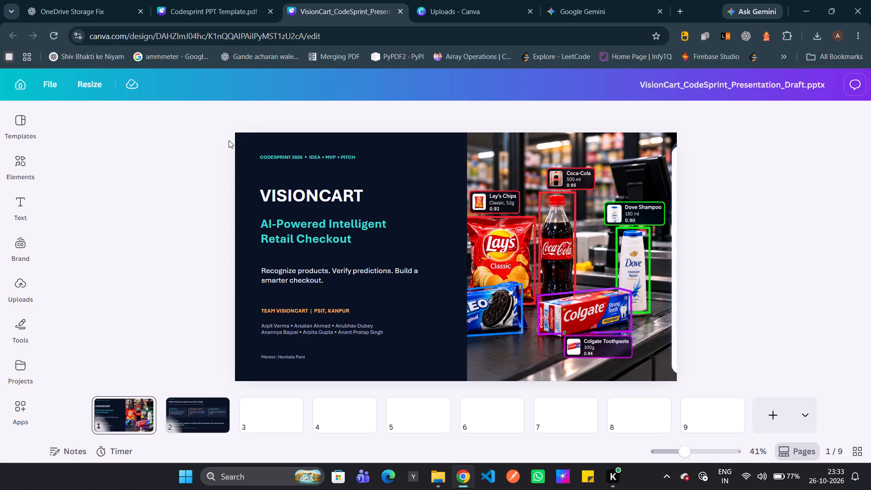
drag(229, 140, 655, 358)
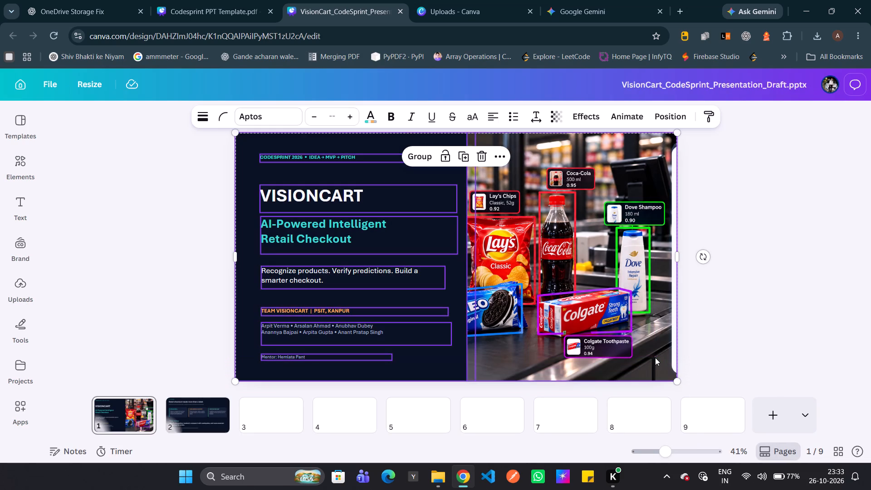
drag(236, 249, 245, 245)
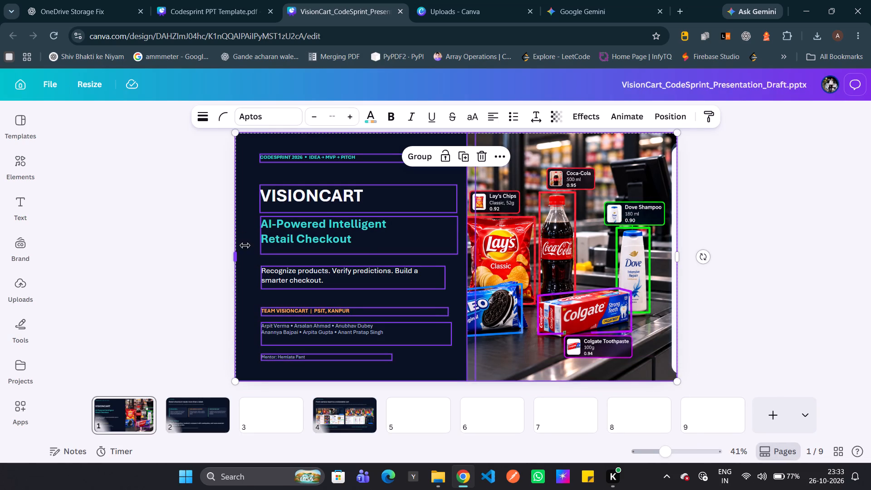
drag(245, 245, 240, 243)
Delete the dark full-slide background shape from slide 1 of the VisionCart draft.
click(208, 255)
click(248, 197)
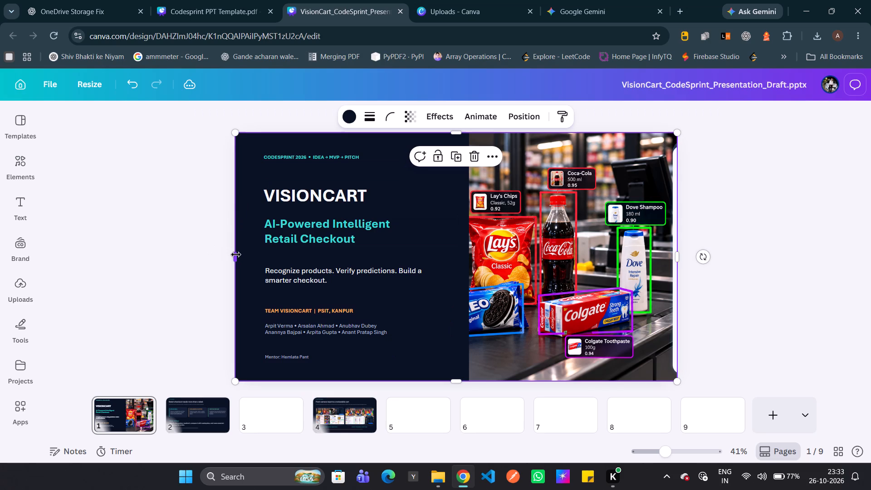
drag(236, 255, 254, 245)
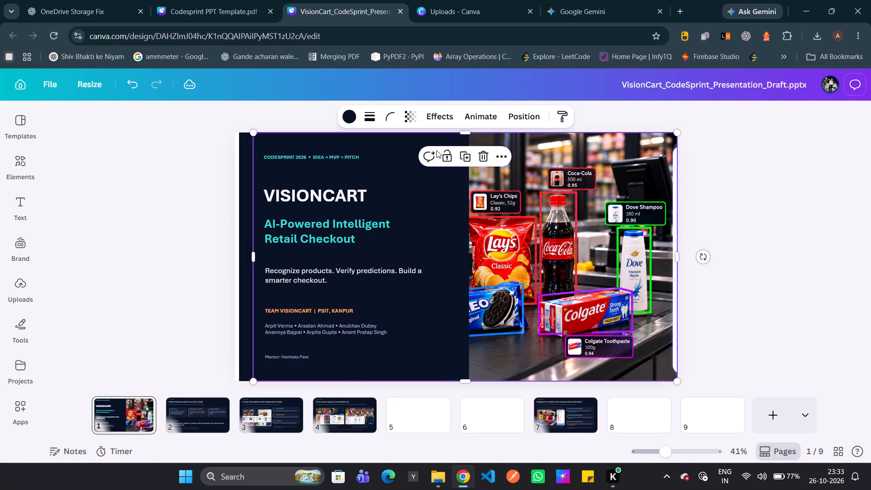
click(490, 158)
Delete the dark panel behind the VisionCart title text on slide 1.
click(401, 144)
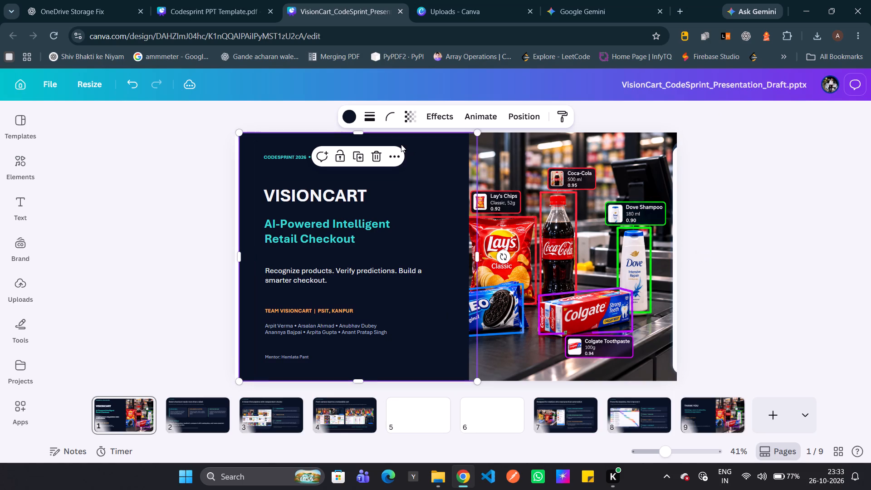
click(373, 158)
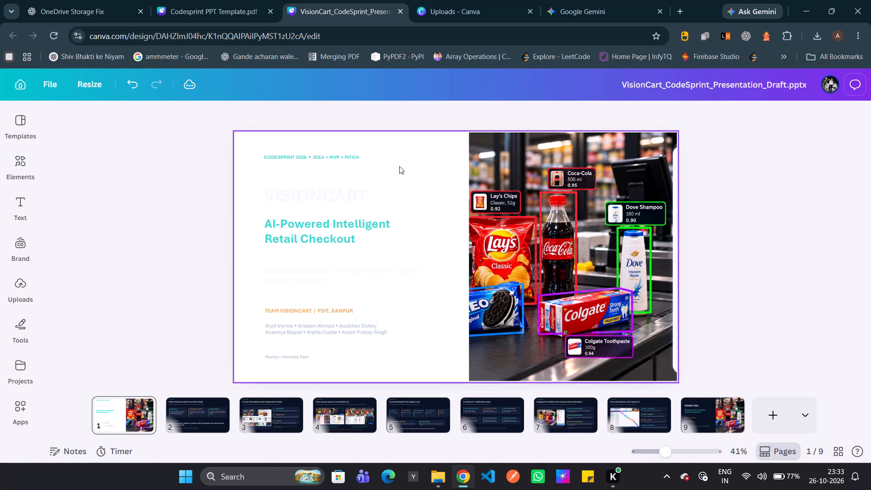
Group the remaining text boxes and product image on slide 1, and copy the group.
drag(257, 145, 518, 322)
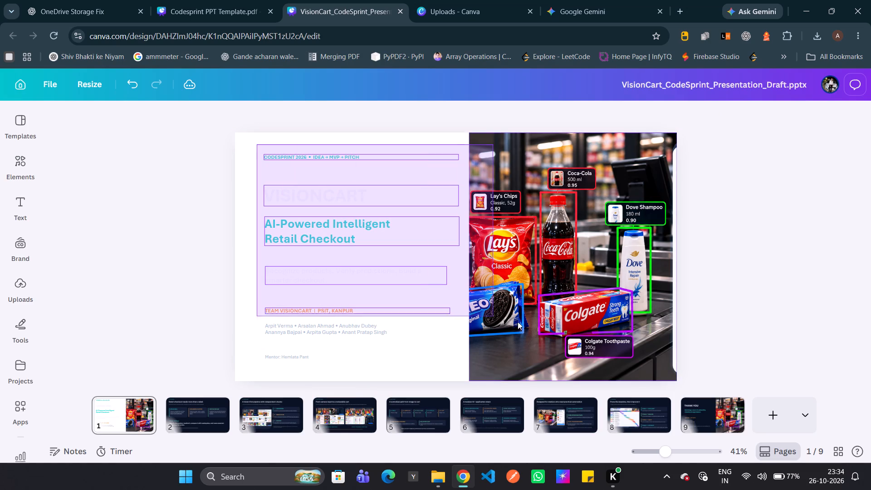
drag(518, 322, 607, 366)
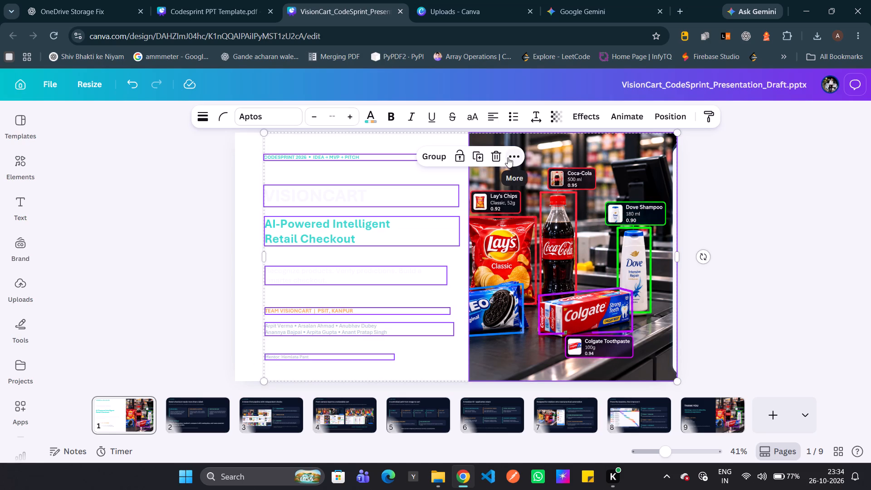
click(431, 161)
click(524, 162)
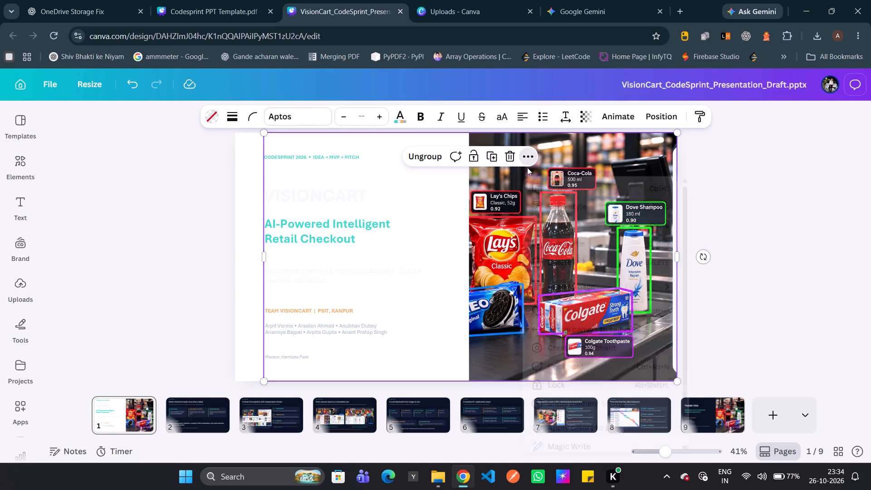
click(550, 176)
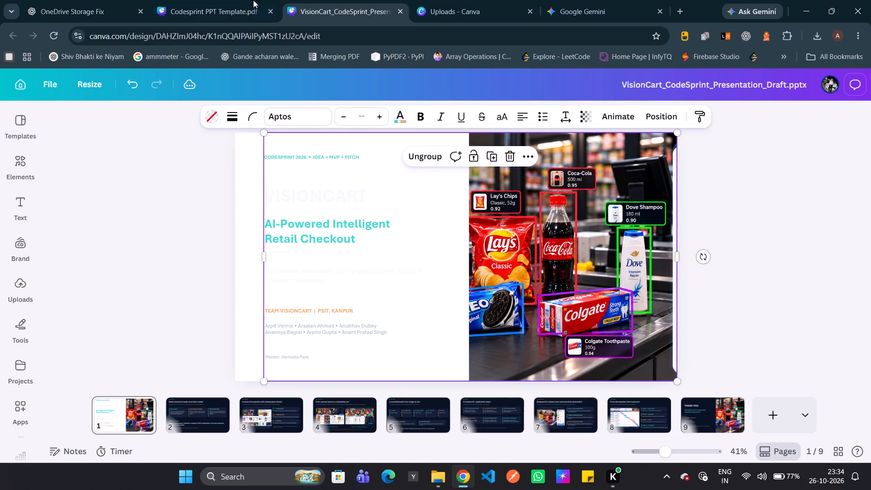
Paste the copied VisionCart group onto the blank page 2 of the Codesprint template.
click(241, 0)
right_click(332, 225)
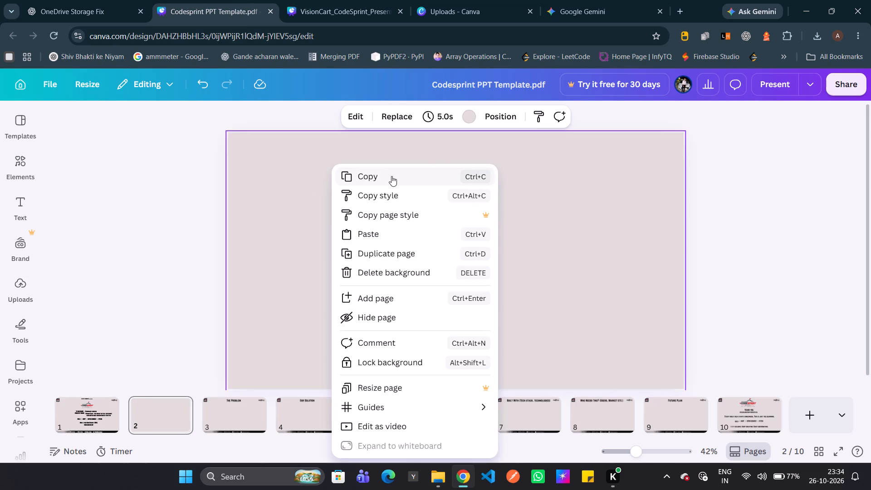
click(389, 234)
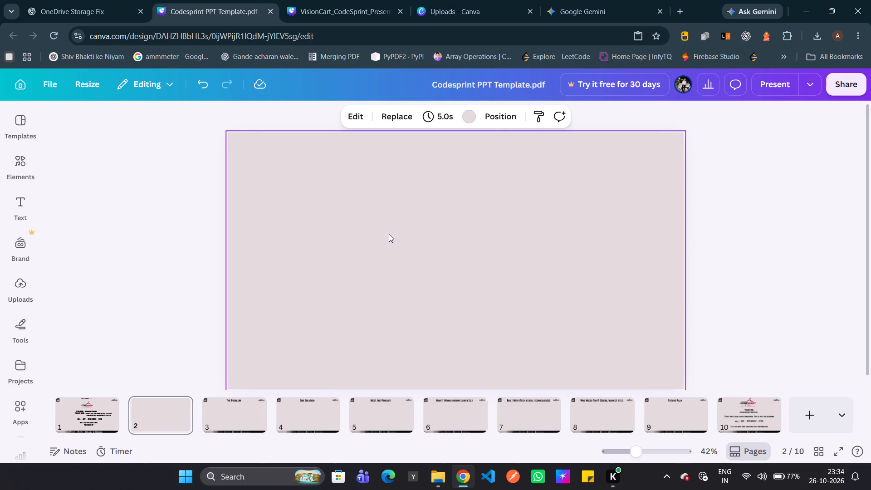
right_click(399, 172)
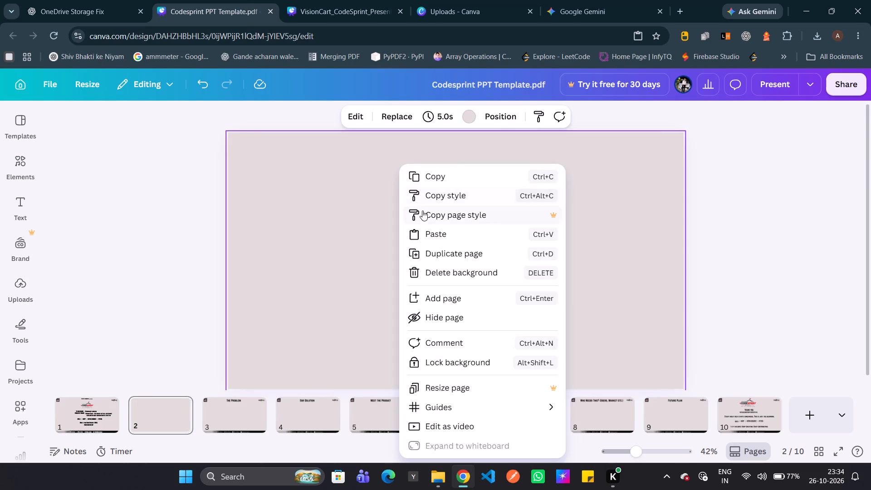
click(437, 230)
Copy the grouped slide 1 content from the VisionCart draft again and repeat pasting it onto page 2 of the Codesprint template.
click(370, 0)
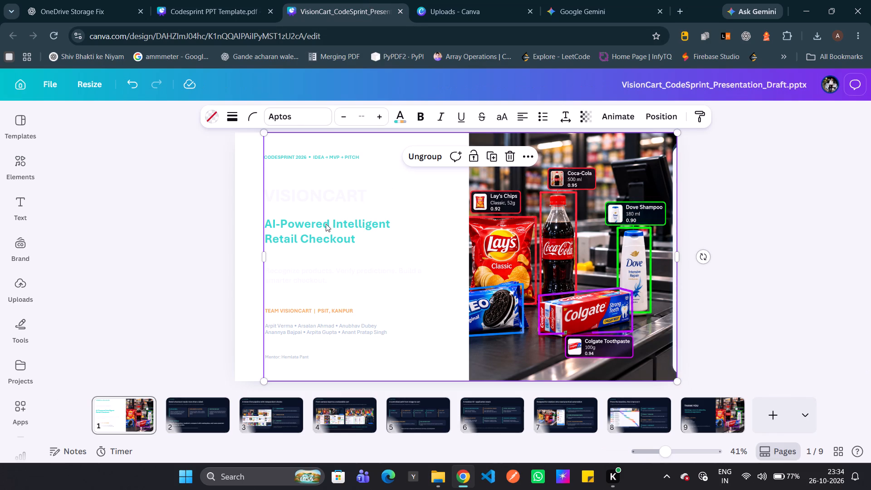
click(232, 227)
click(332, 190)
key(ctrl+c)
key(ctrl+c)
key(ctrl+c)
click(229, 0)
click(312, 205)
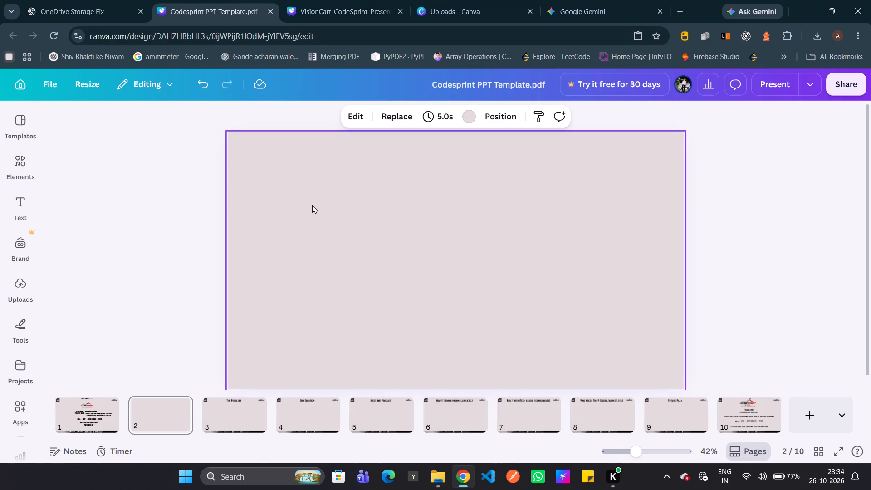
key(ctrl+v)
key(ctrl+v)
key(ctrl+v)
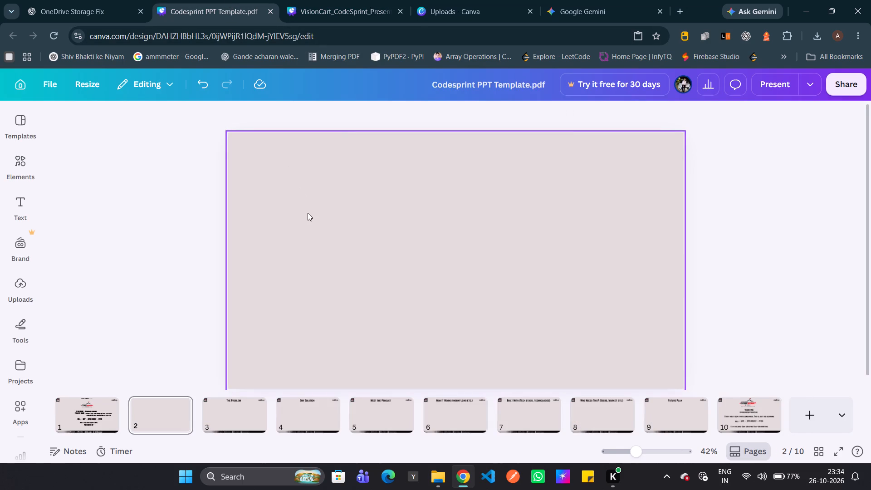
key(ctrl+v)
key(ctrl+v)
double_click(308, 213)
right_click(308, 211)
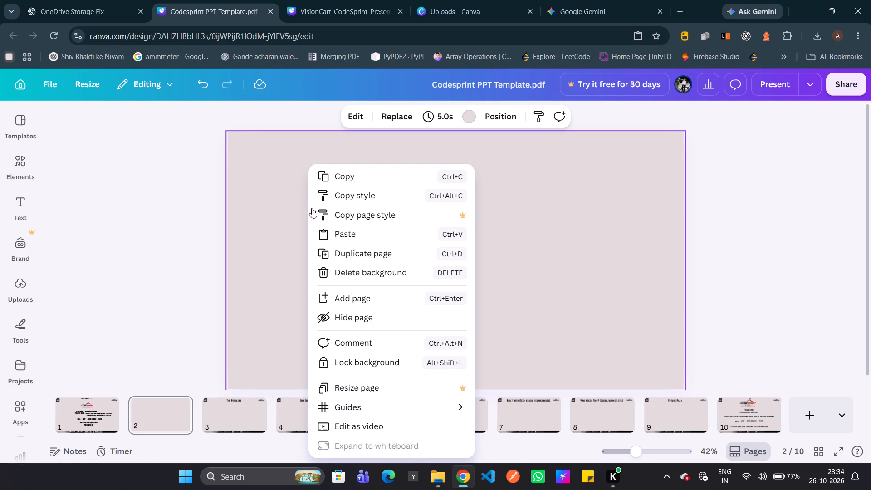
click(351, 235)
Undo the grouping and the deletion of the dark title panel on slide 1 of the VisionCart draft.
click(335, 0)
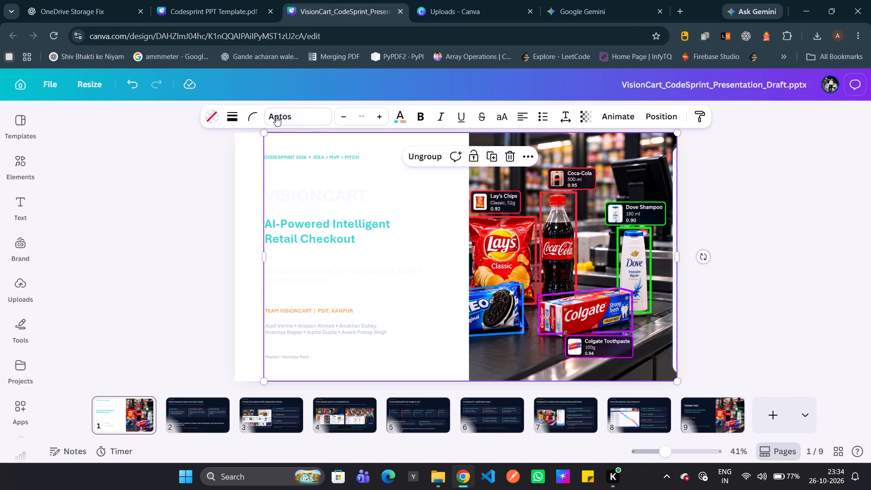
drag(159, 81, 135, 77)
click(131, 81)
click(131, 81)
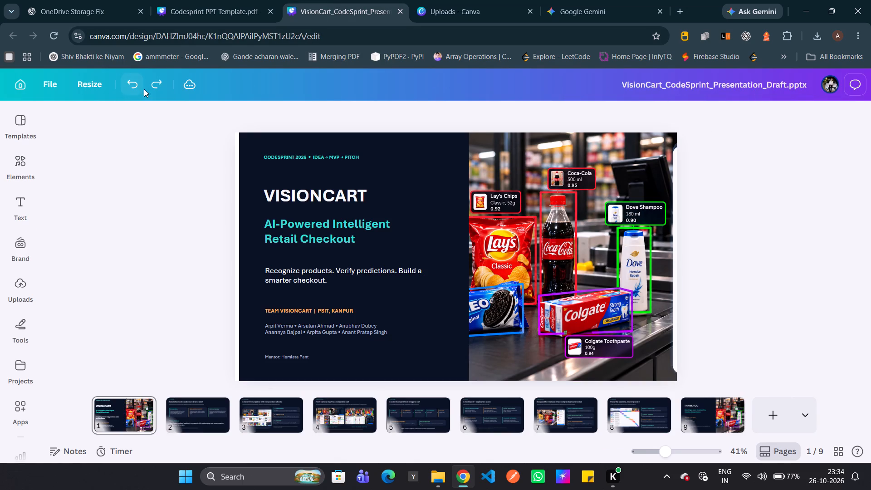
Group all slide 1 elements, including the dark title panel, and copy the group.
click(277, 145)
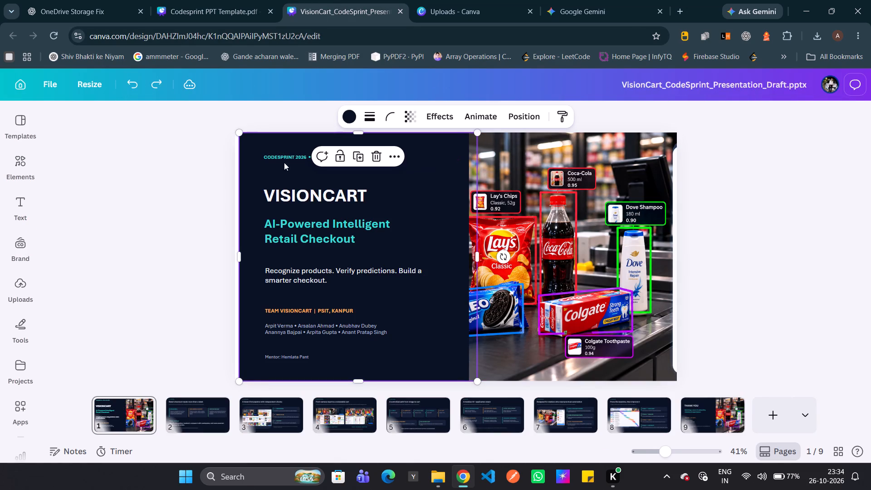
drag(195, 139, 723, 368)
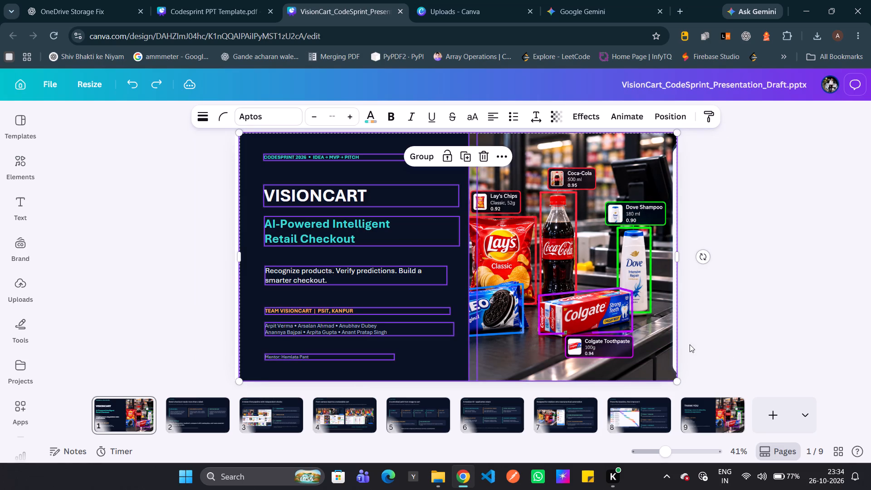
click(431, 160)
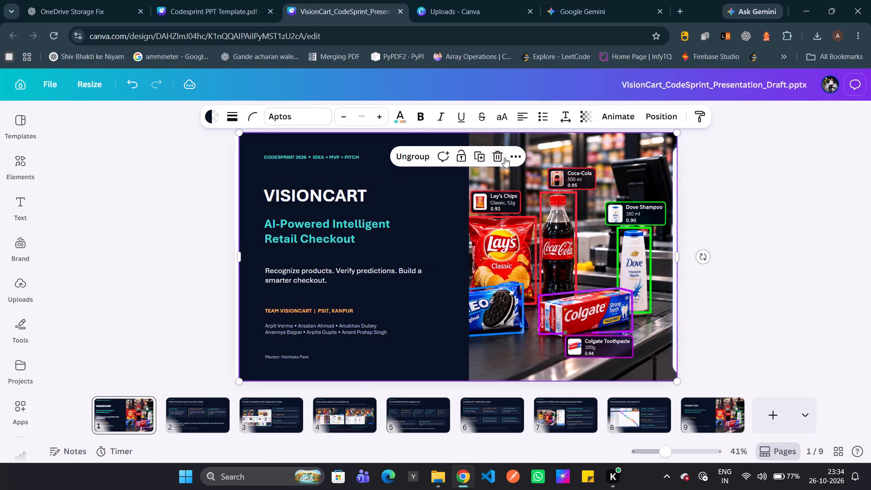
click(505, 157)
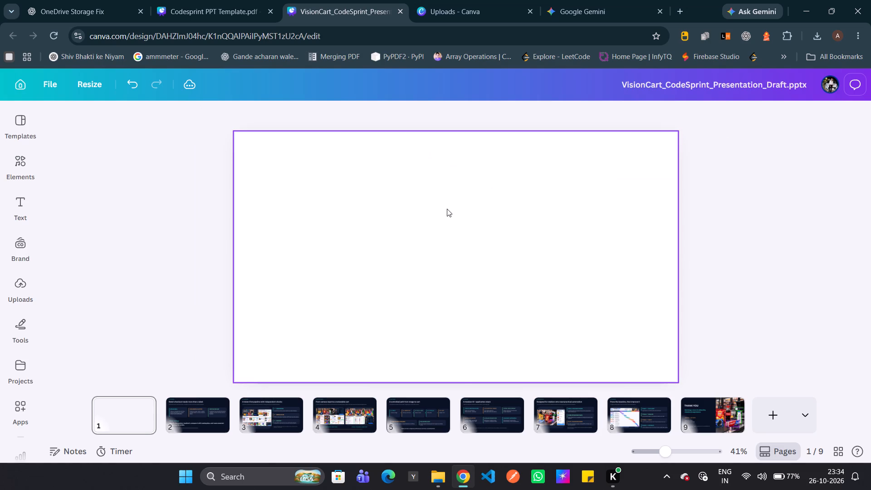
key(ctrl+z)
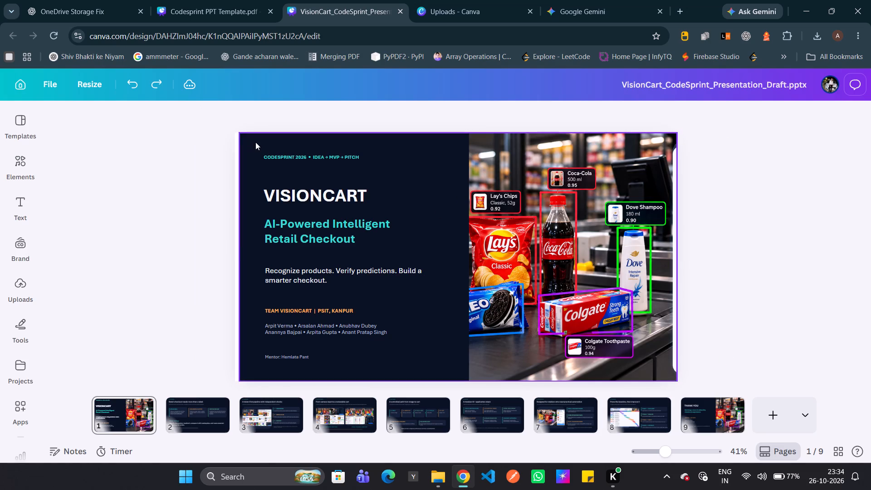
click(255, 142)
click(510, 157)
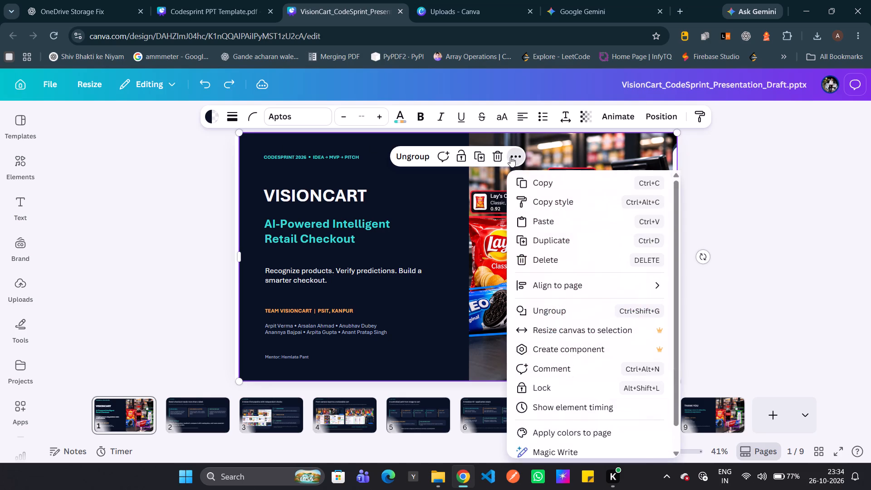
click(537, 182)
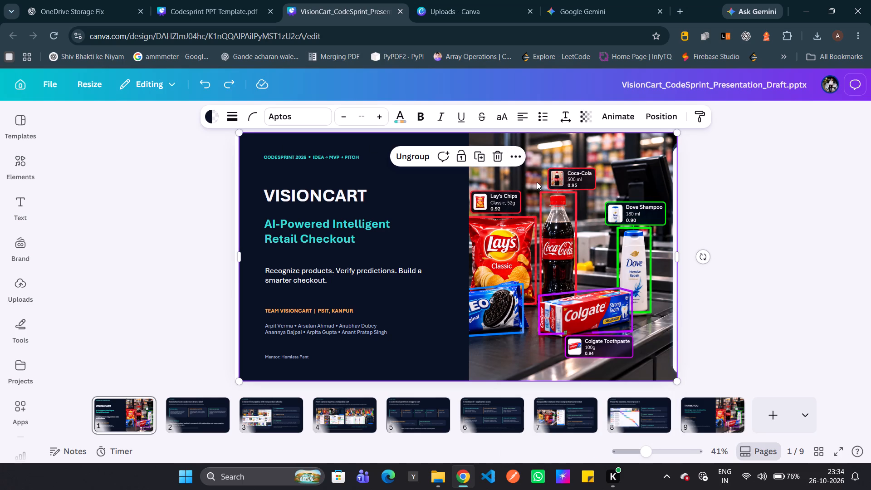
On page 2 of the Codesprint template, move one duplicate VisionCart group aside and delete it.
click(245, 0)
click(345, 163)
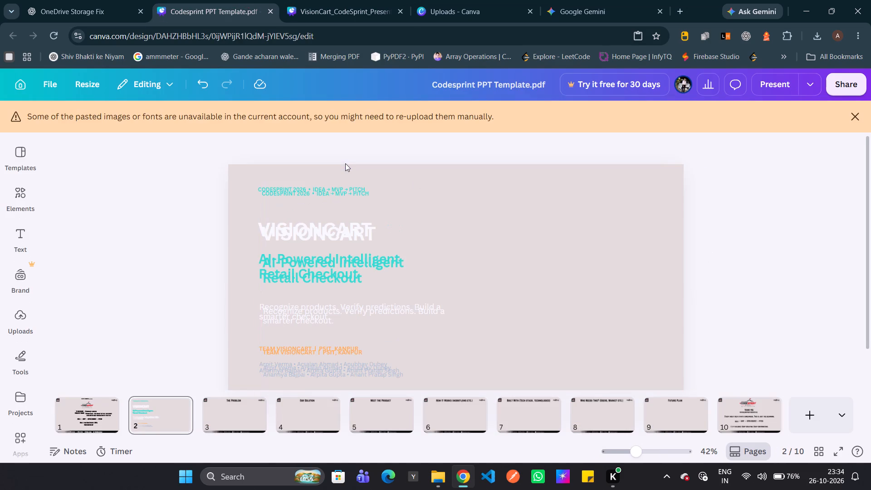
click(354, 217)
drag(338, 259, 391, 273)
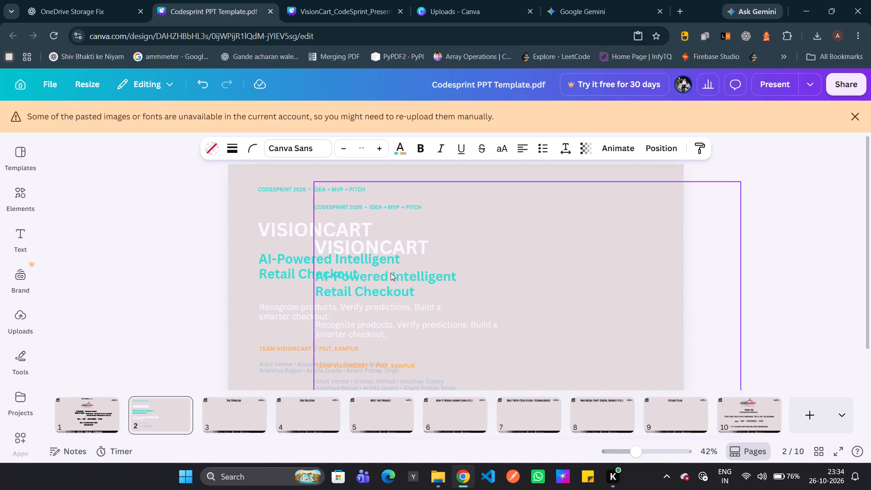
click(569, 205)
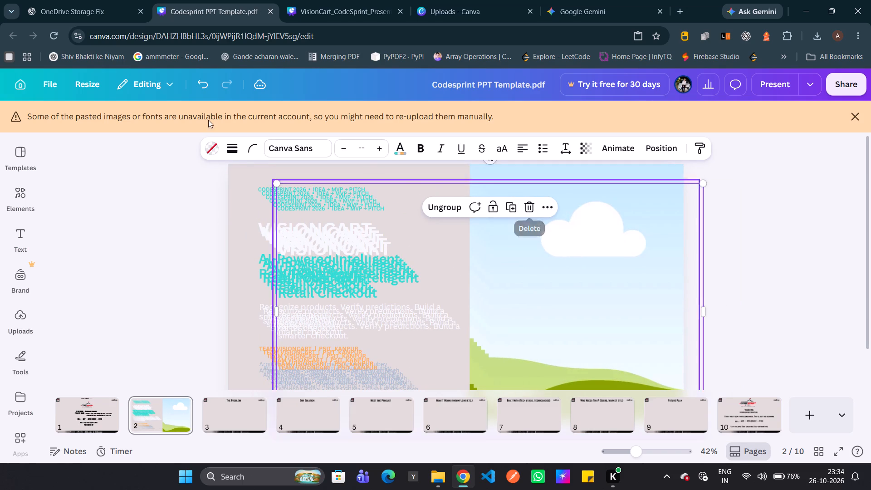
Undo the repeated pastes on page 2 of the Codesprint template until a single copy of the VisionCart group remains.
click(206, 83)
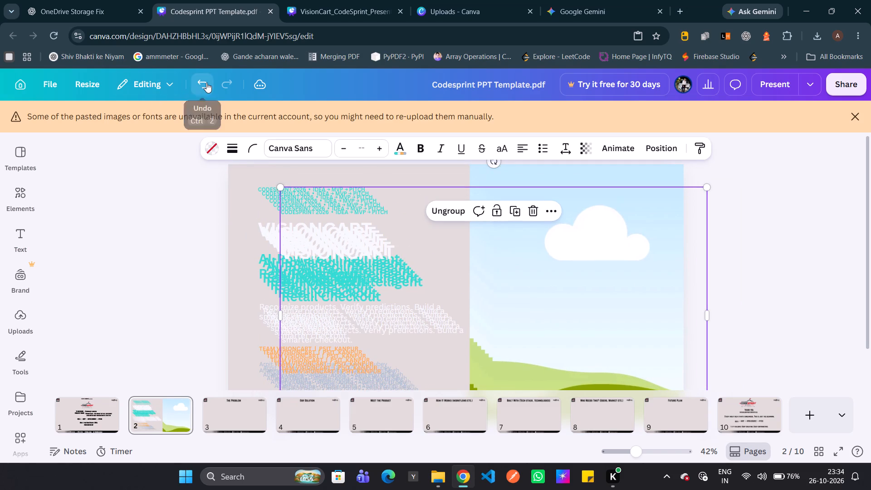
click(206, 83)
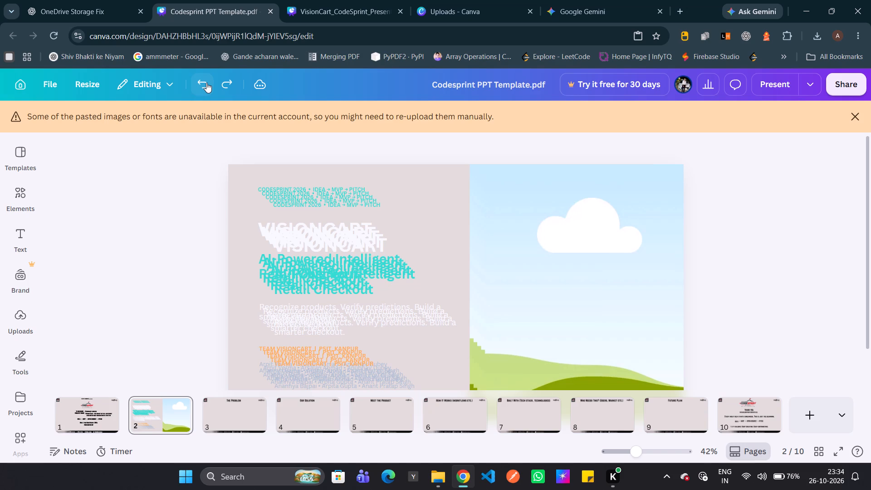
click(201, 79)
click(201, 79)
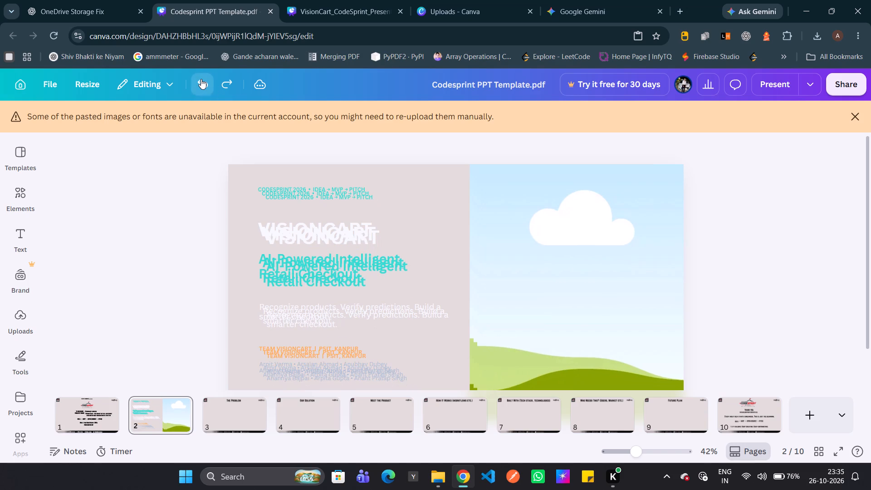
click(201, 79)
click(201, 79)
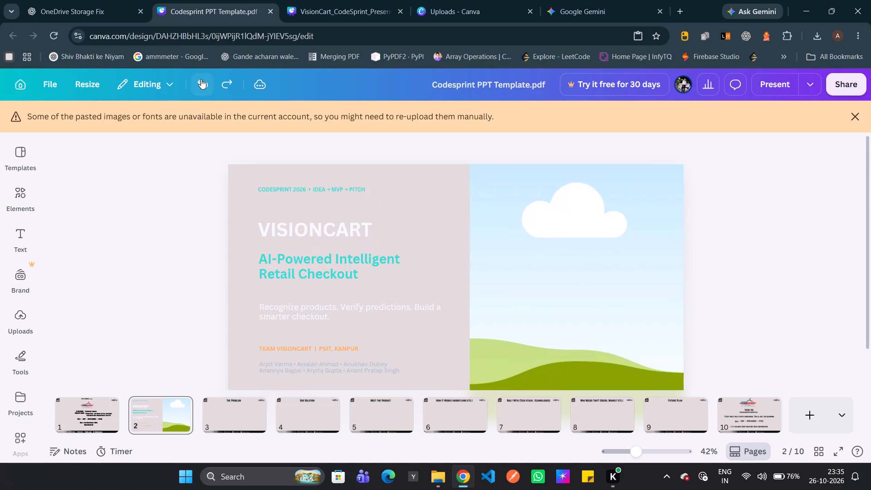
click(201, 79)
click(201, 79)
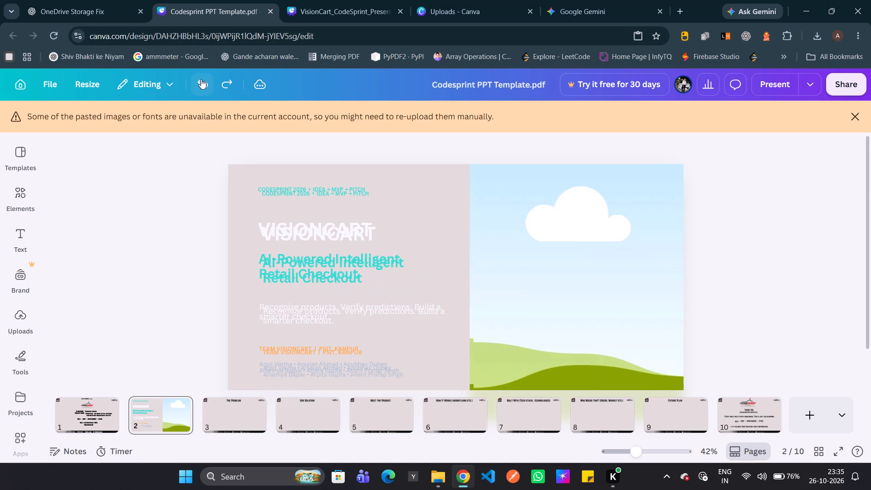
click(201, 79)
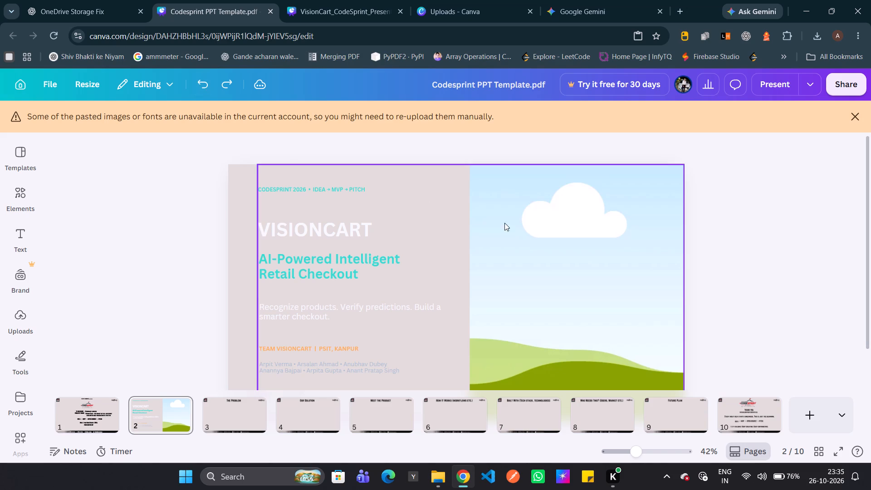
Recolour the VISIONCART title and the "Recognize products. Verify predictions." text on page 2 black.
click(540, 220)
click(317, 229)
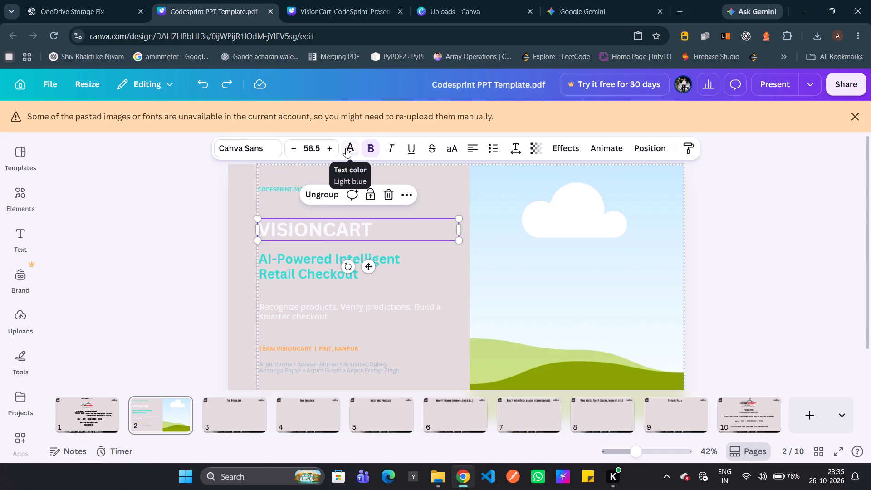
click(349, 144)
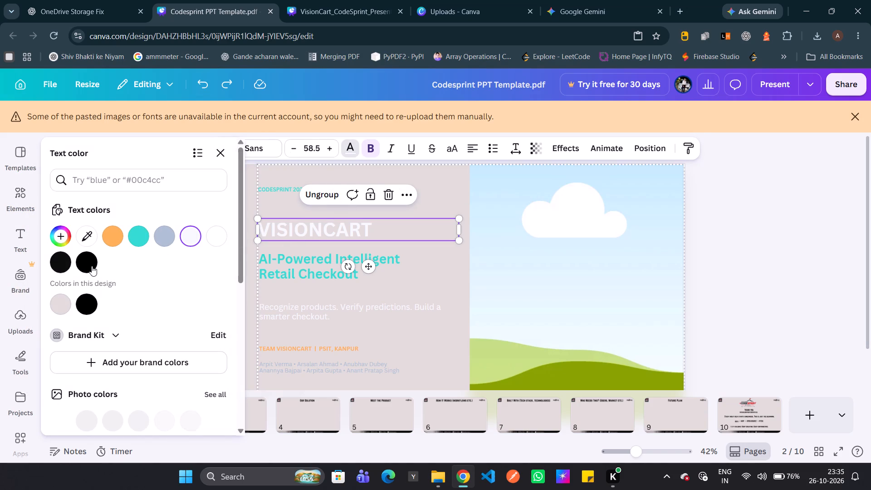
click(92, 266)
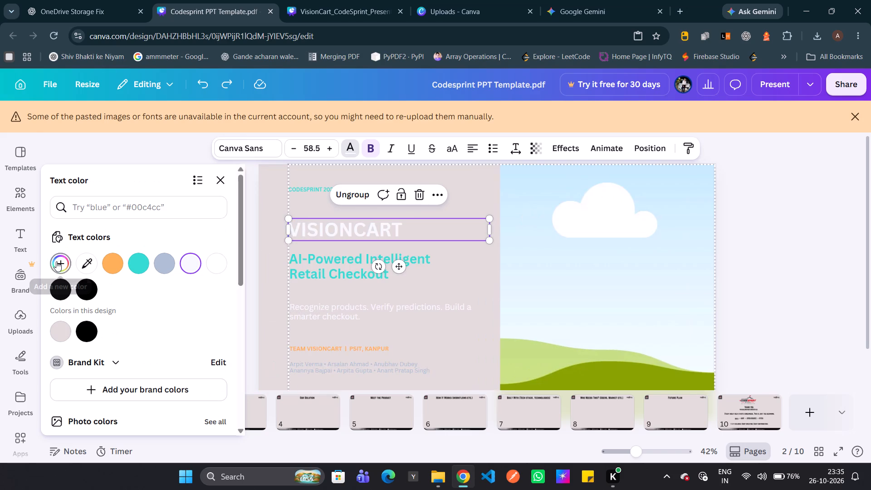
click(58, 292)
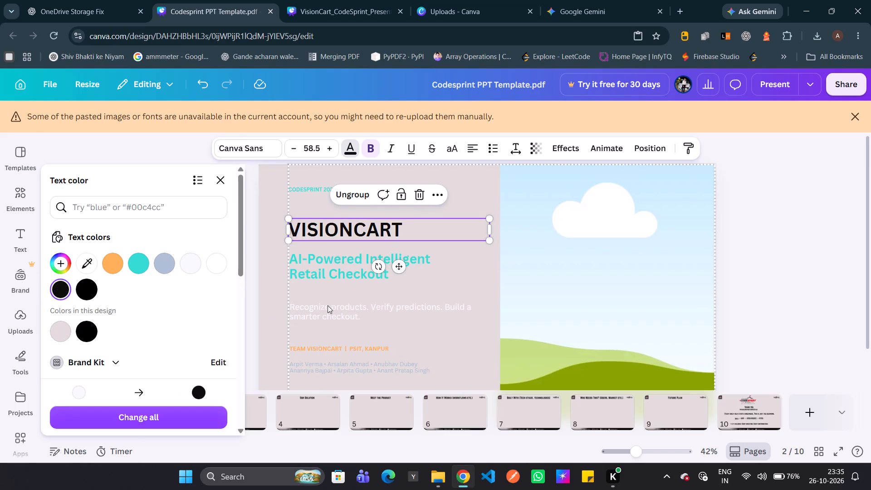
click(325, 310)
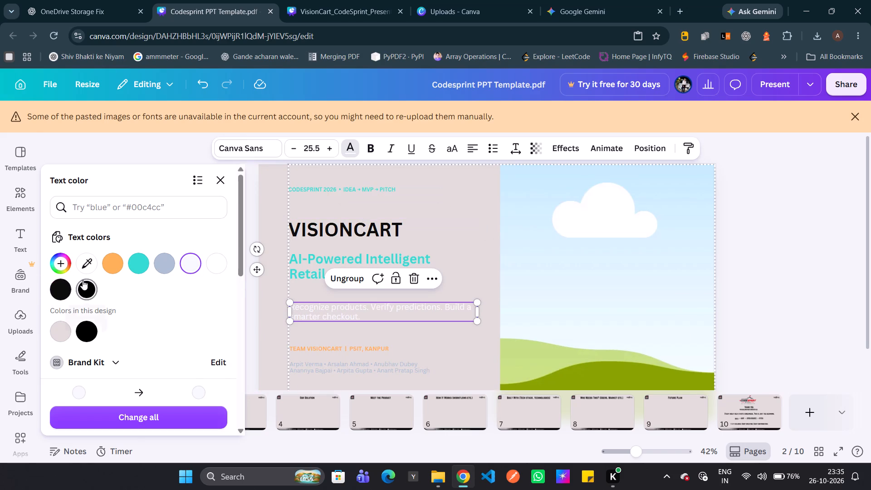
click(87, 283)
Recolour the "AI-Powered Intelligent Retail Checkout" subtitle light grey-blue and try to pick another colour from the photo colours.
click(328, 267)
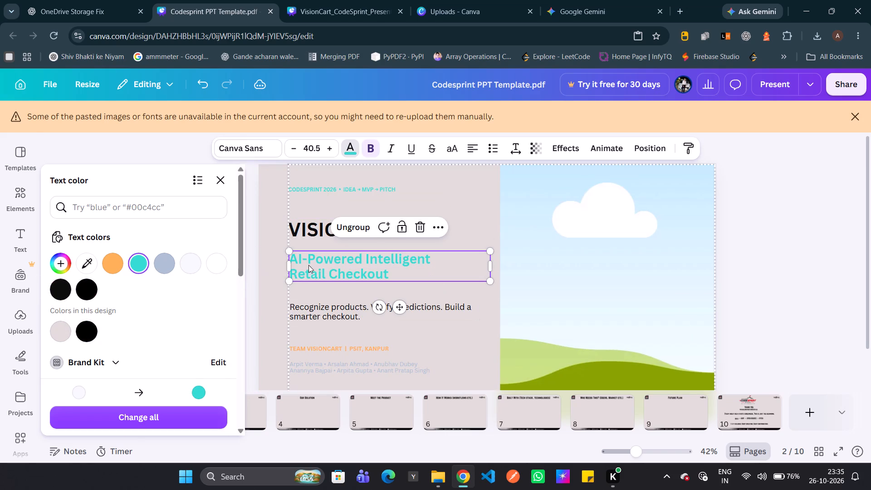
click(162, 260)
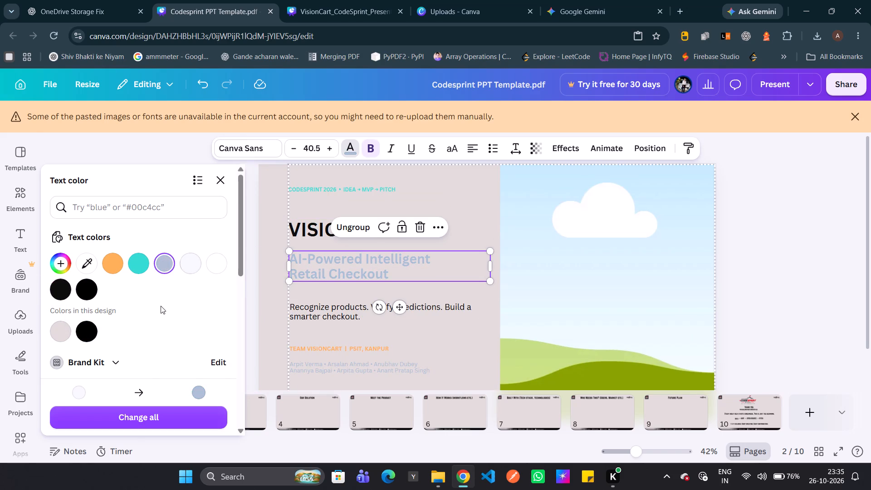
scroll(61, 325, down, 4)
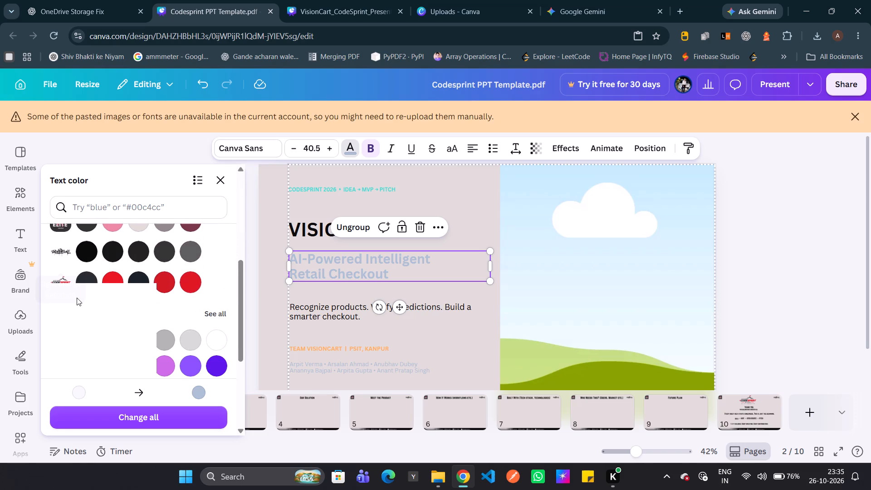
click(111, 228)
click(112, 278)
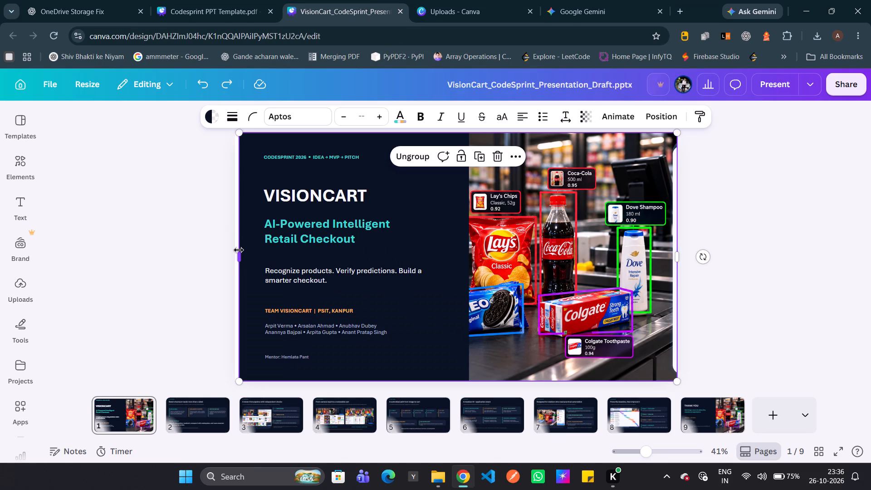
click(200, 0)
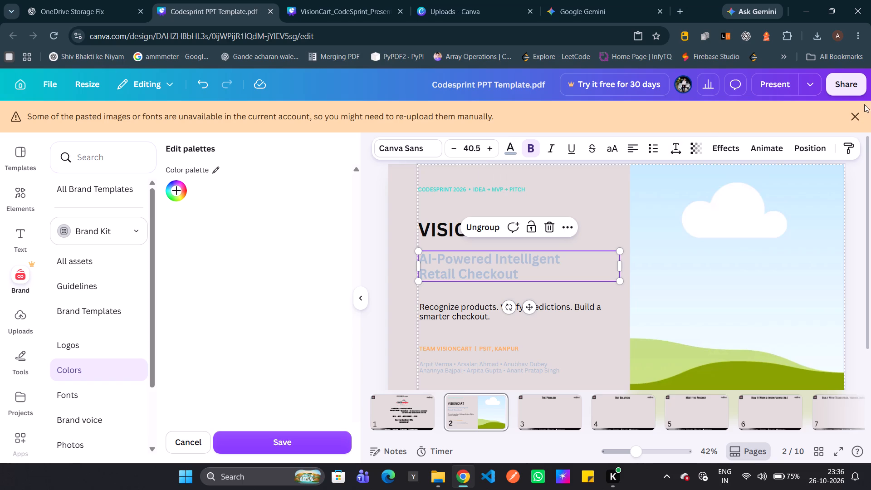
click(851, 116)
click(363, 227)
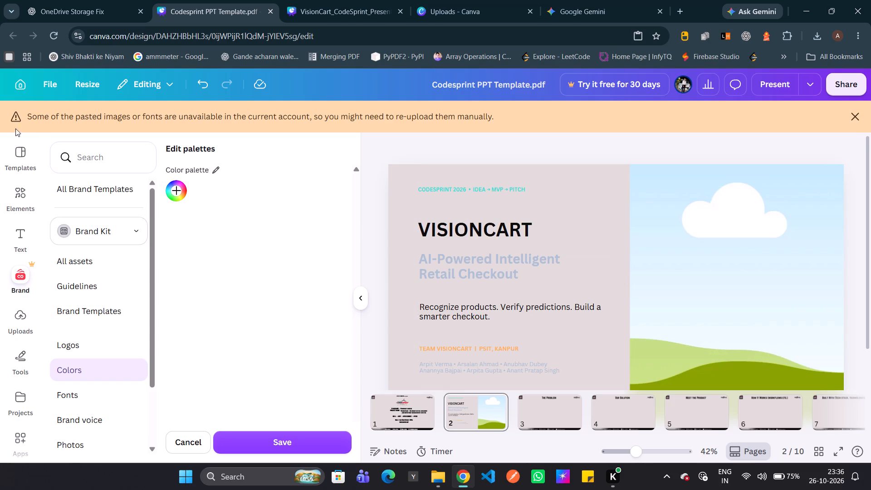
click(23, 145)
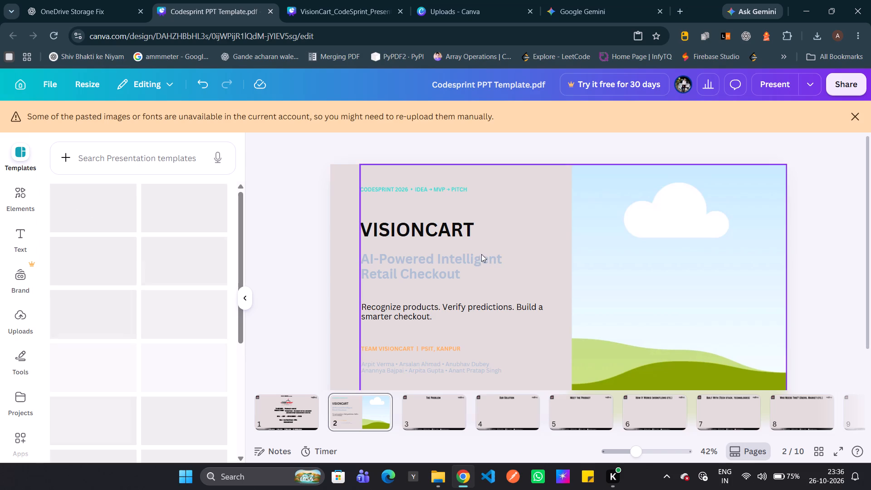
Recolour the "AI-Powered Intelligent Retail Checkout" subtitle on page 2, trying teal and pink before choosing a near-black photo colour.
click(399, 267)
click(405, 271)
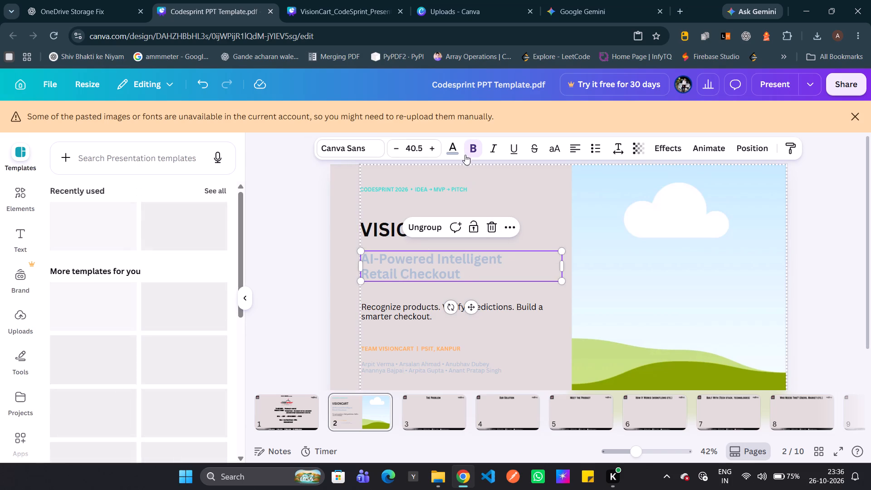
click(455, 148)
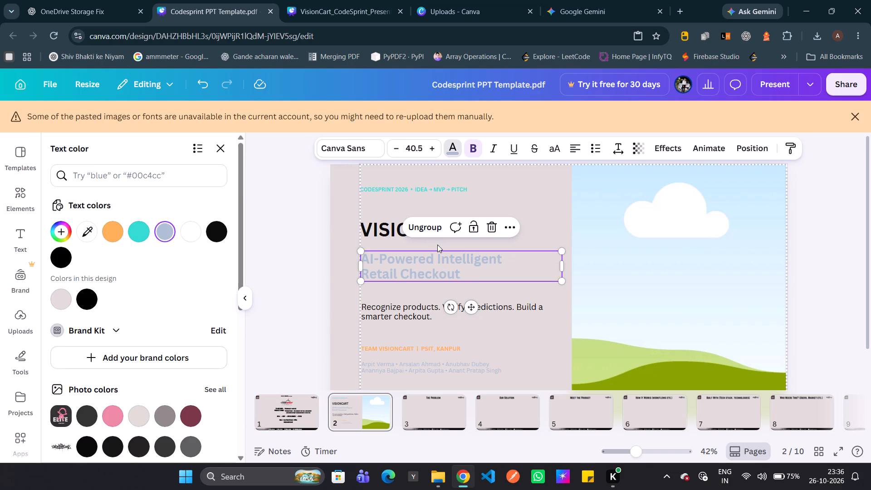
click(455, 144)
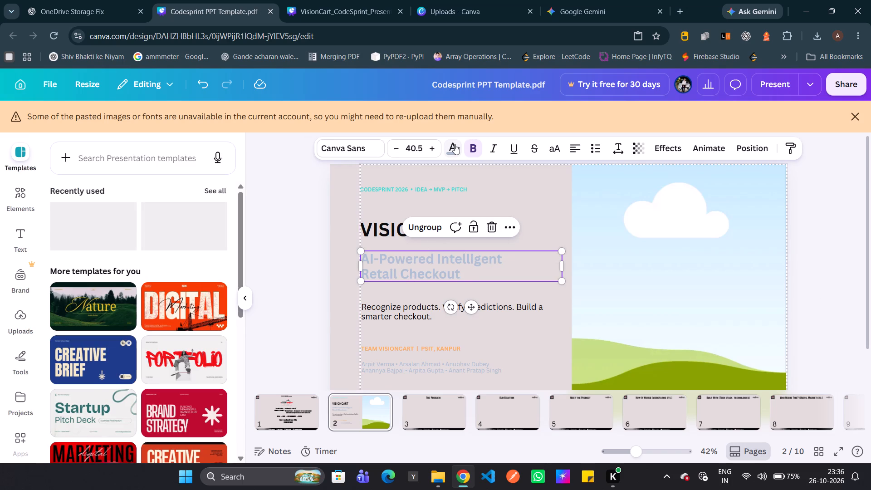
click(455, 144)
click(137, 234)
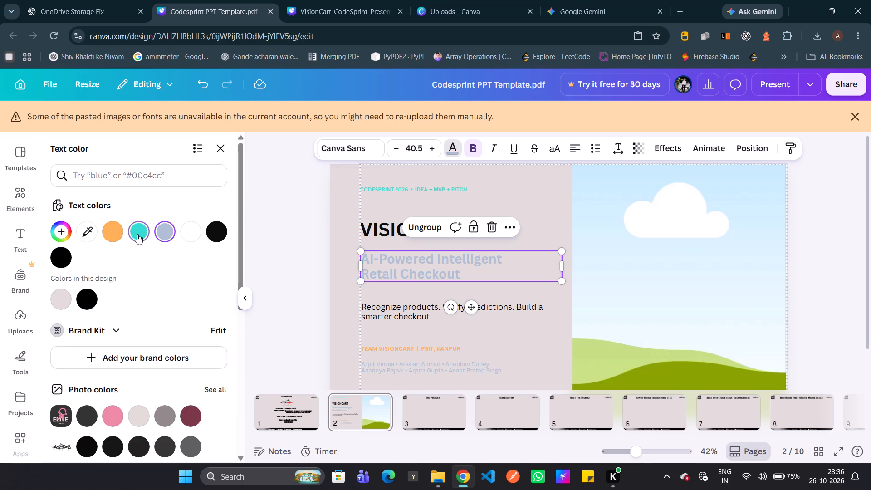
scroll(136, 293, down, 2)
click(117, 301)
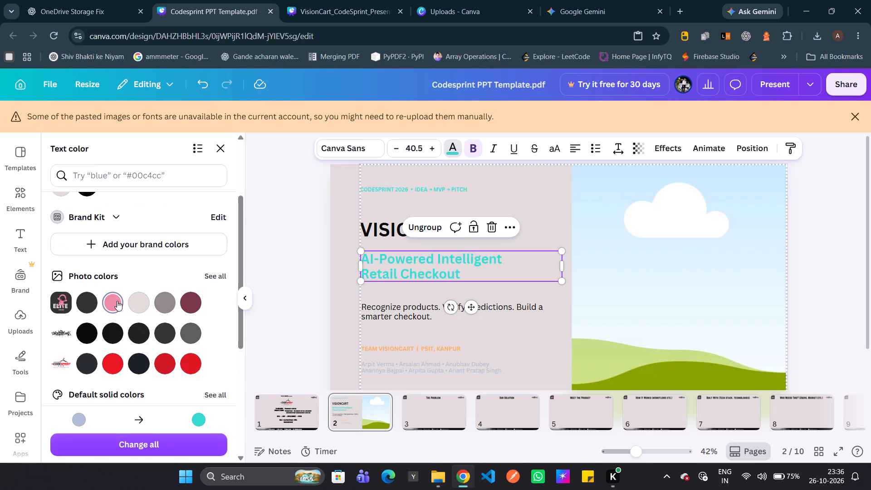
click(132, 333)
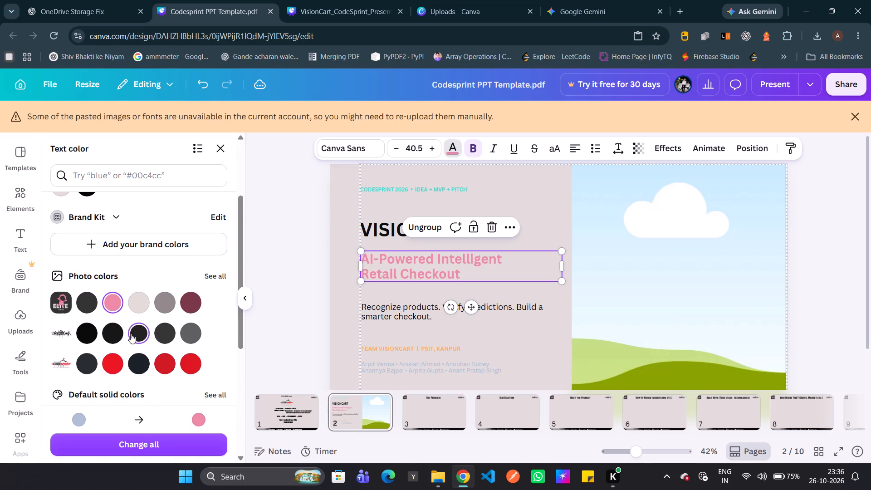
Recolour the "AI-Powered Intelligent Retail Checkout" subtitle on page 2 with the bright red photo colour.
scroll(126, 321, down, 1)
click(109, 309)
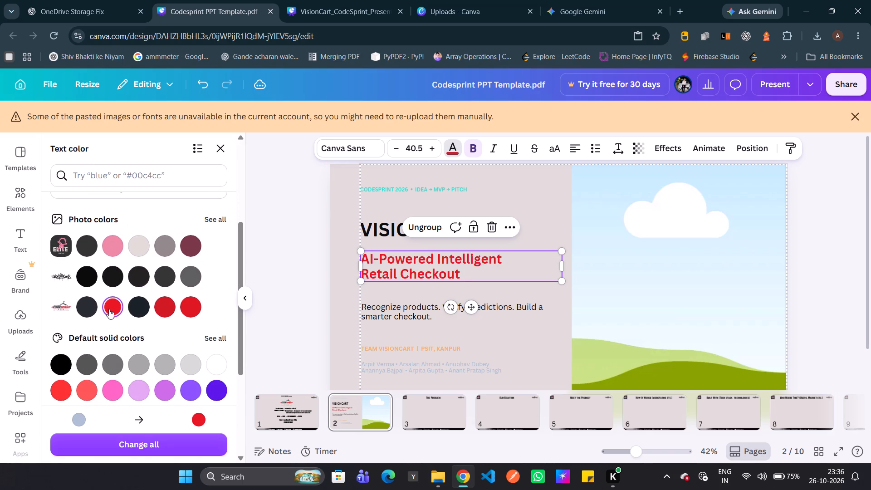
click(257, 297)
Copy the product-detection photo from page 1 of the VisionCart draft and paste it onto page 2 of the Codesprint template.
click(659, 277)
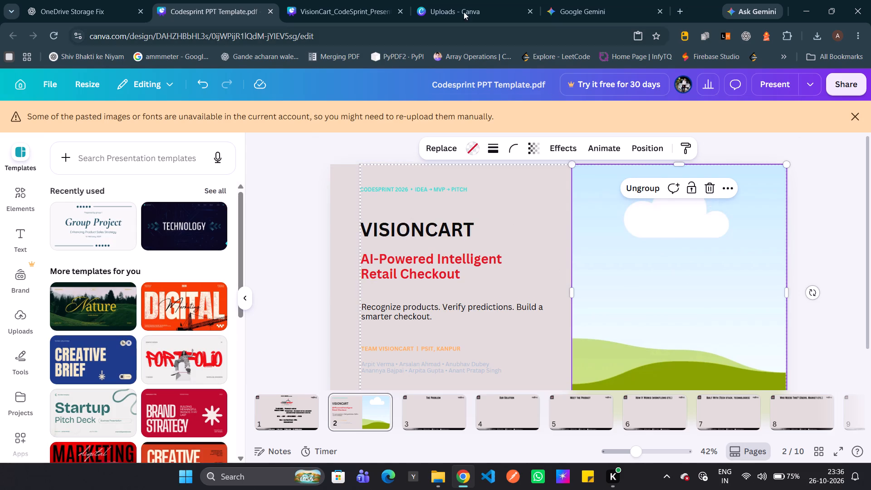
click(468, 0)
click(318, 0)
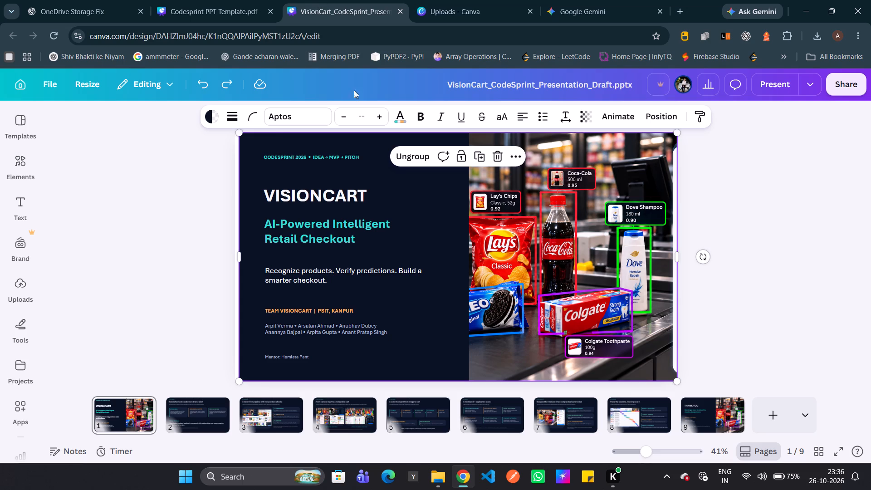
click(563, 246)
click(622, 161)
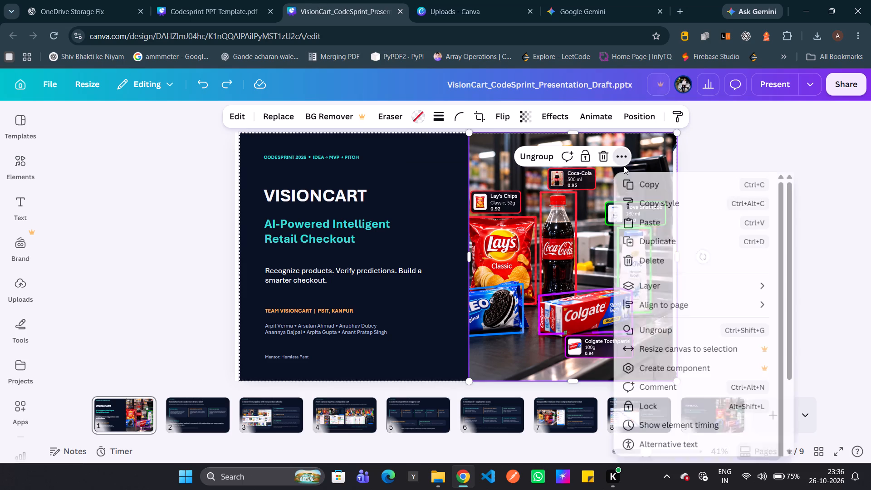
click(634, 183)
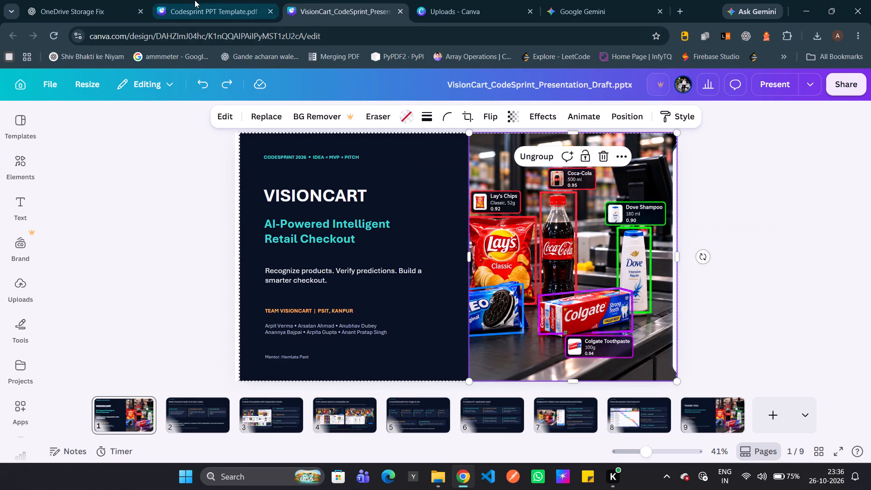
click(195, 0)
key(ctrl+v)
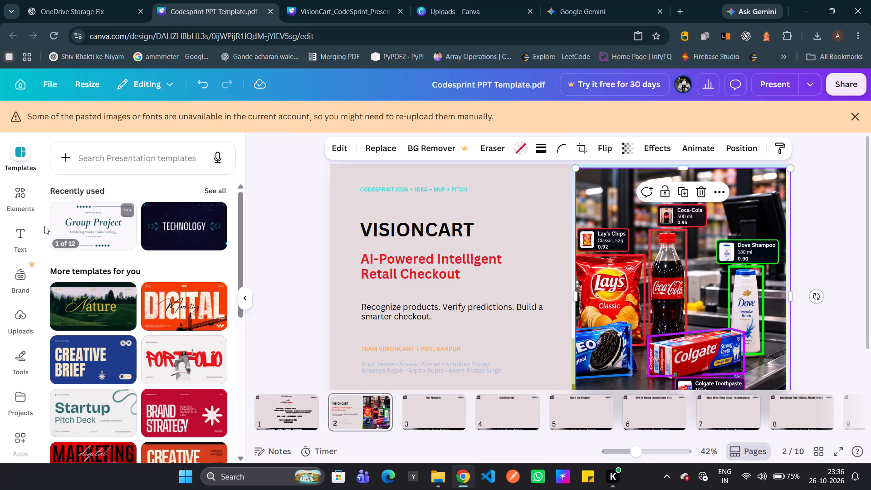
Move the pasted product photo aside and delete the placeholder landscape image on page 2.
drag(676, 250, 520, 270)
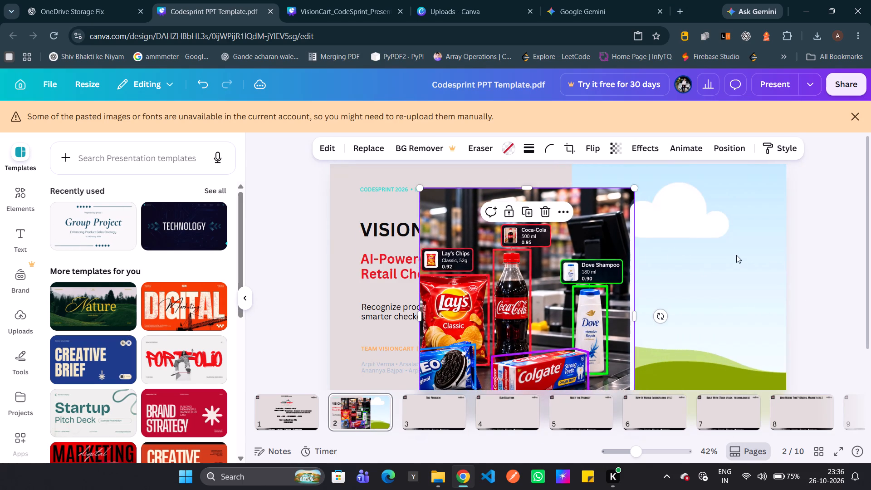
click(737, 255)
click(742, 195)
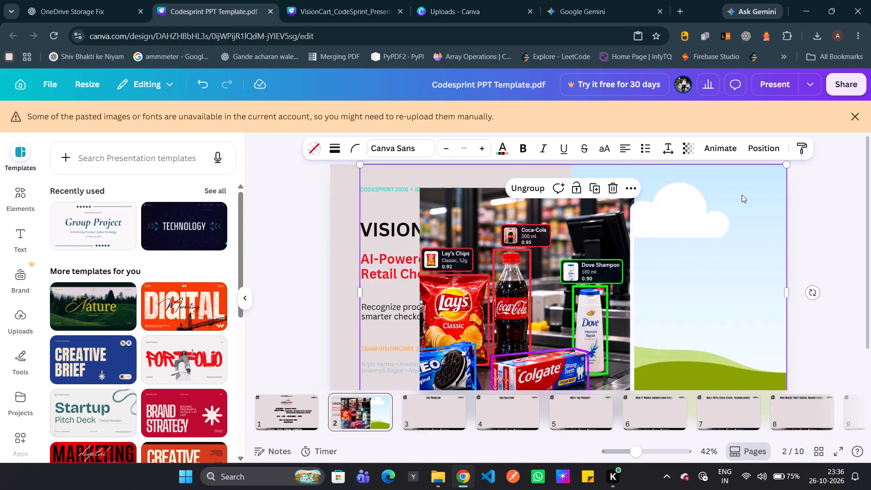
click(707, 187)
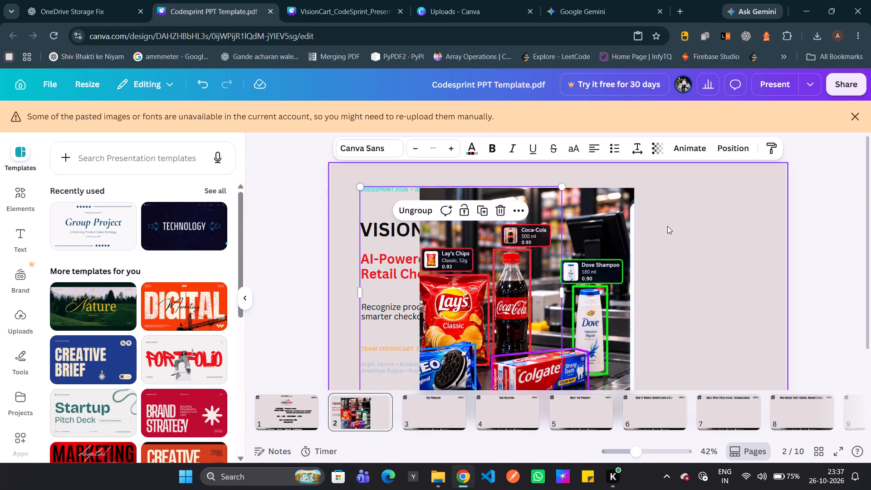
Place the product photo in the right half of page 2, beside the VISIONCART text.
drag(600, 262, 748, 229)
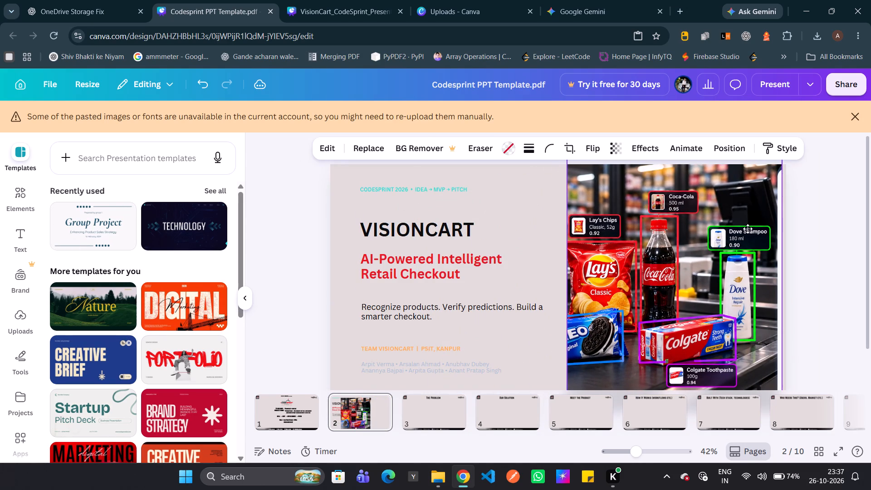
drag(748, 229, 750, 229)
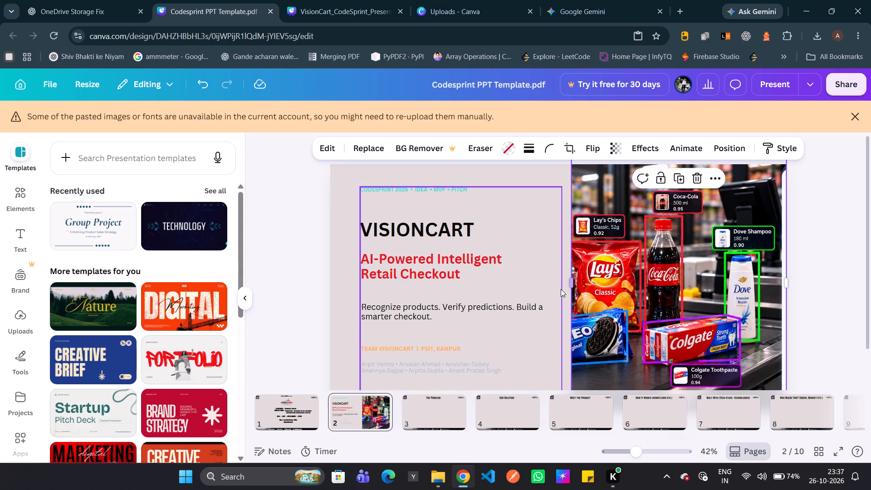
Move the grouped text block on page 2 up and towards the slide's left edge.
scroll(561, 289, down, 2)
scroll(561, 289, up, 1)
drag(455, 288, 431, 274)
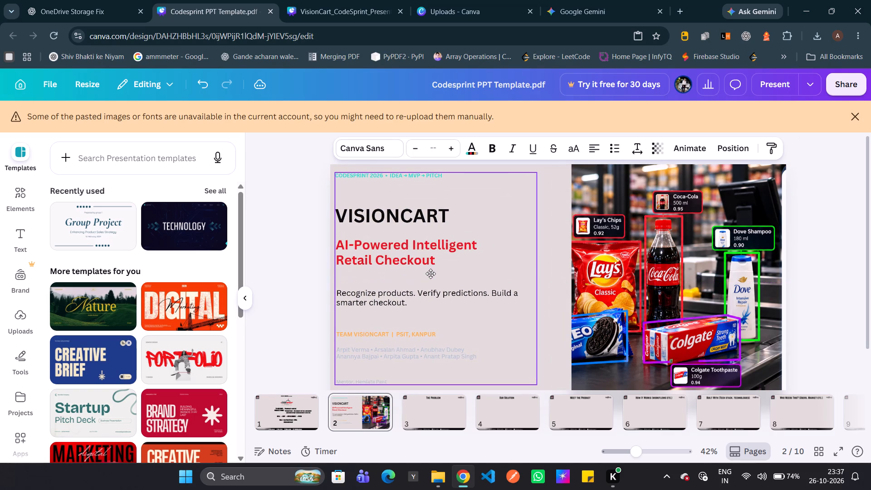
drag(431, 274, 434, 276)
Replace the last four names in the team member line on page 2 with one other teammate's name.
double_click(444, 354)
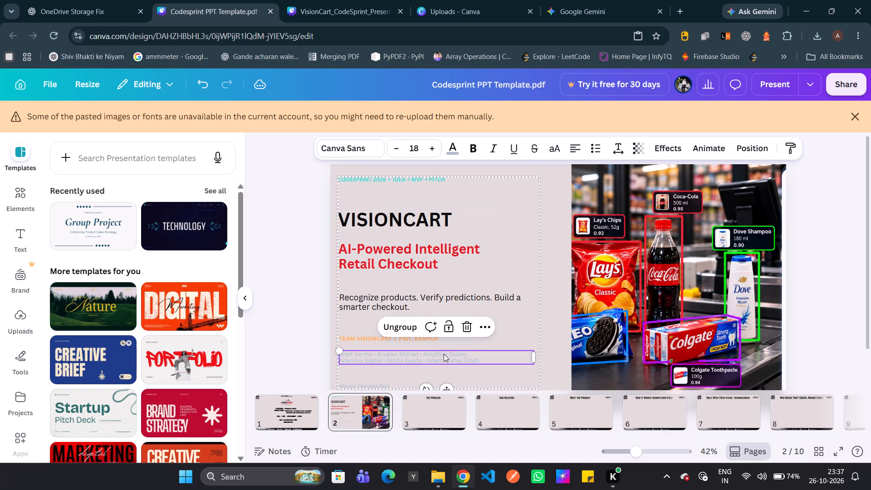
click(473, 357)
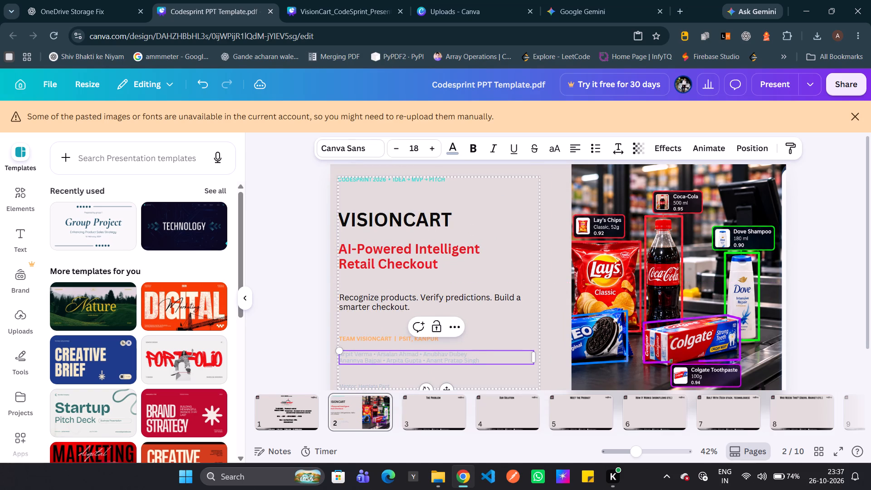
click(424, 354)
drag(422, 355, 455, 368)
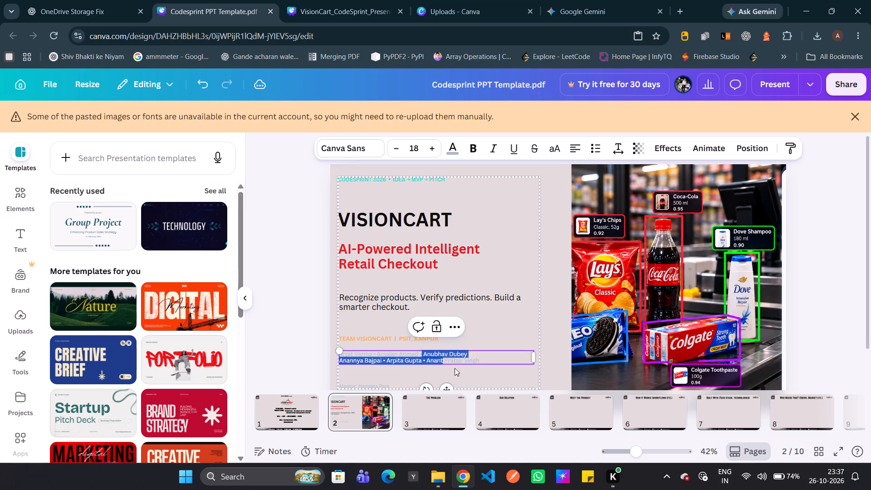
drag(455, 368, 493, 372)
key(BackSpace)
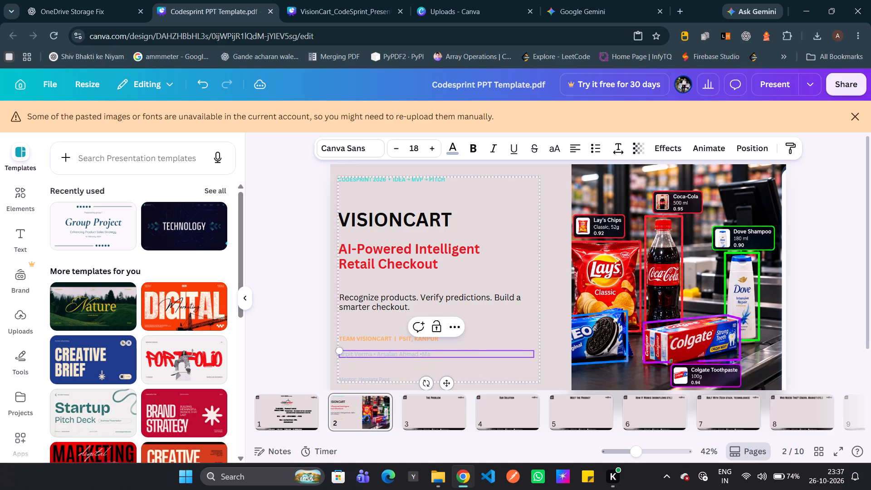
text(az)
key(space)
Recolour the whole team member line, trying red and light blue before choosing dark blue.
key(ctrl+a)
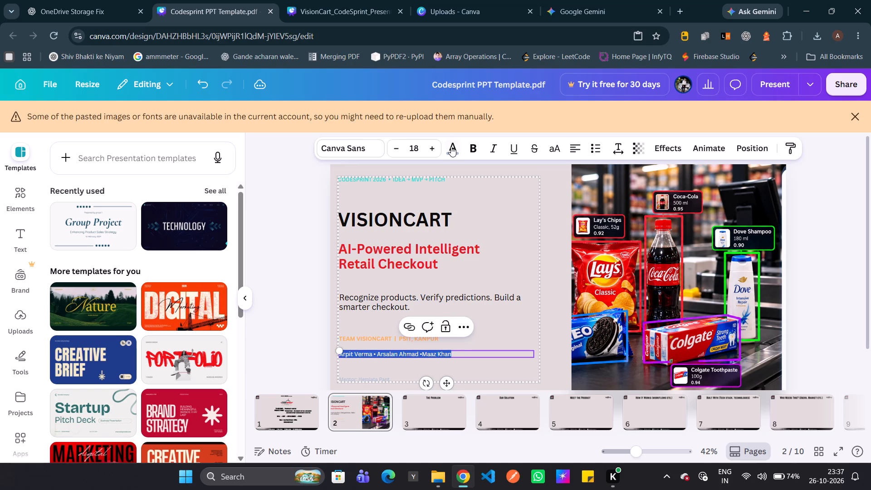
click(454, 148)
click(173, 231)
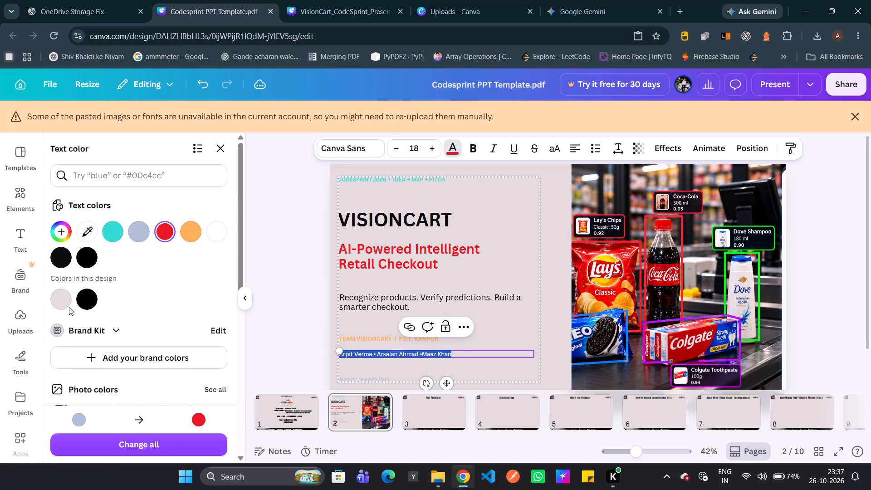
scroll(71, 304, down, 3)
scroll(134, 305, down, 2)
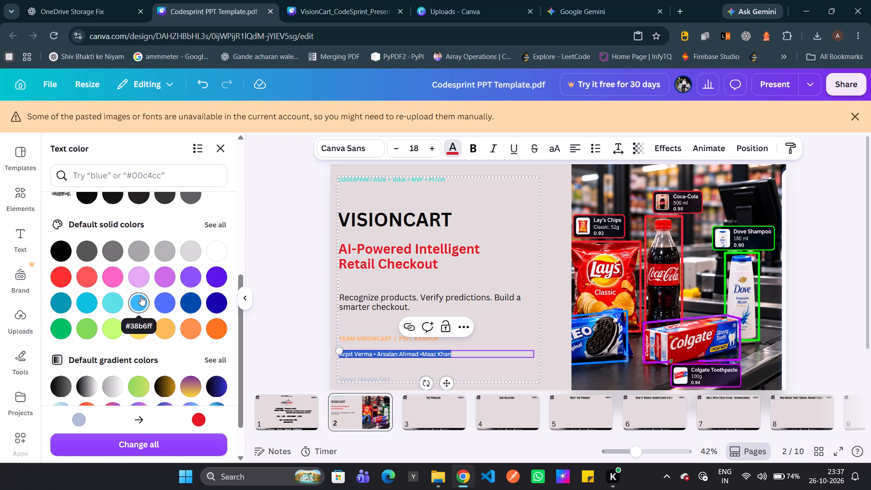
click(141, 296)
click(196, 294)
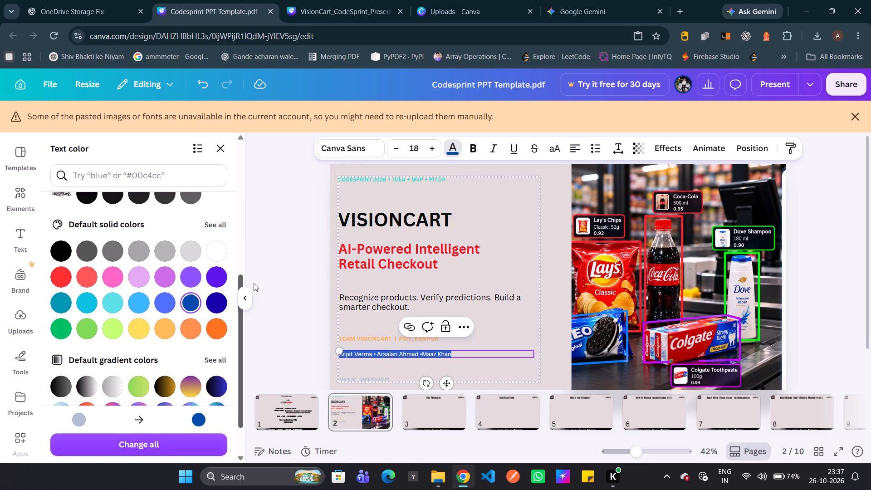
click(264, 275)
click(265, 274)
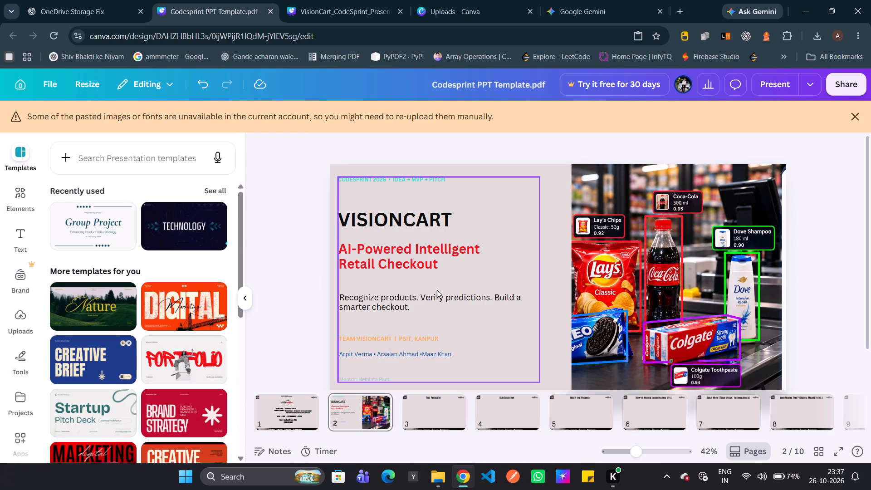
double_click(426, 354)
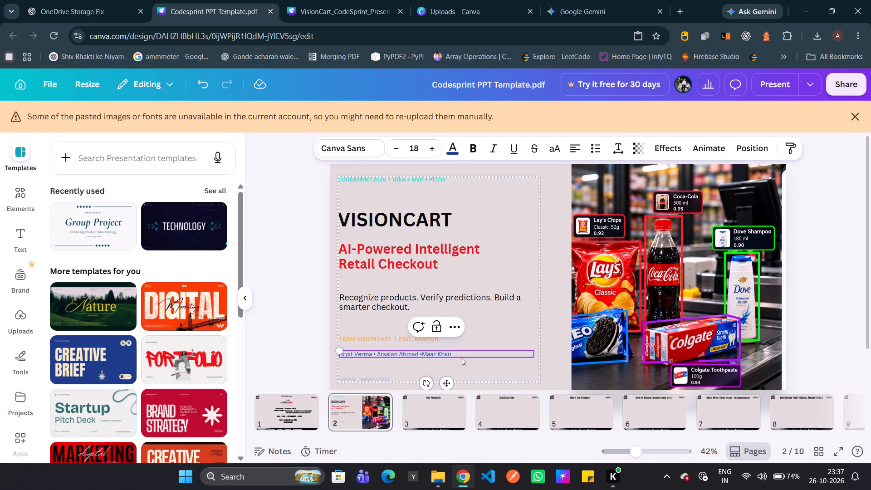
Recolour the "CODESPRINT 2026 • IDEA → MVP → PITCH" tagline near-black.
double_click(412, 182)
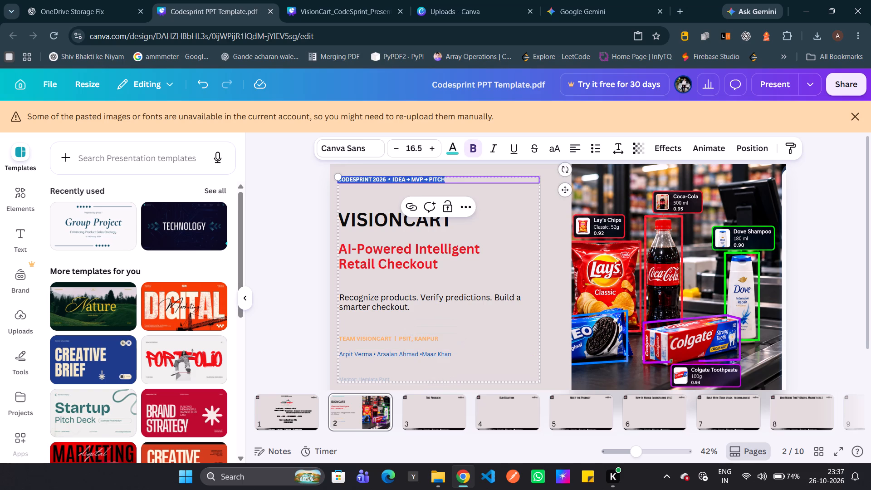
click(454, 145)
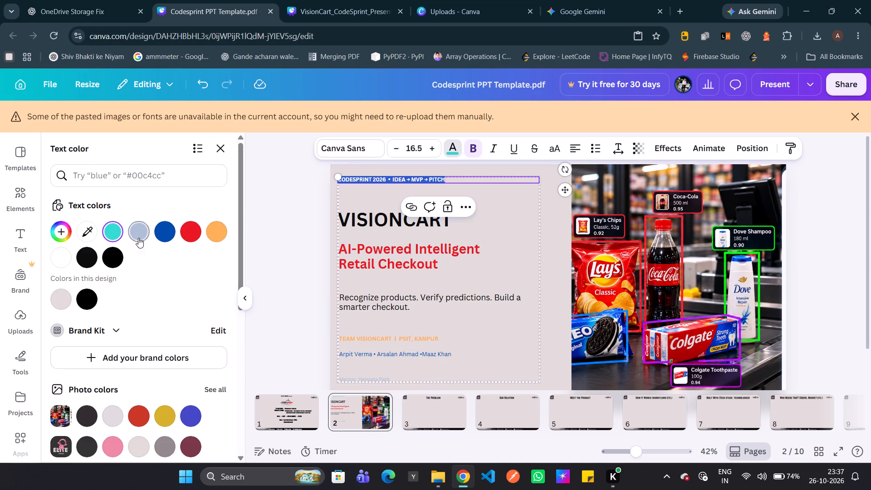
click(88, 260)
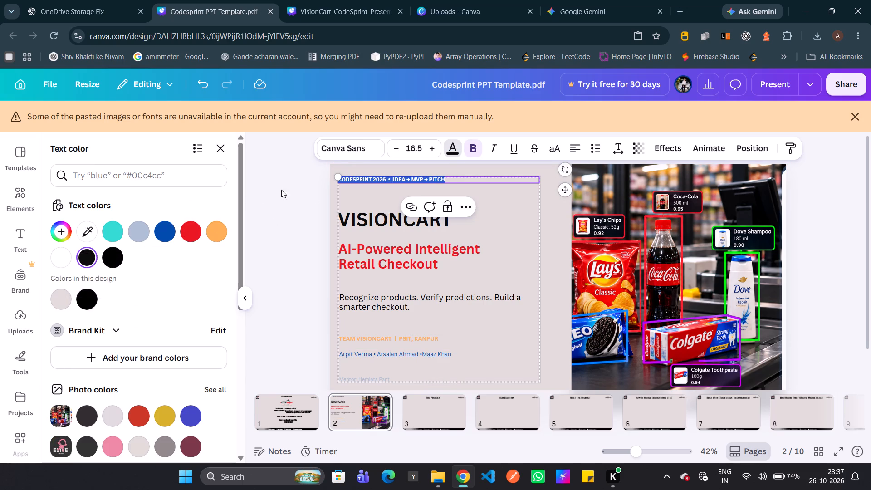
double_click(258, 191)
Ungroup the "CODESPRINT 2026" tagline from the rest of the page 2 text block.
click(387, 180)
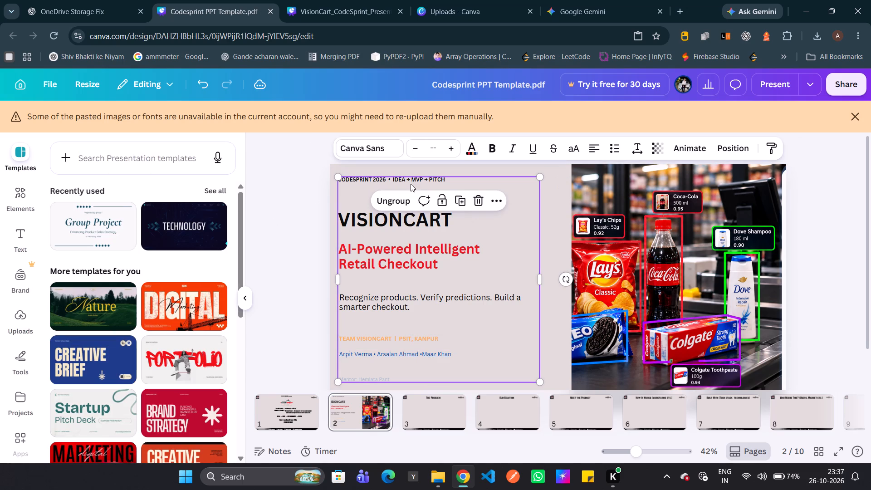
click(411, 184)
click(440, 180)
click(440, 180)
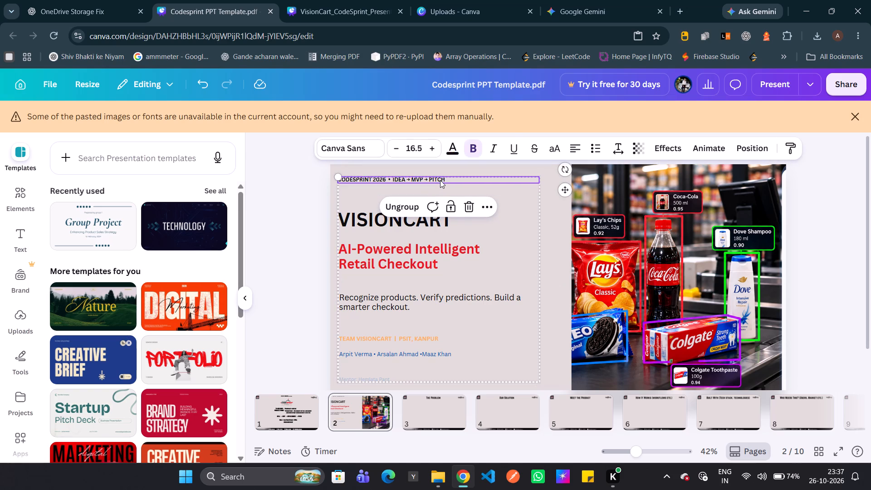
click(408, 204)
click(252, 246)
Narrow the tagline box, enlarge its text to size 18.2 and align it with the left edge of the VISIONCART title below.
drag(375, 179, 380, 191)
drag(547, 192, 453, 194)
drag(450, 194, 461, 192)
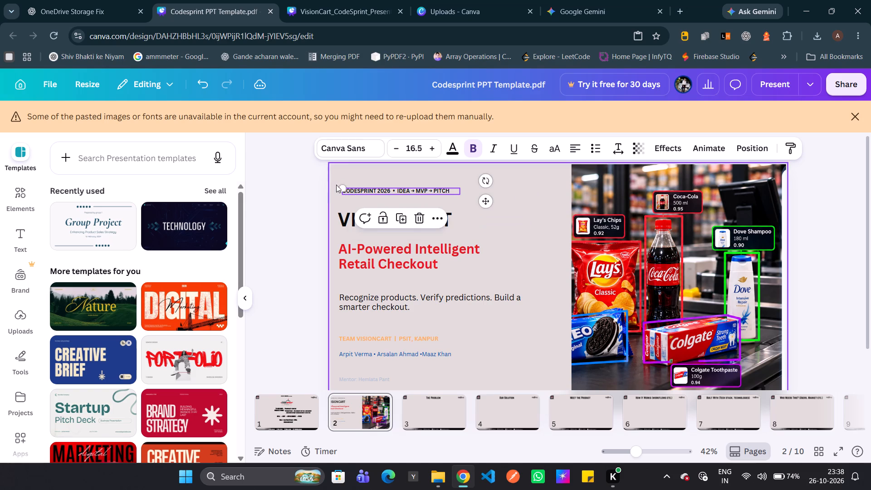
drag(339, 184, 325, 176)
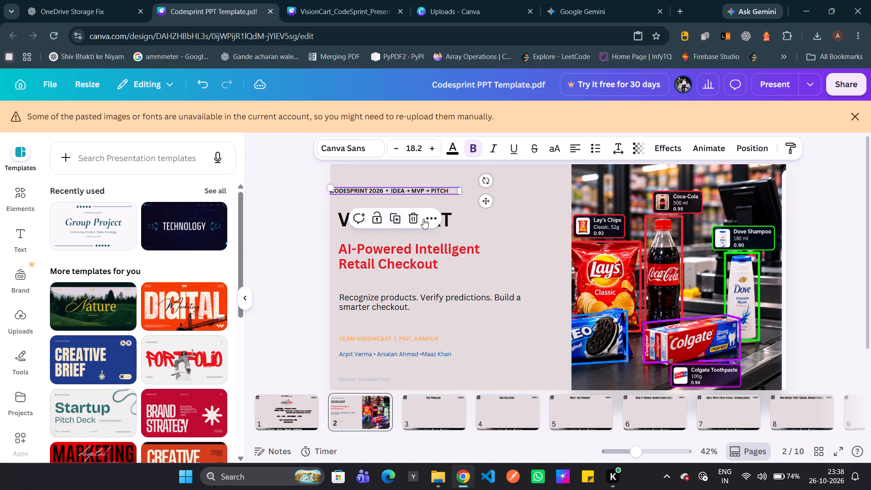
drag(485, 201, 493, 193)
click(306, 268)
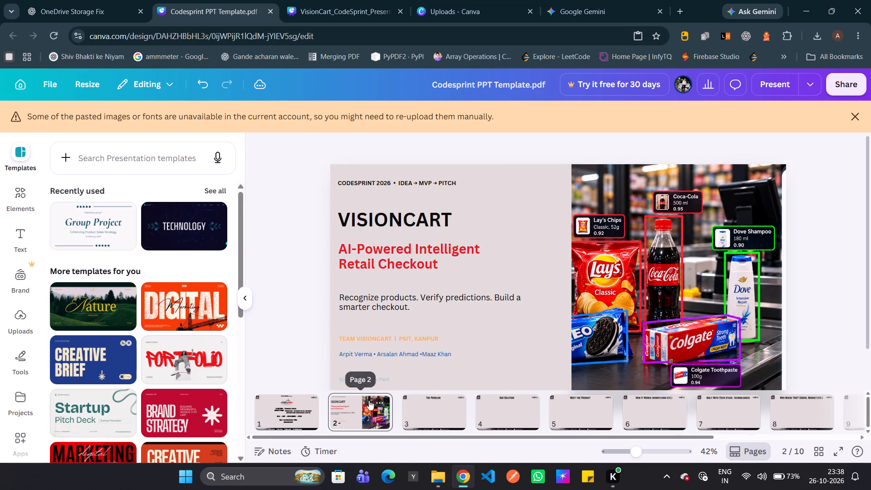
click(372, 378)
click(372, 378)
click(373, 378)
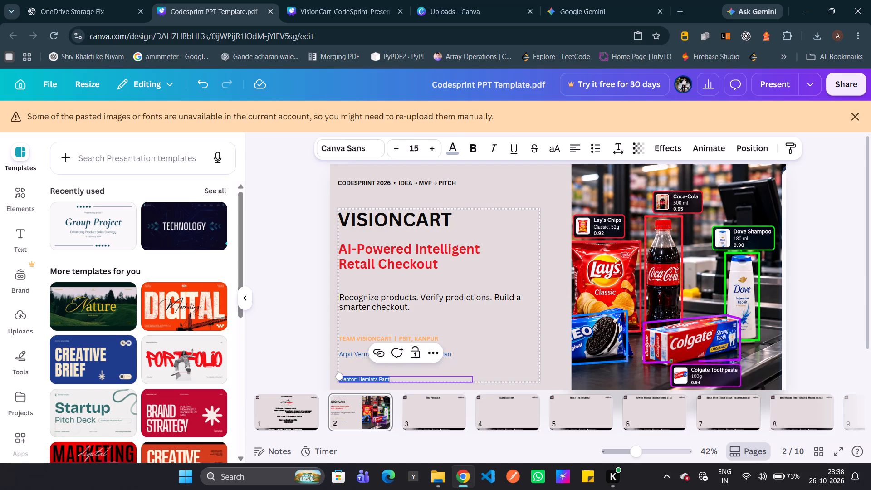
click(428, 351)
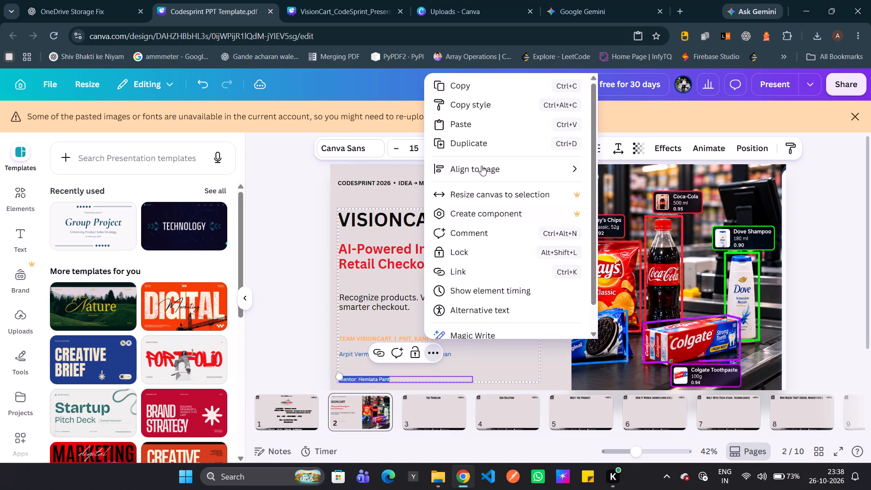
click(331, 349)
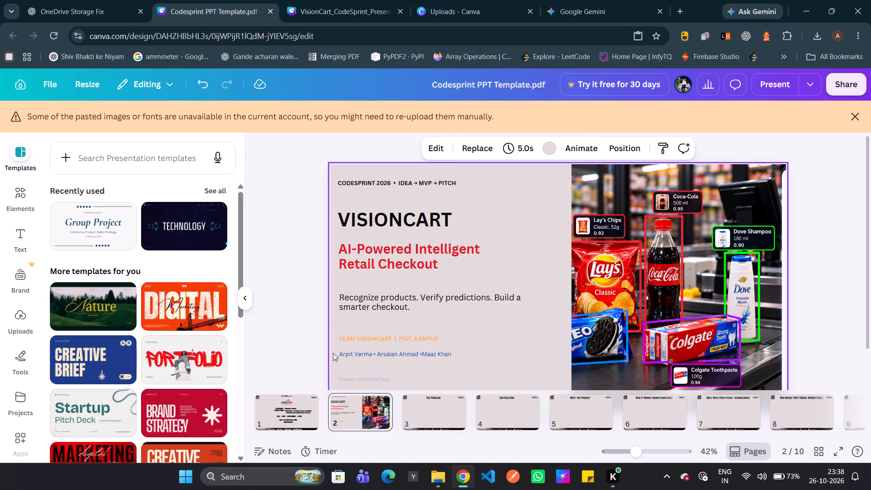
Delete the mentor line at the bottom of the page 2 text block.
click(345, 376)
click(353, 379)
click(434, 350)
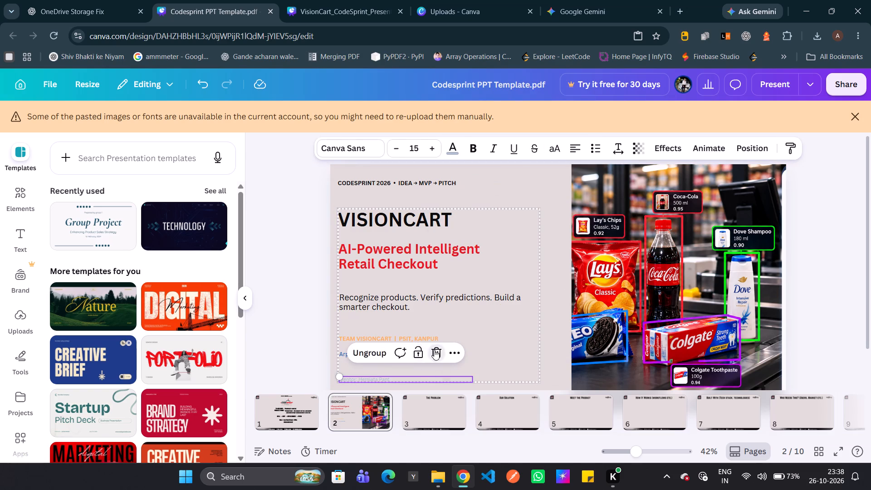
click(291, 334)
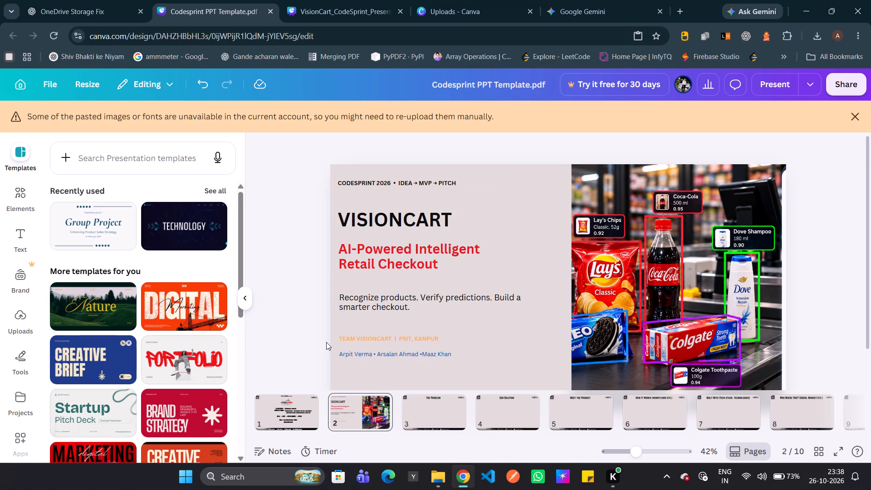
Open page 2 of the VisionCart draft presentation and select its dark background rectangle.
click(372, 0)
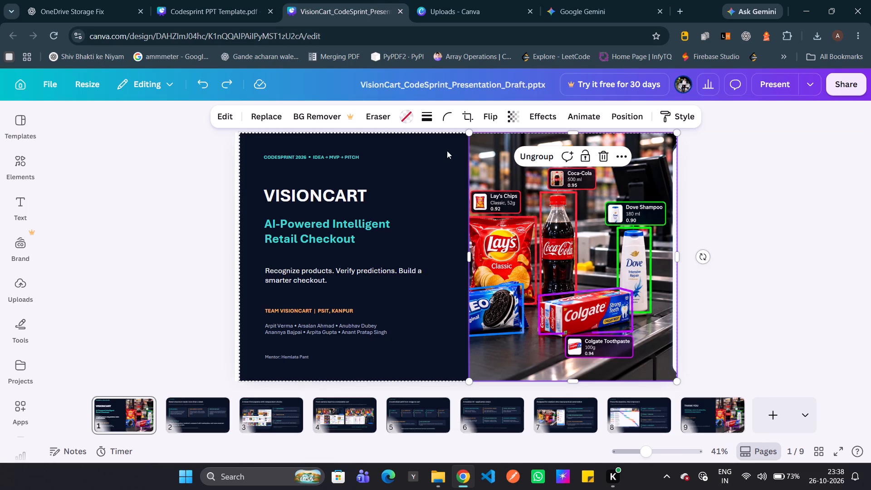
click(210, 408)
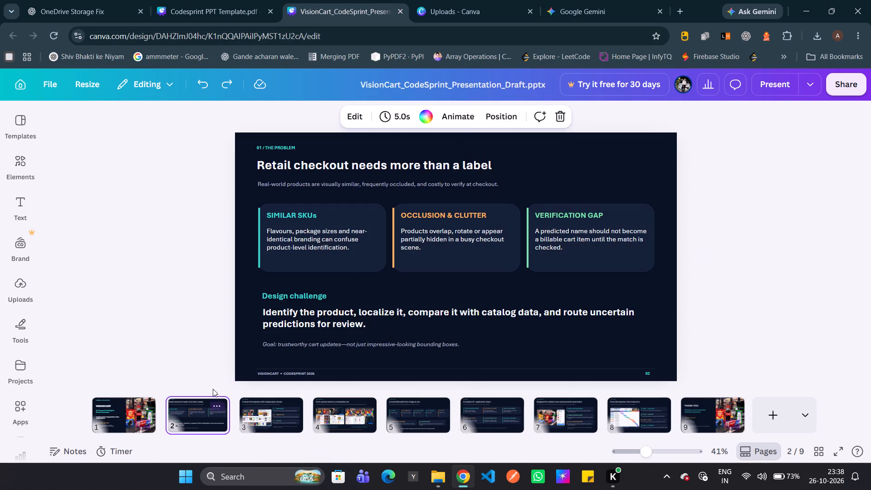
click(252, 158)
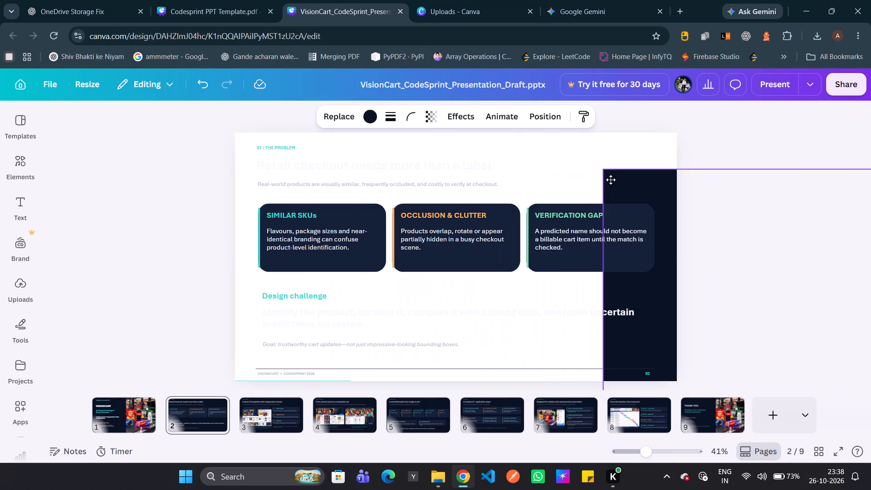
drag(611, 180, 614, 176)
click(838, 146)
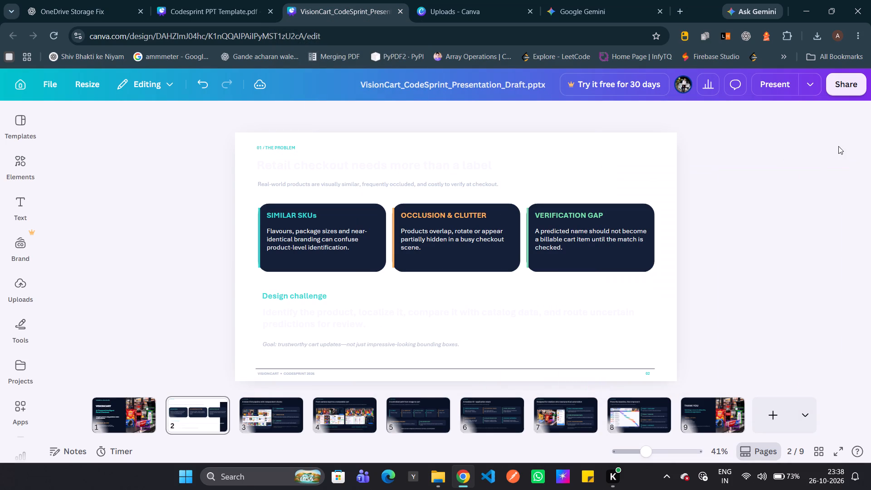
Copy all text and cards from the draft's page 2 and paste them onto "The Problem" page of the Codesprint template.
drag(238, 137, 562, 364)
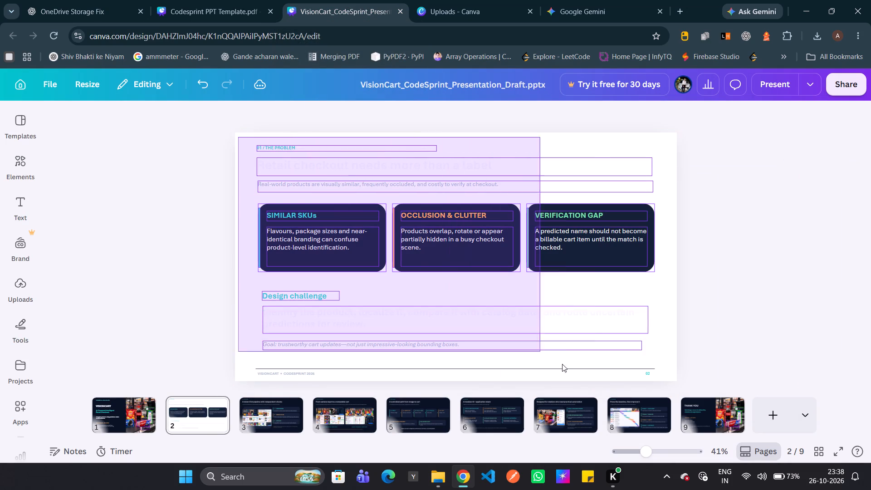
drag(562, 364, 649, 378)
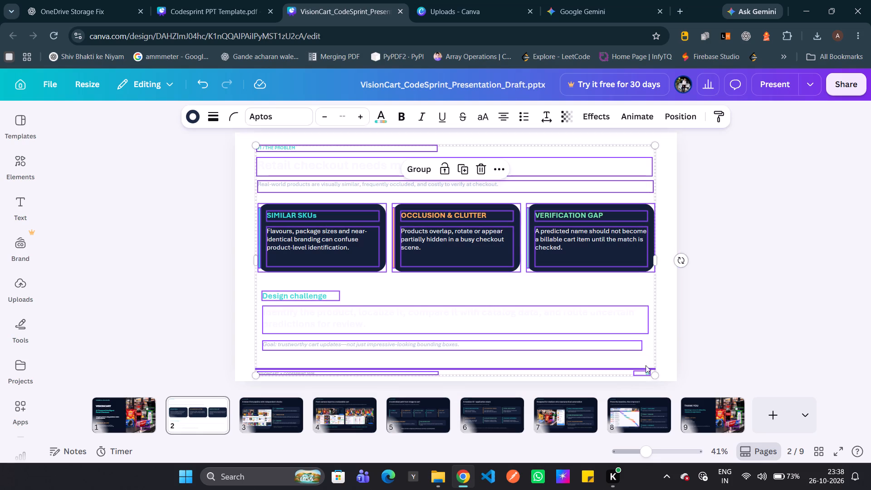
click(500, 168)
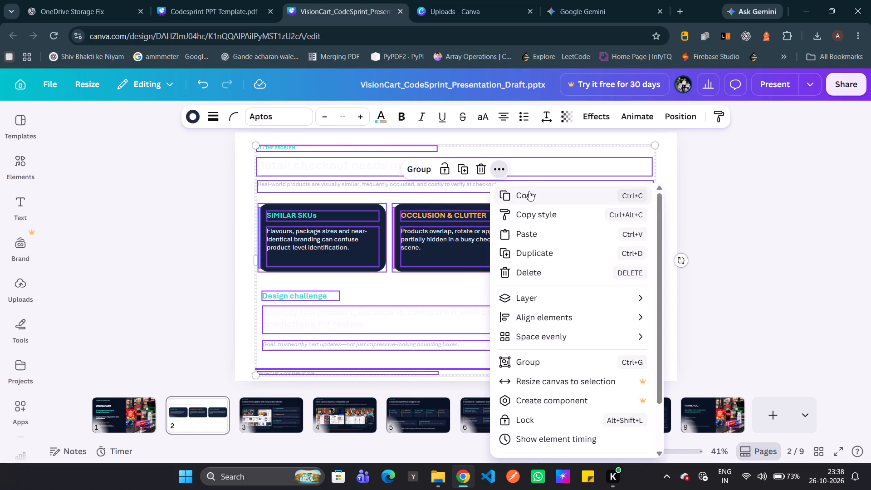
click(529, 191)
click(219, 0)
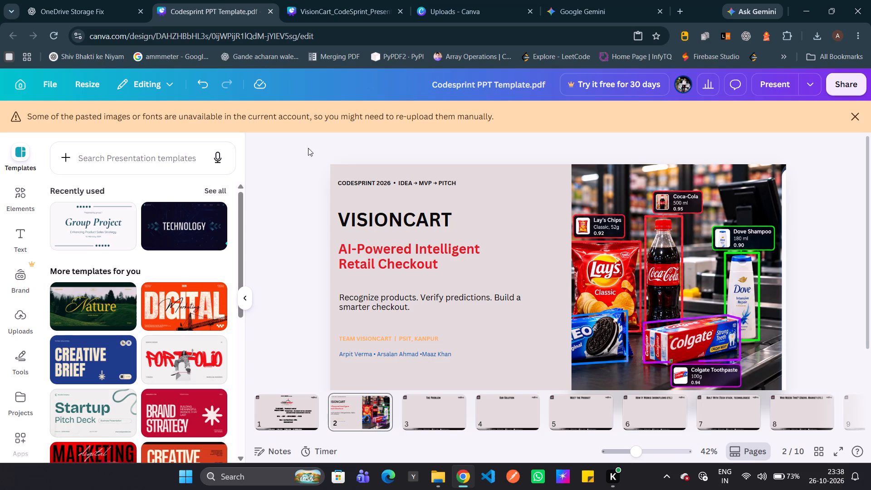
click(433, 408)
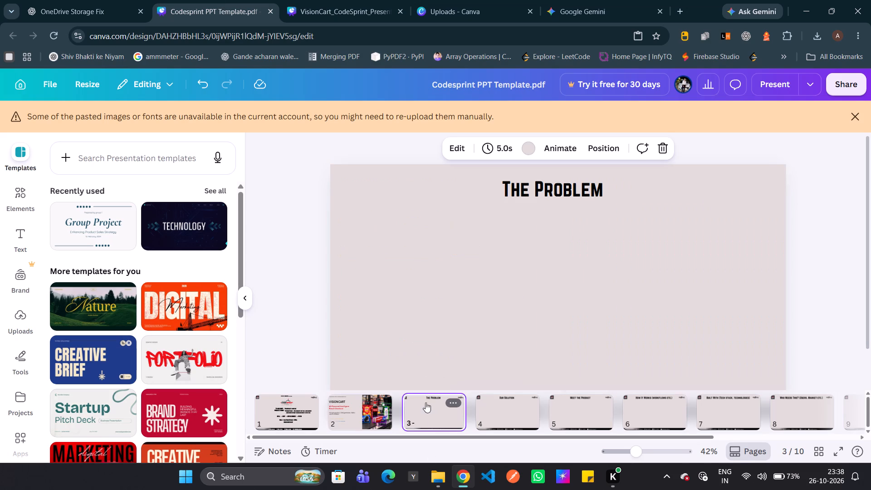
click(431, 299)
key(ctrl+v)
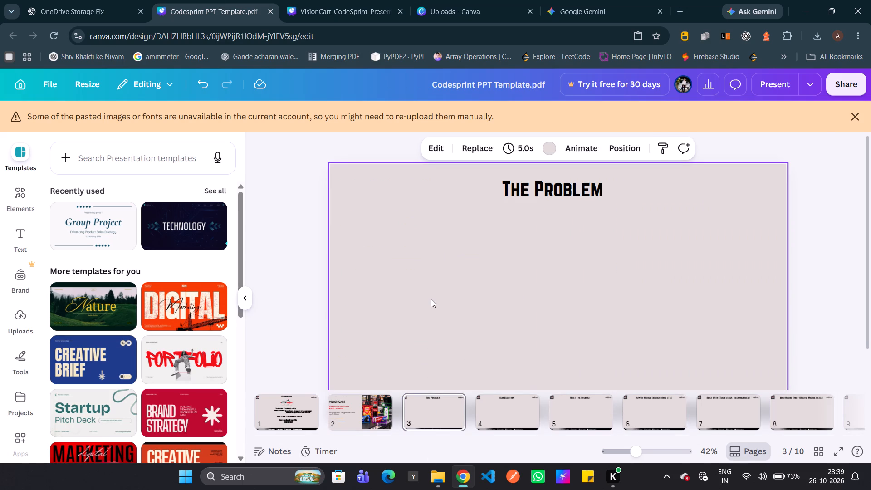
Delete the small "01 / THE PROBLEM" label overlapping the logo on page 3.
scroll(372, 296, down, 2)
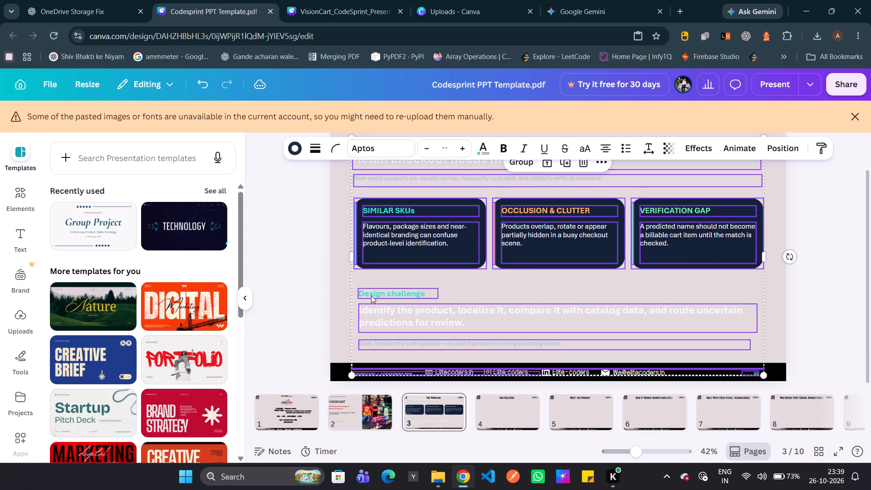
scroll(370, 295, down, 1)
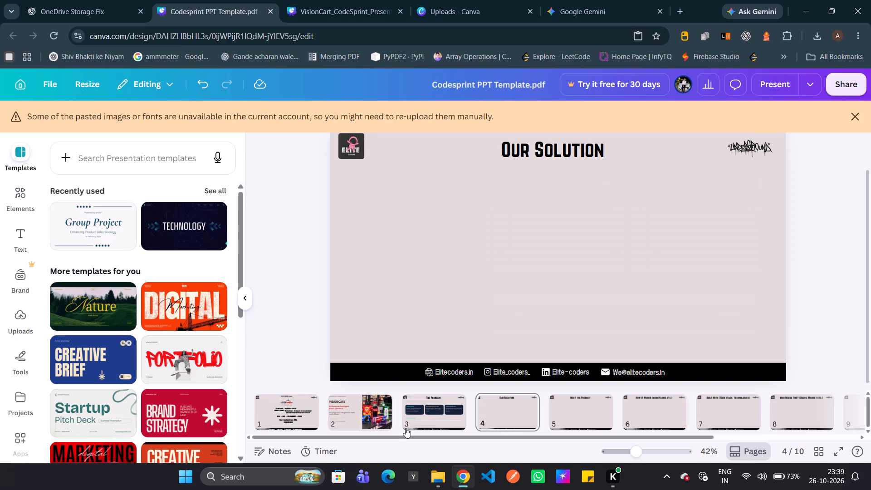
click(426, 419)
scroll(436, 284, up, 1)
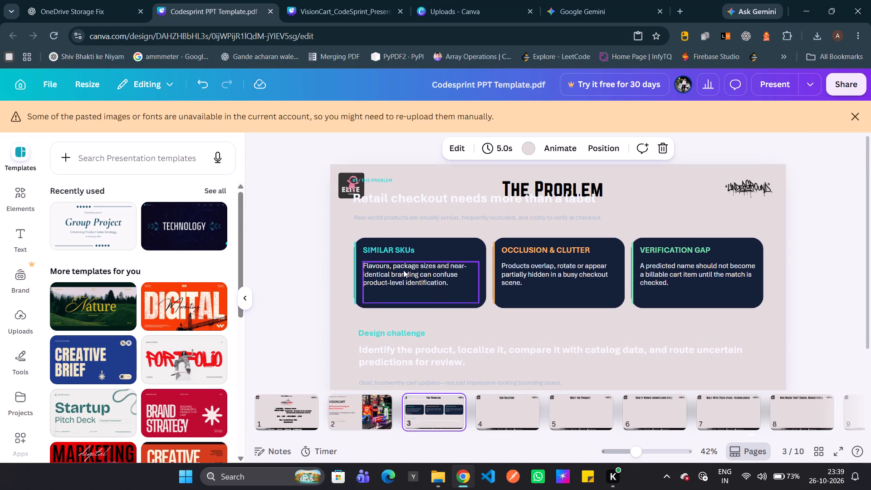
click(366, 183)
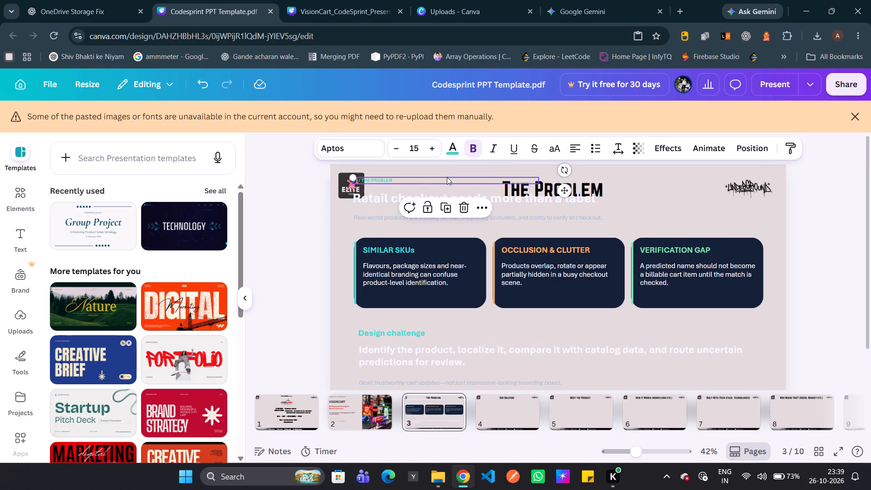
click(461, 207)
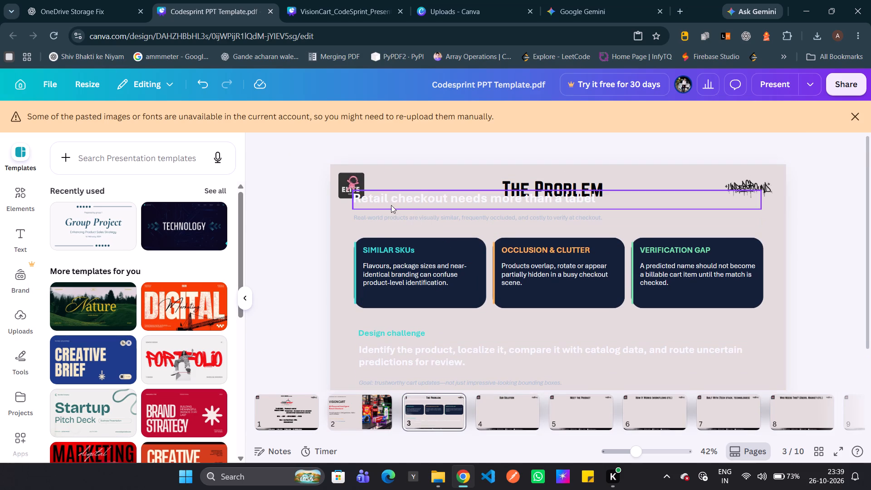
Move the italic "Goal: trustworthy cart updates" line down to just above the black footer.
scroll(390, 204, down, 1)
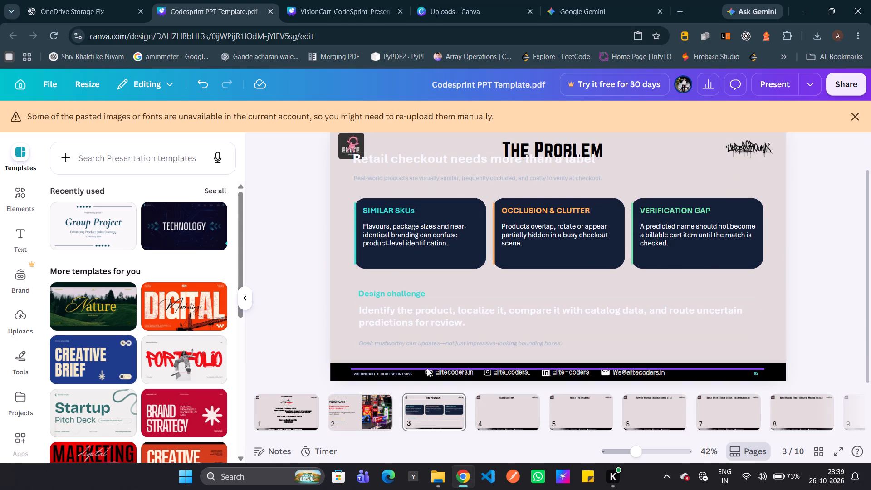
drag(448, 346, 432, 359)
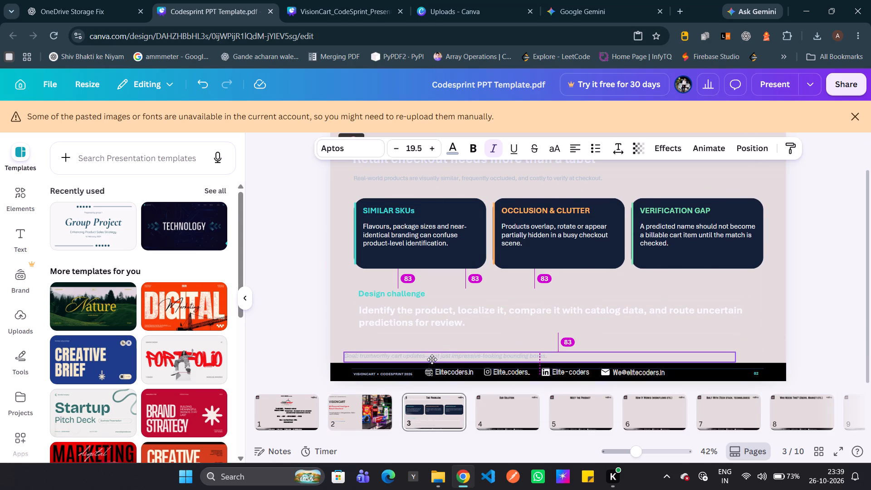
drag(432, 359, 431, 359)
Group the "Design challenge" heading with its statement and move the group down, left-aligned with the goal line.
drag(352, 294, 368, 306)
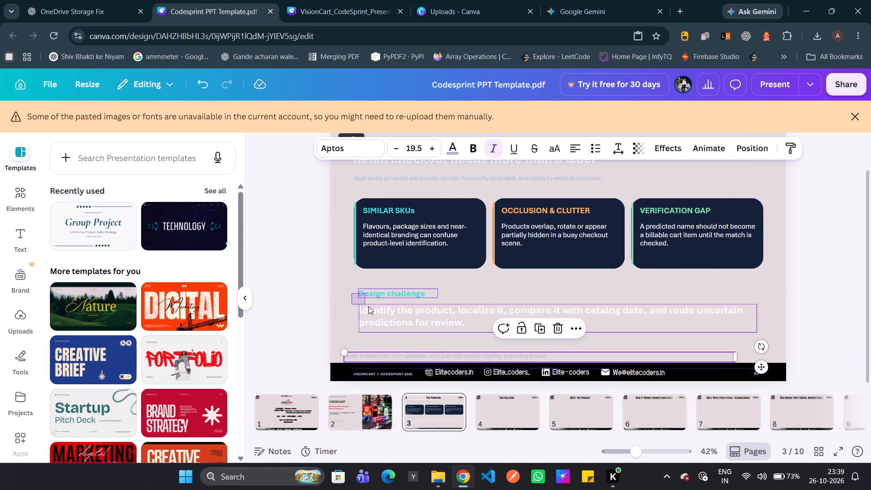
drag(368, 306, 475, 322)
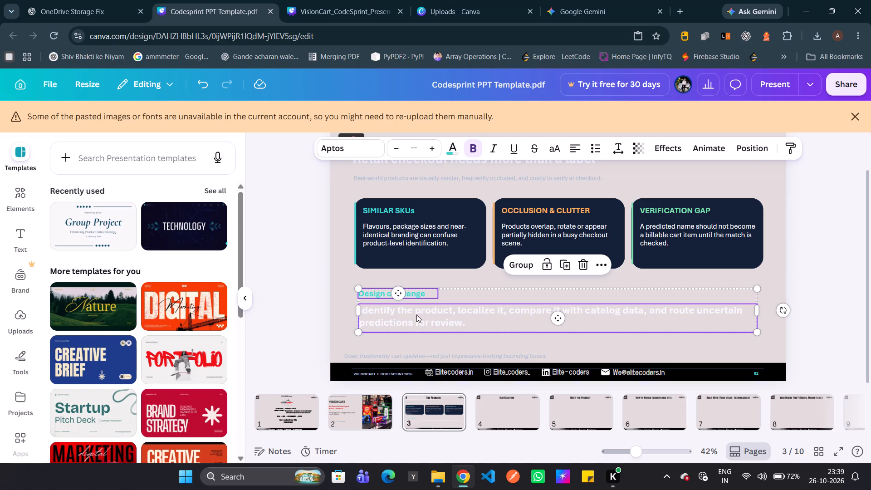
click(520, 265)
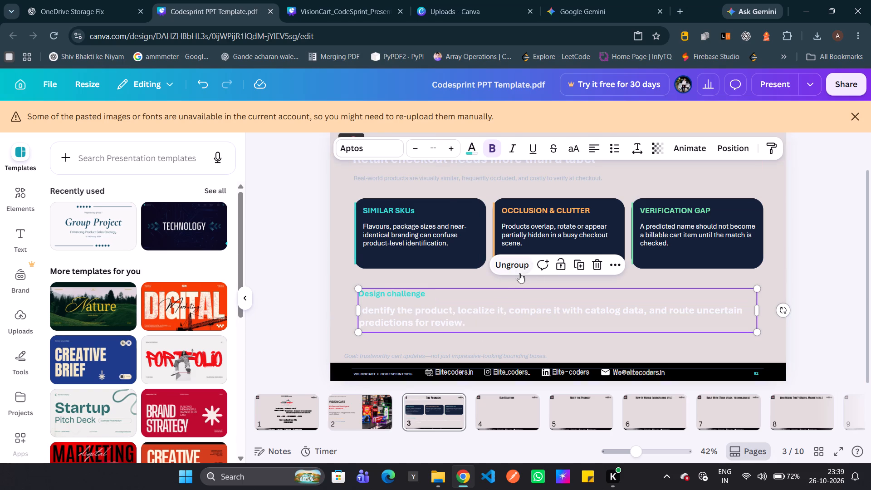
drag(458, 304, 440, 316)
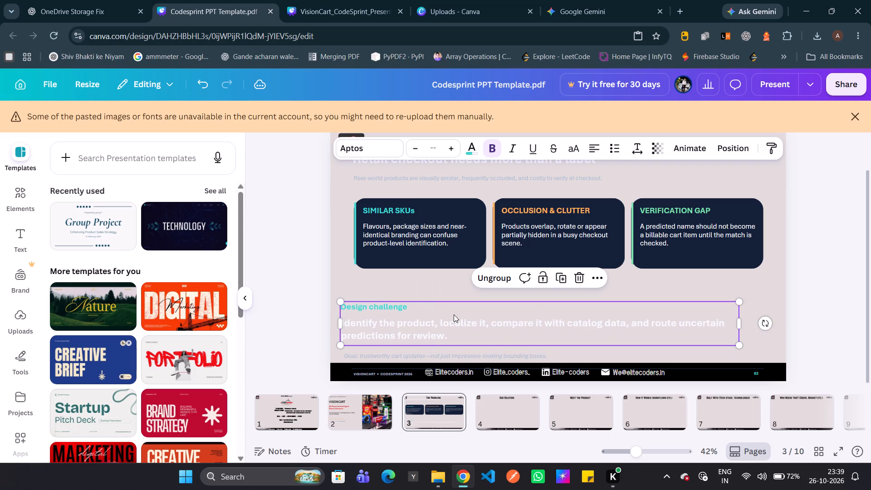
click(457, 314)
click(459, 314)
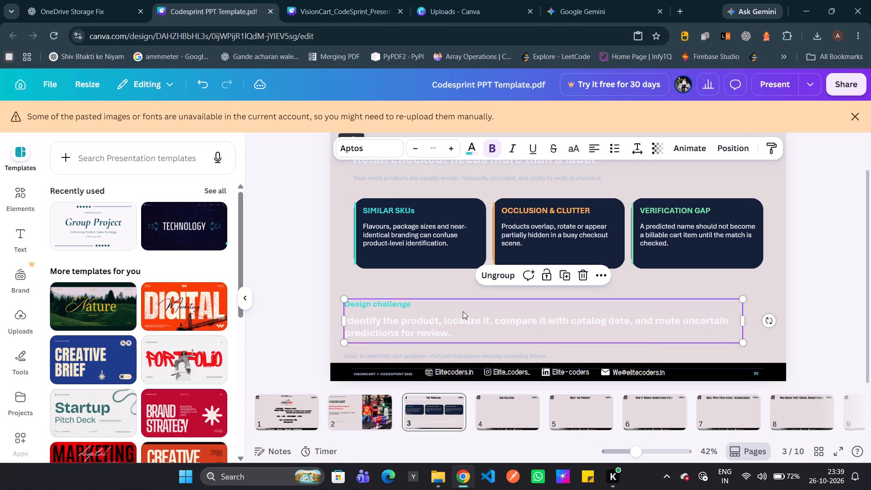
Nudge the green accent bar into place along the left edge of the VERIFICATION GAP card.
scroll(463, 311, up, 1)
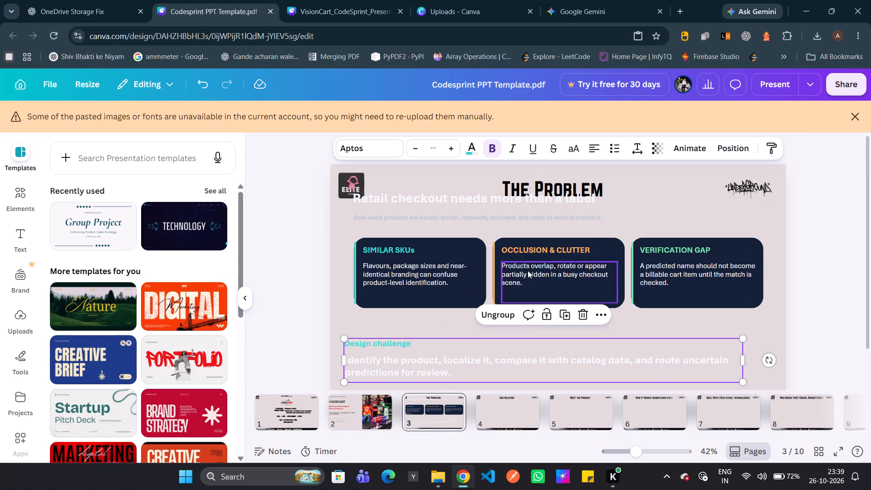
click(633, 256)
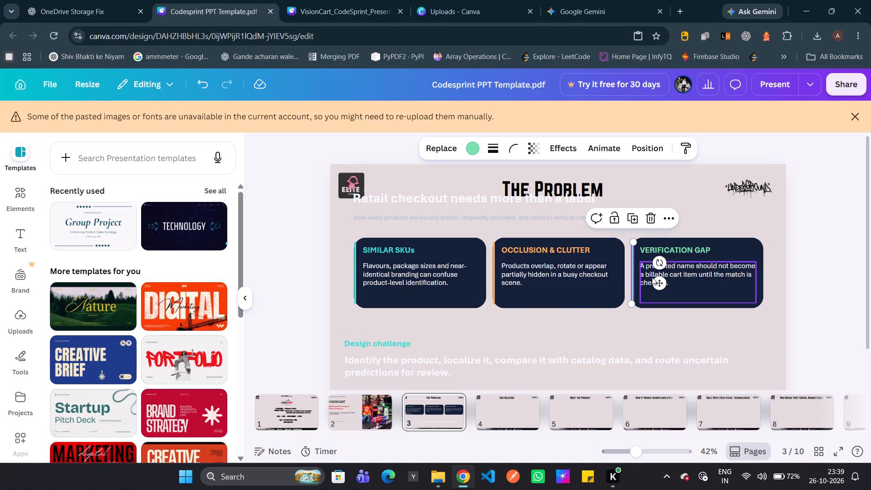
click(657, 280)
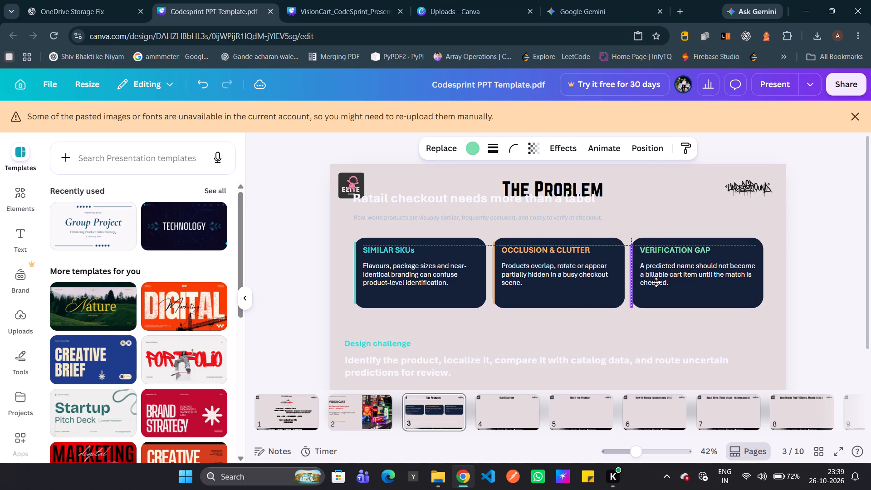
click(665, 315)
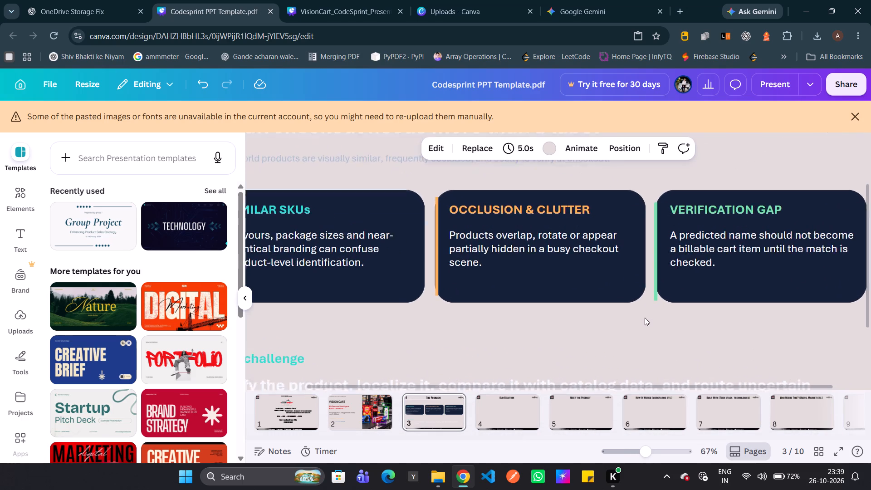
click(660, 258)
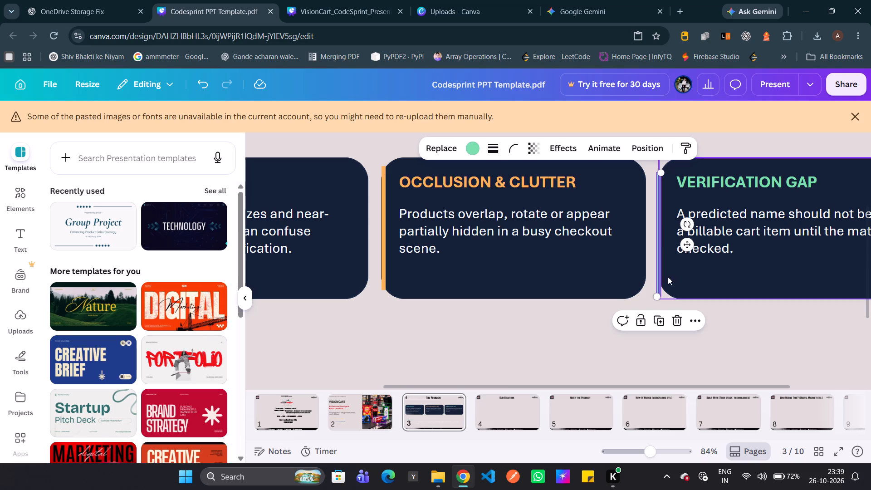
drag(685, 244, 686, 239)
Nudge the orange accent bar into place along the left edge of the OCCLUSION & CLUTTER card.
click(389, 257)
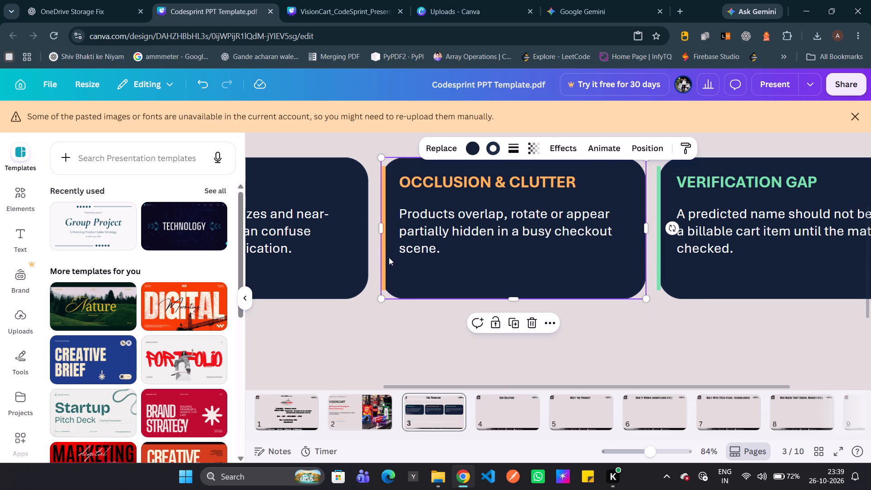
click(382, 260)
click(384, 254)
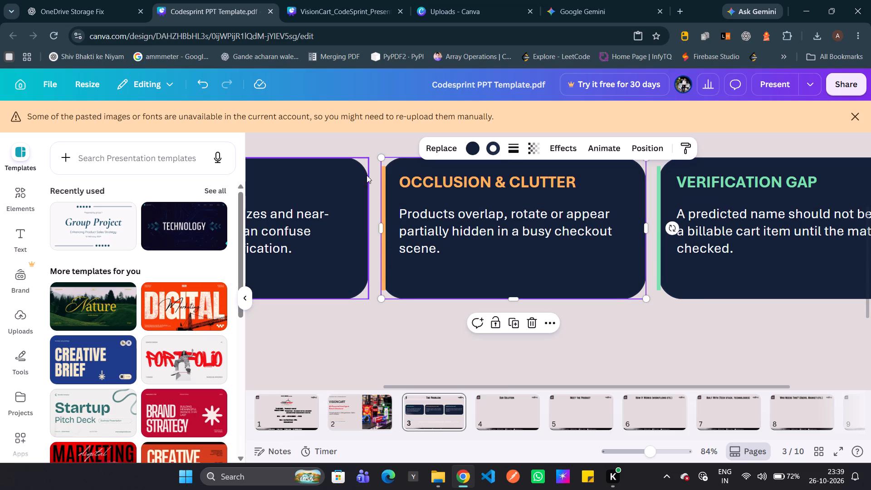
click(367, 175)
click(385, 173)
click(383, 167)
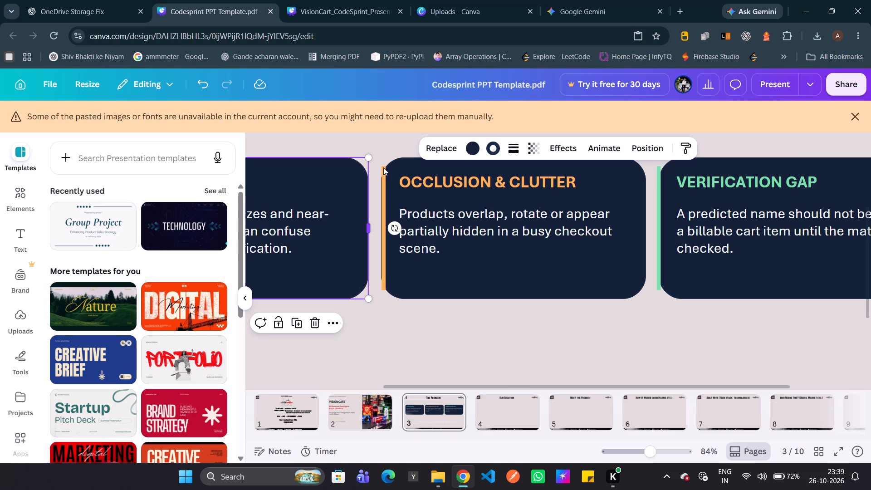
click(408, 173)
click(385, 173)
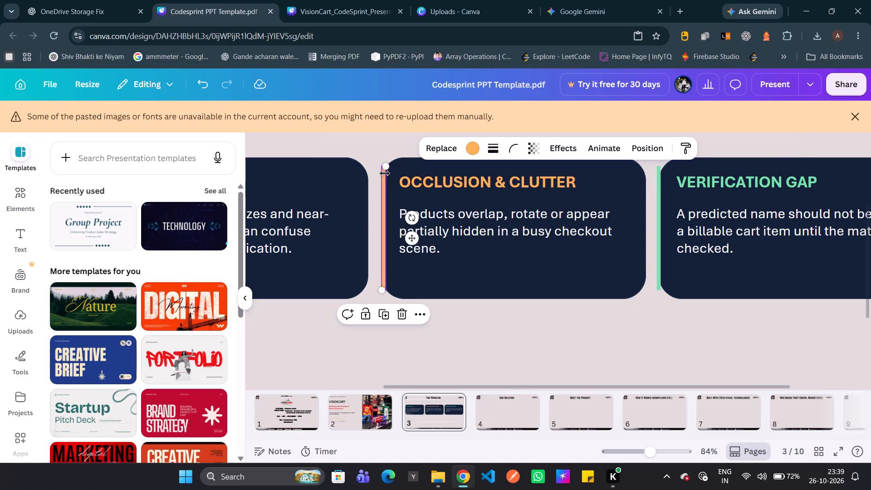
click(411, 235)
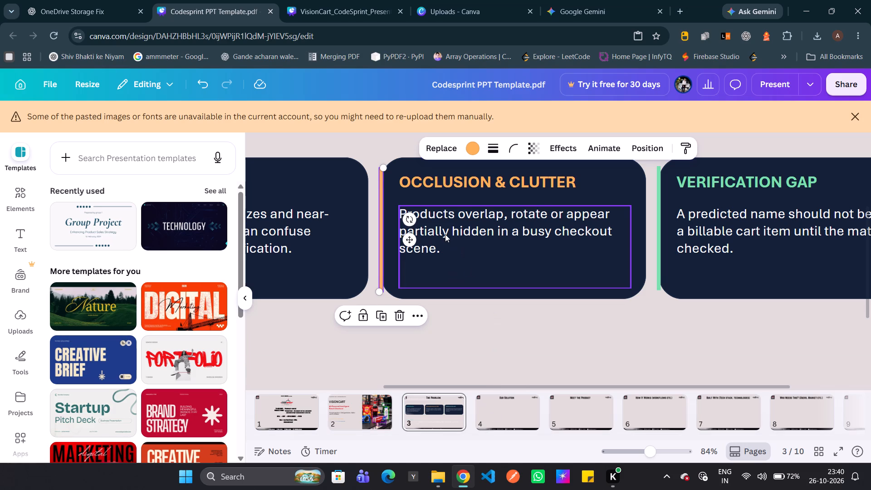
Group all of page 3's pasted content, shift it slightly down and towards the left margin, and ungroup it.
scroll(437, 260, up, 2)
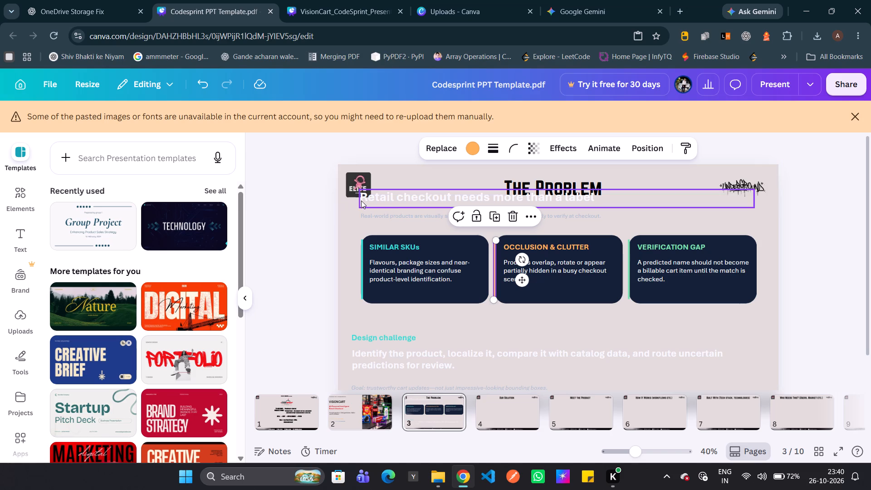
drag(344, 201, 479, 353)
scroll(462, 363, down, 2)
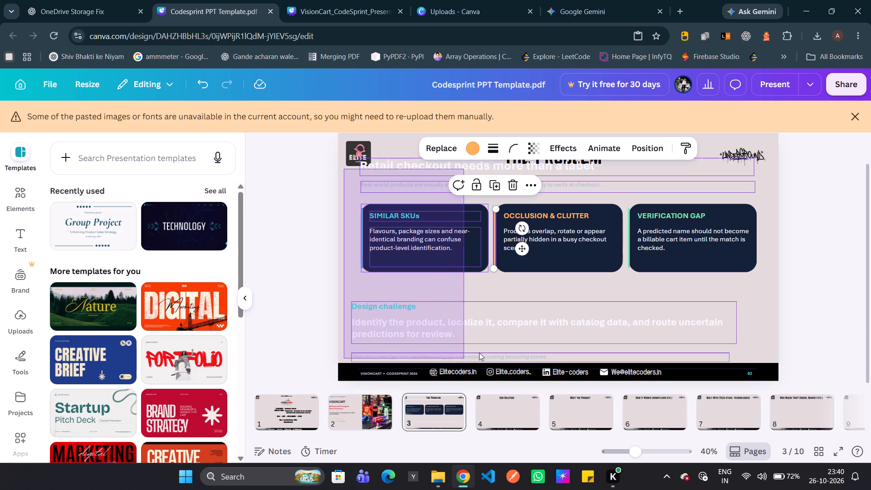
drag(479, 353, 680, 356)
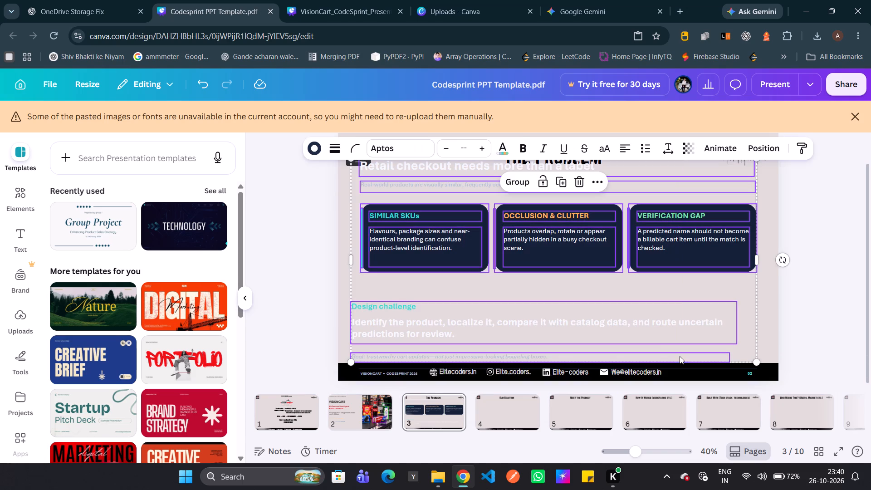
click(513, 180)
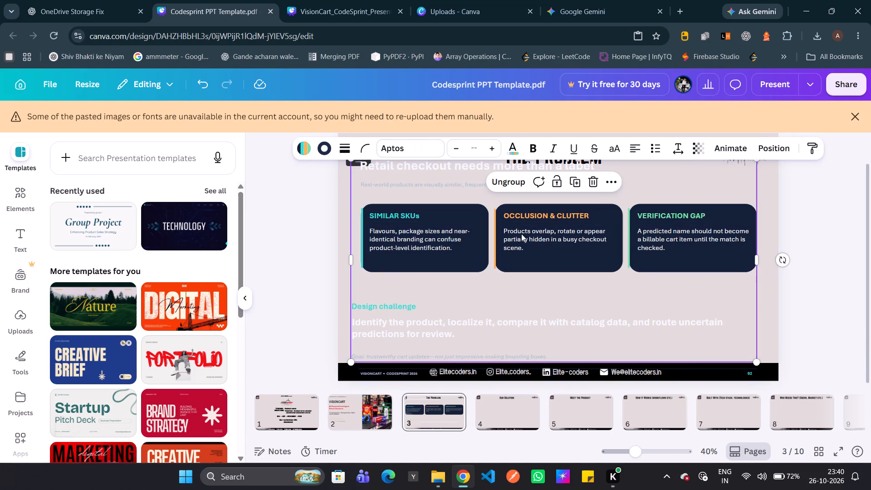
drag(519, 239, 513, 248)
click(505, 191)
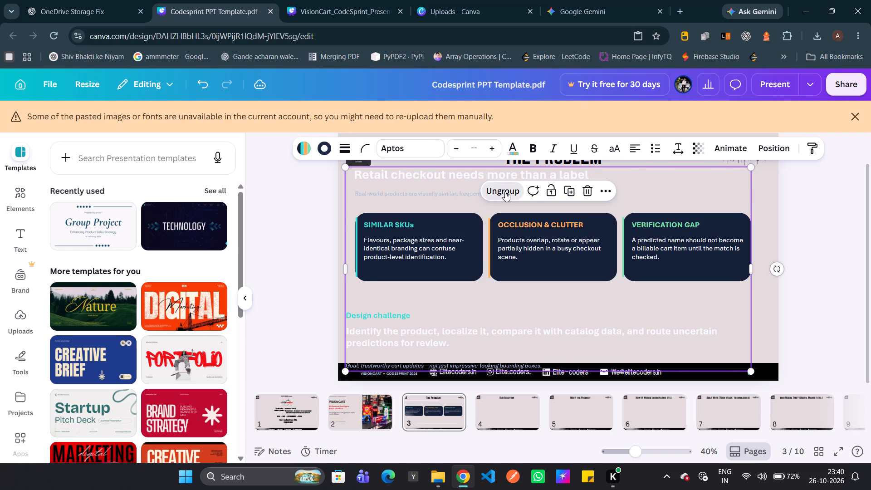
click(287, 196)
Reduce the "Retail checkout needs more than a label" heading to size 32, fit its box to the text and place it below the logo.
drag(374, 177, 367, 180)
double_click(394, 146)
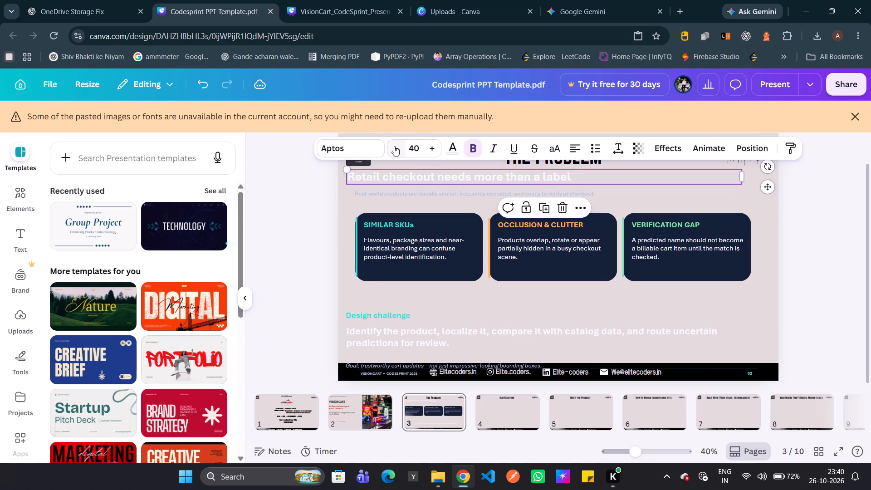
triple_click(394, 146)
click(394, 146)
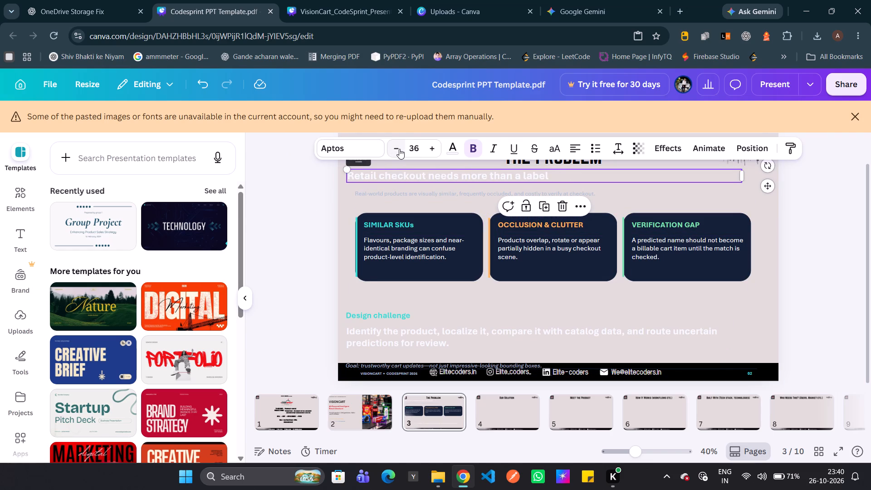
triple_click(399, 149)
click(399, 149)
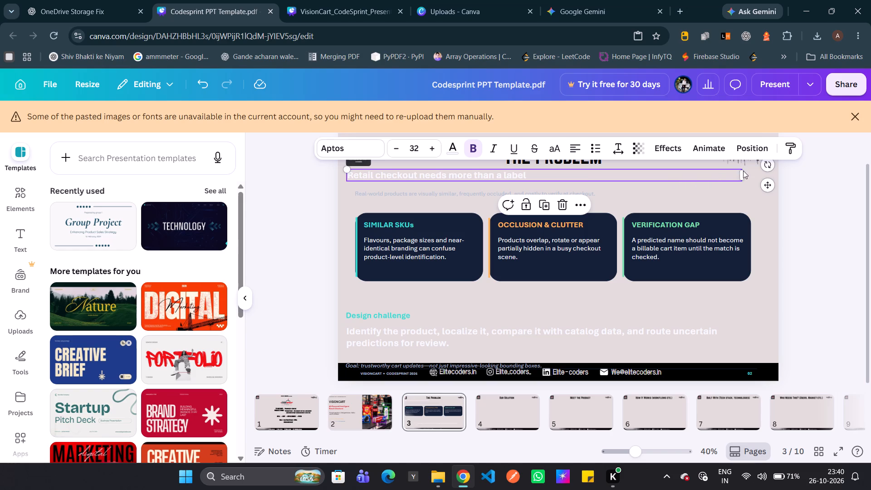
drag(743, 171, 535, 177)
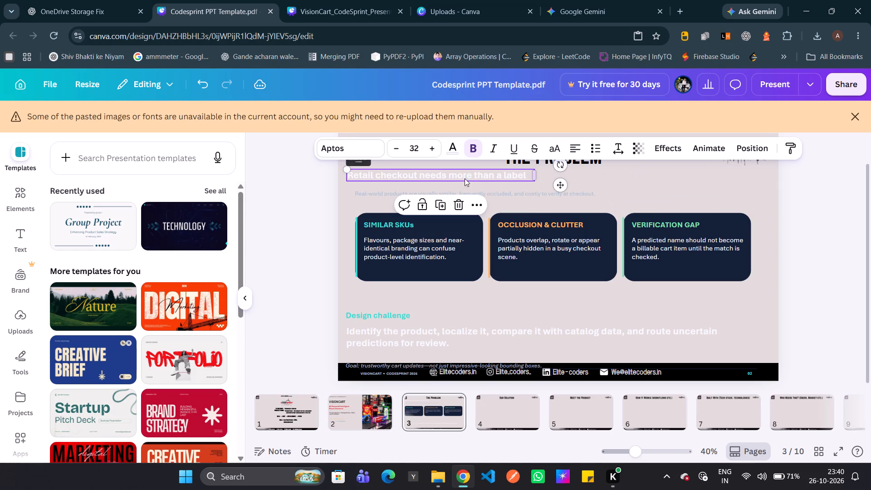
click(304, 229)
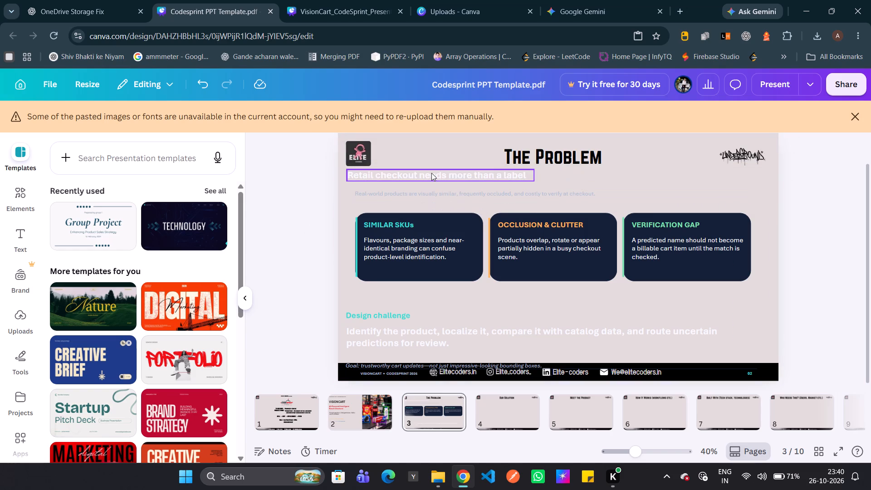
drag(431, 173, 428, 177)
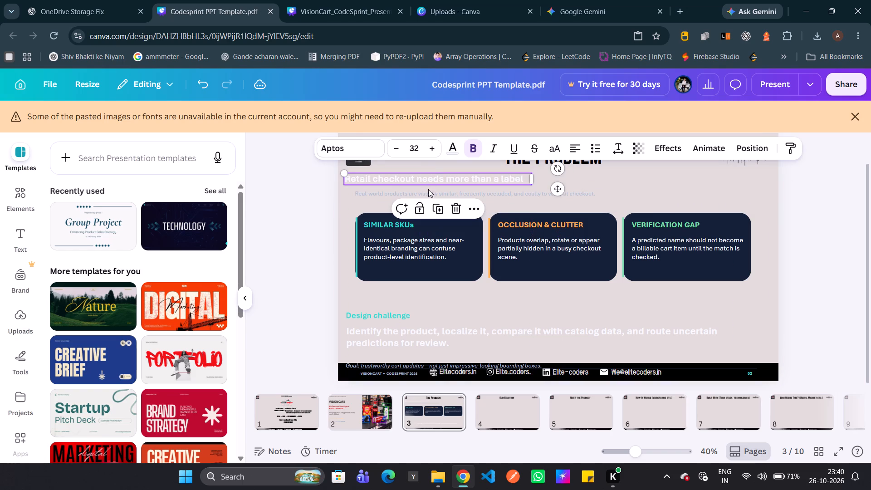
Recolour the "Real-world products are visually similar" subtitle dark gray (#0d0d0d).
click(428, 191)
click(468, 192)
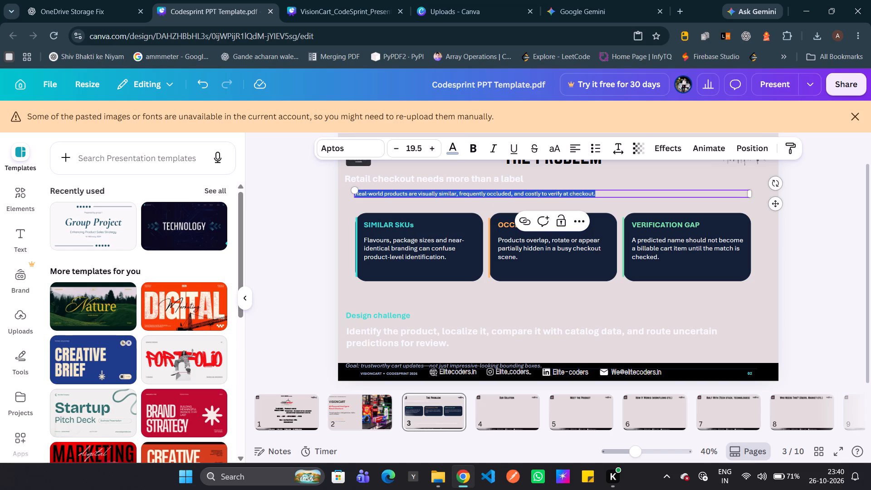
click(454, 148)
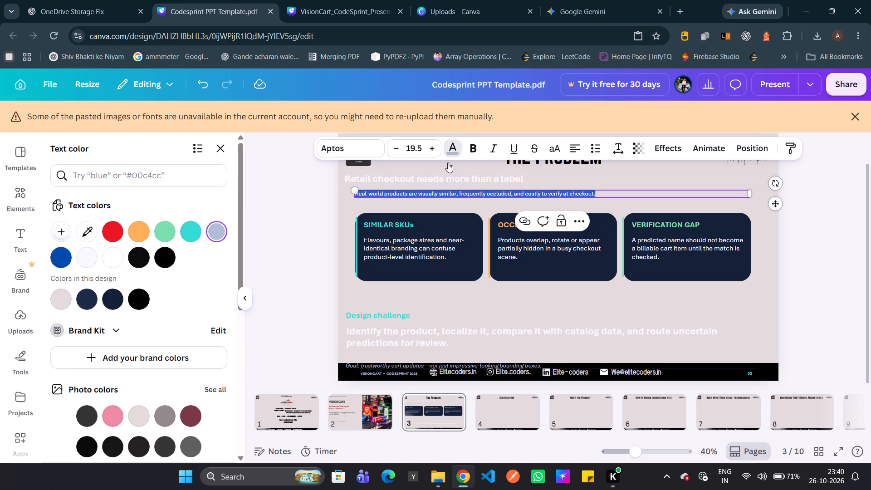
click(136, 264)
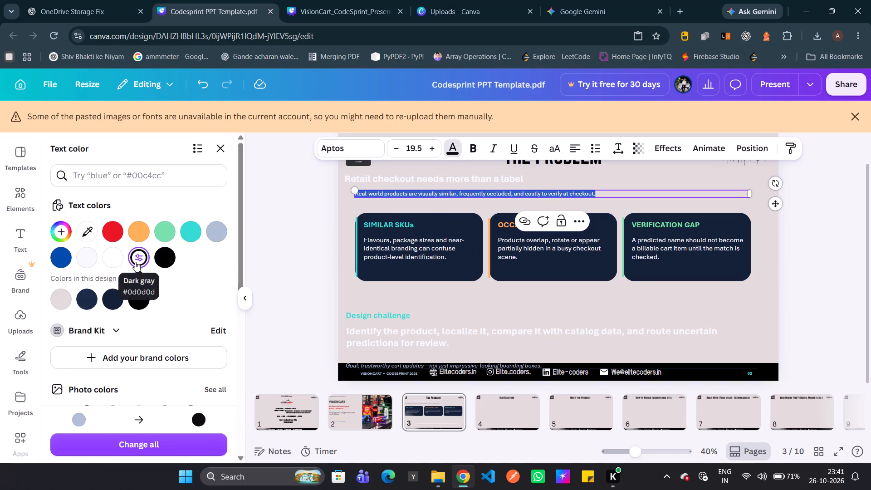
click(269, 222)
click(268, 221)
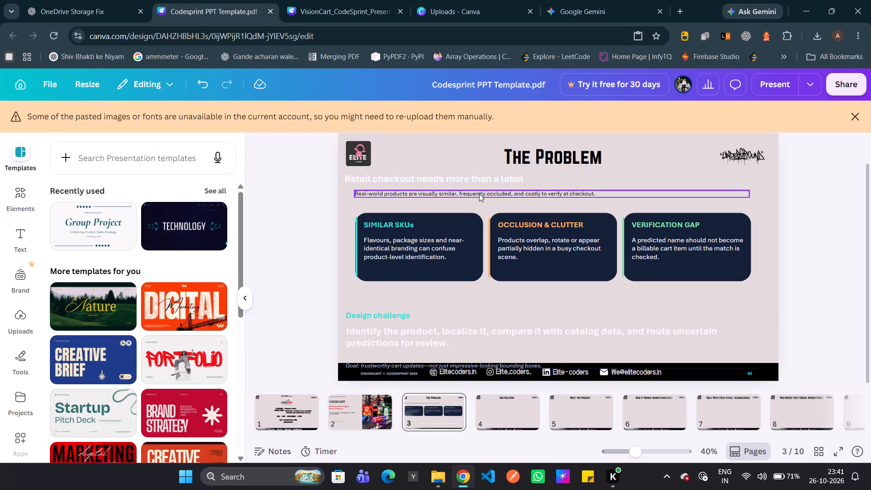
Narrow the subtitle's text box, enlarge its text to about size 20.9 and place it just beneath the heading.
click(479, 193)
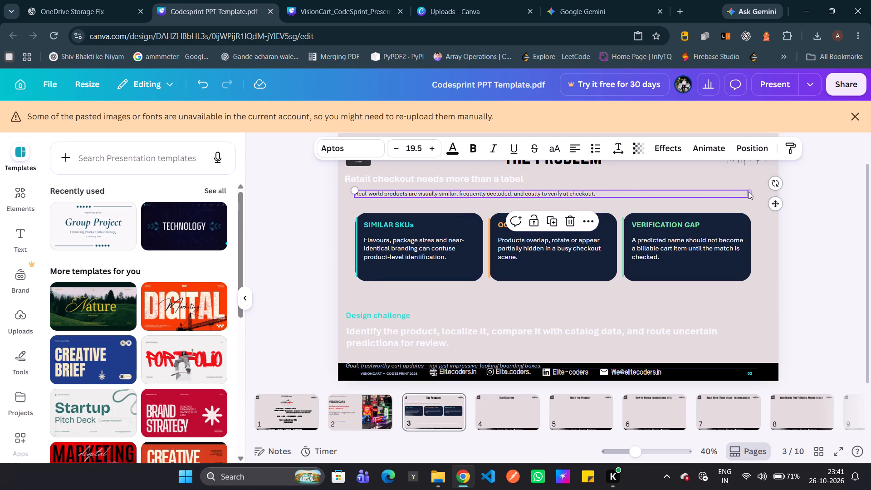
drag(750, 191, 617, 196)
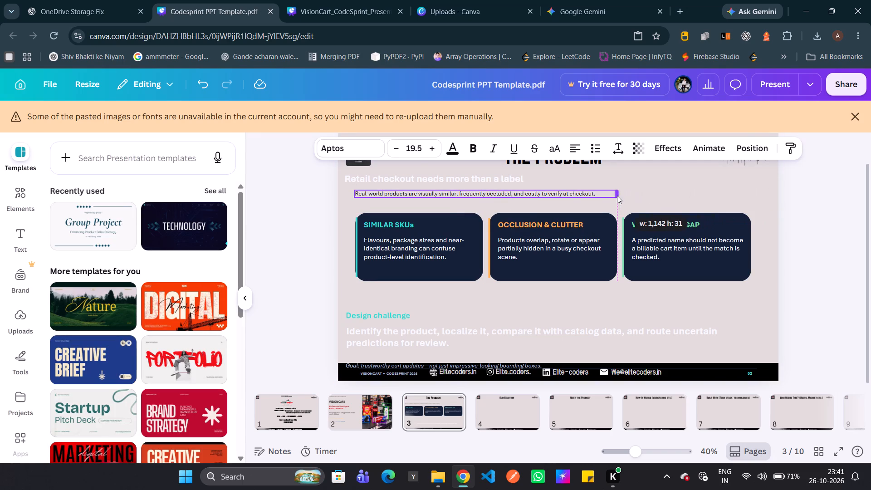
drag(617, 196, 616, 196)
drag(357, 190, 340, 184)
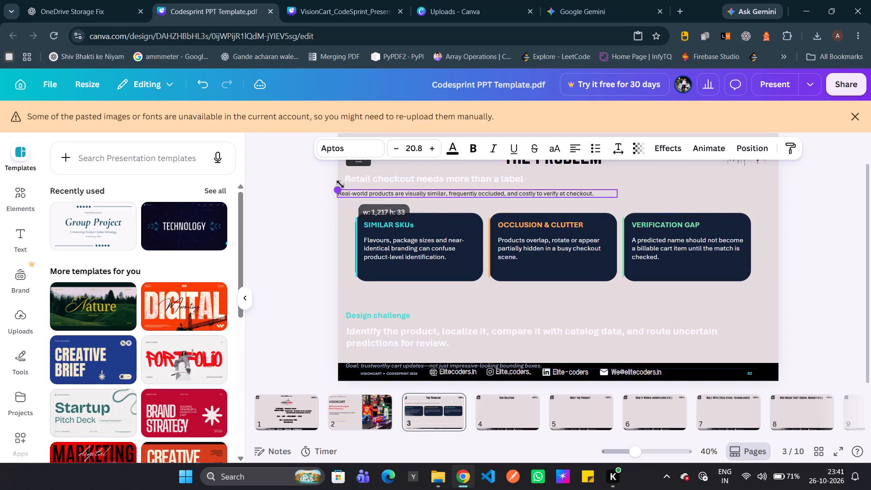
drag(340, 184, 338, 184)
drag(426, 192, 461, 193)
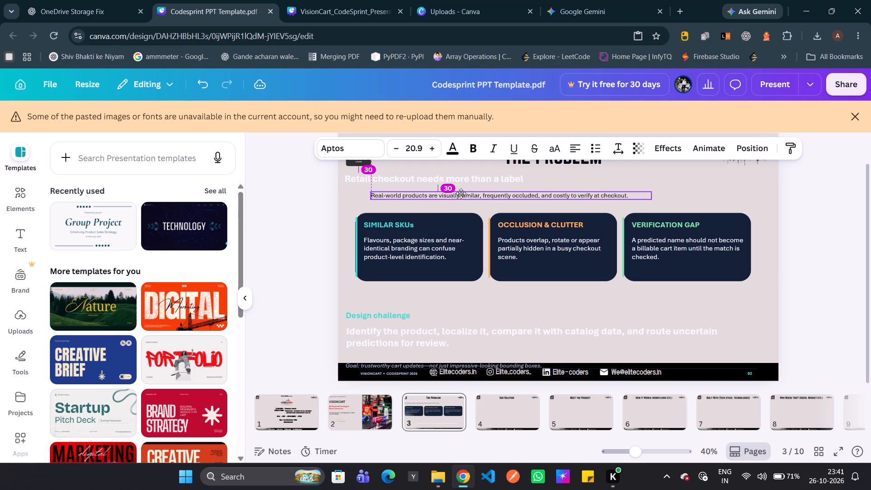
drag(461, 193, 451, 190)
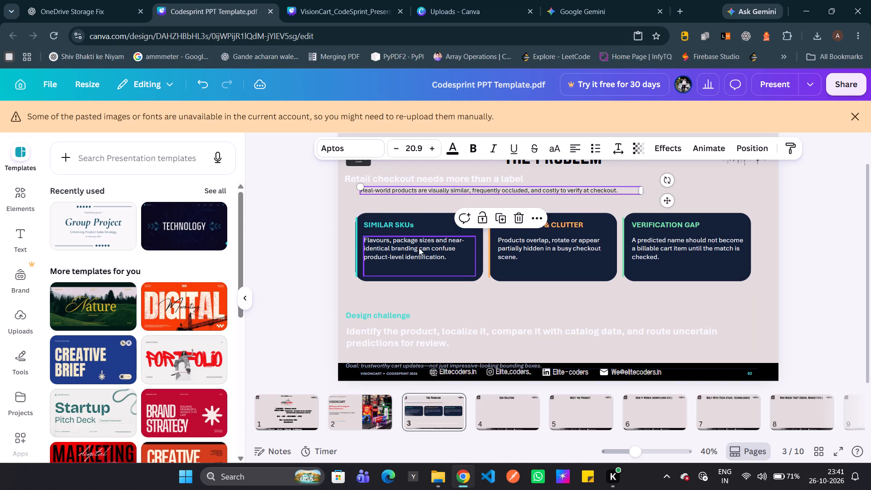
Nudge the teal accent bar into place along the left edge of the SIMILAR SKUs card.
click(419, 248)
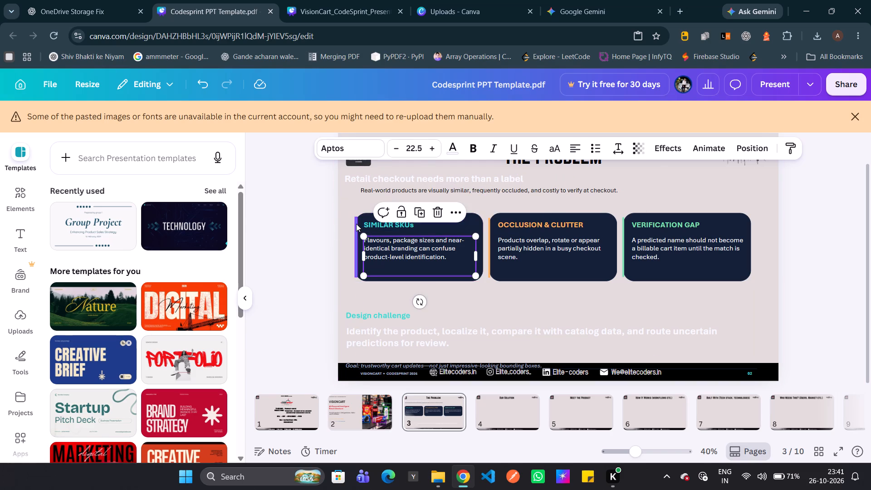
click(356, 224)
click(365, 301)
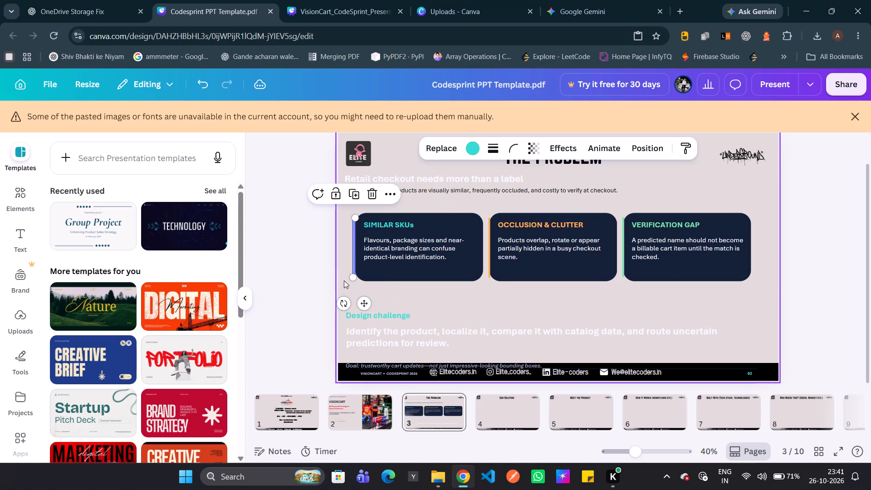
click(344, 254)
Group the three problem cards with their accent bars and move them down to just above the "Design challenge" heading.
drag(338, 210, 690, 284)
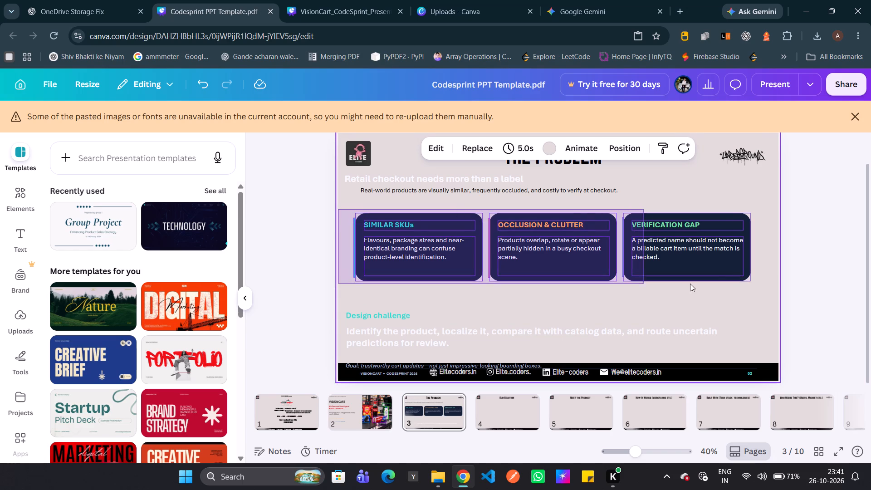
drag(690, 284, 734, 284)
click(509, 185)
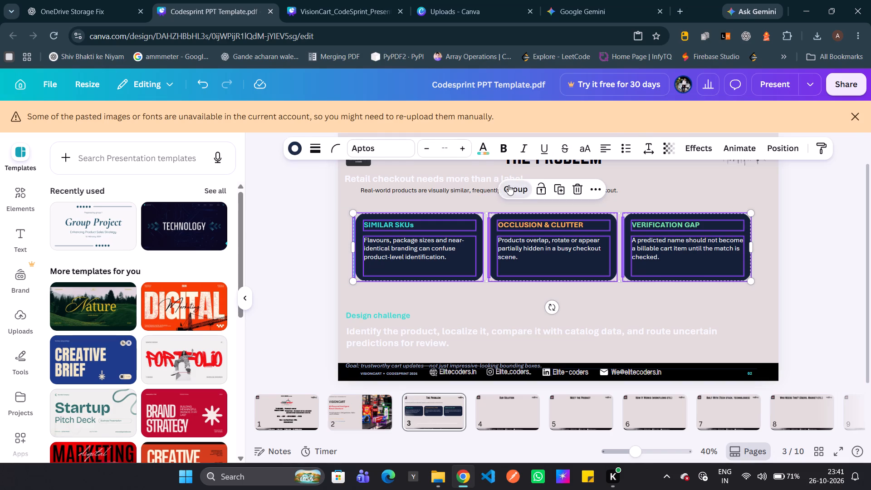
drag(545, 250, 547, 272)
Space out the upper text by moving the subtitle down towards the cards and the "Retail checkout" heading slightly down and right.
scroll(544, 271, up, 1)
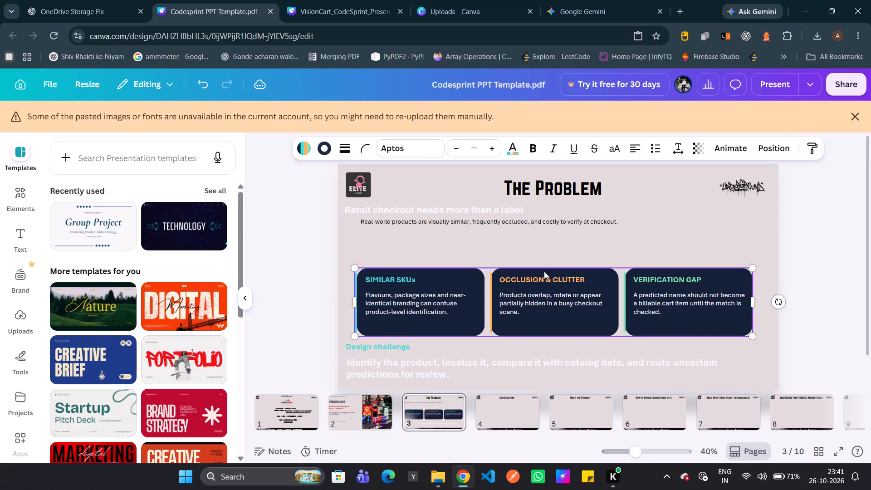
drag(430, 220, 424, 237)
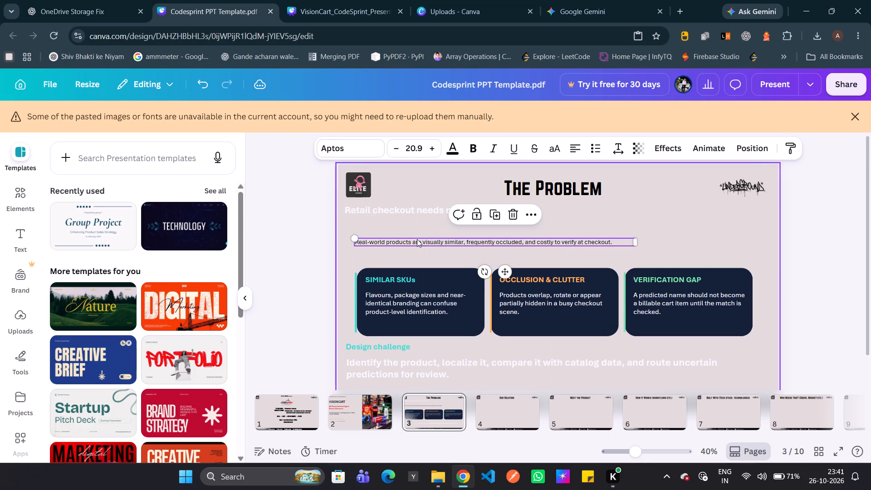
click(357, 209)
drag(357, 209, 362, 216)
Recolour the "Retail checkout needs more than a label" heading orange (#ffb057).
click(362, 216)
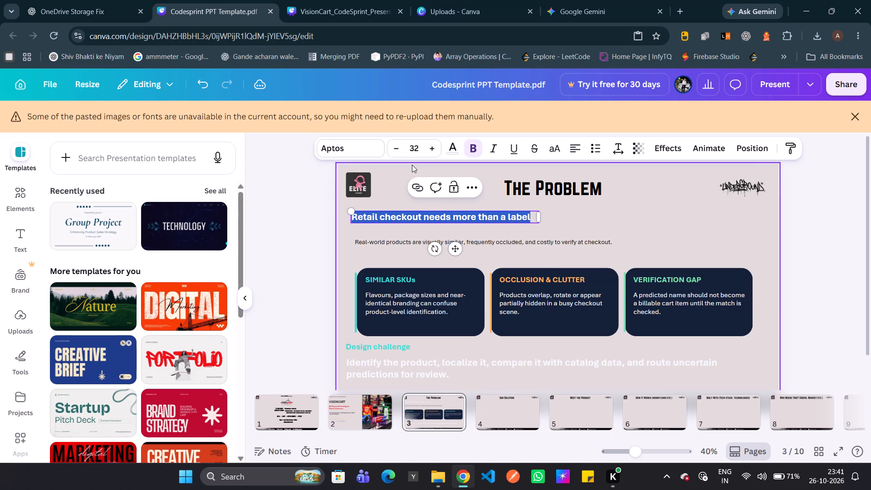
click(450, 145)
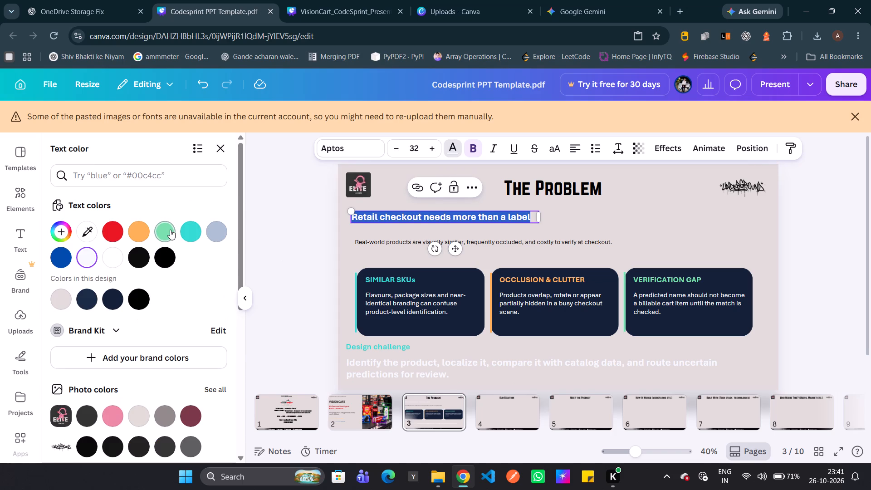
click(170, 230)
click(132, 232)
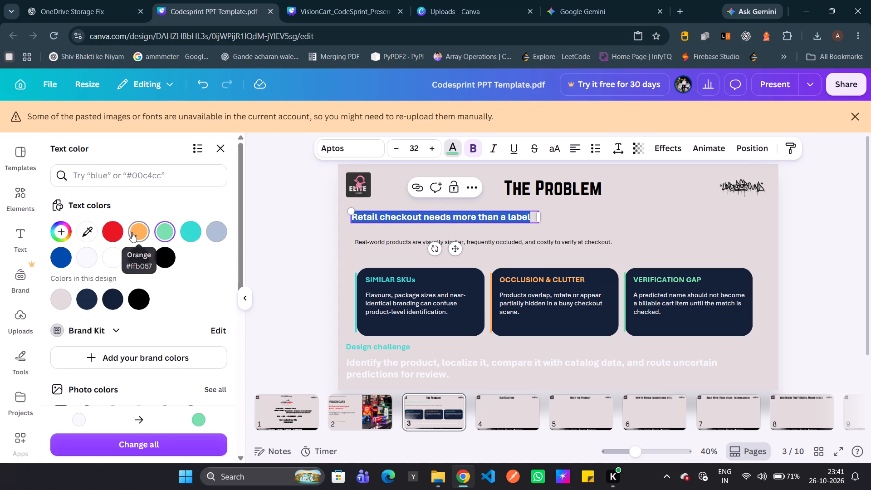
click(284, 187)
click(288, 200)
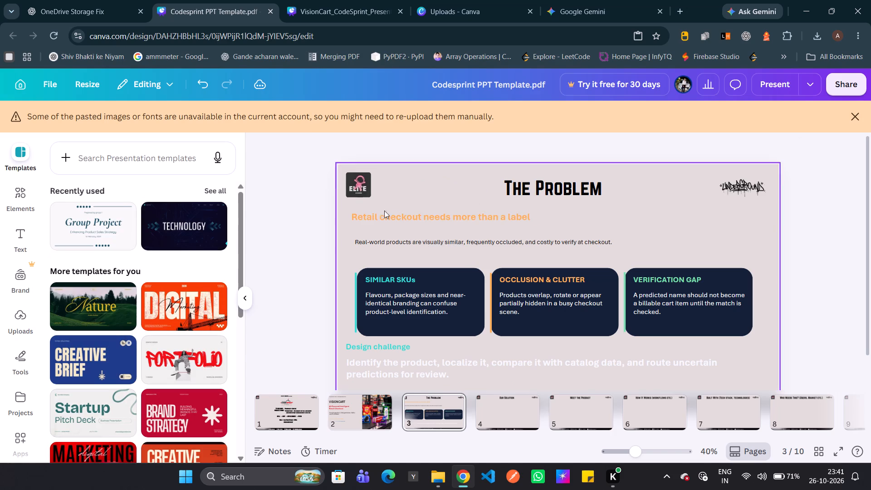
Recolour the "Retail checkout needs more than a label" heading black.
click(411, 212)
click(455, 144)
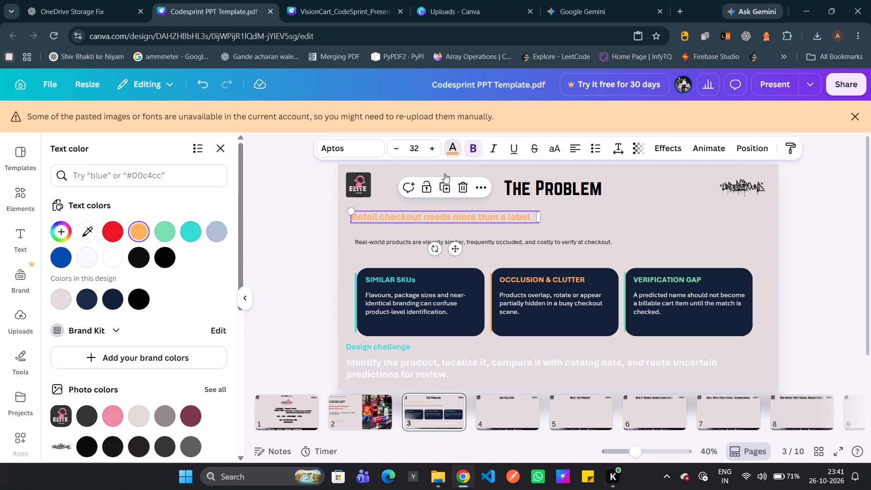
click(148, 259)
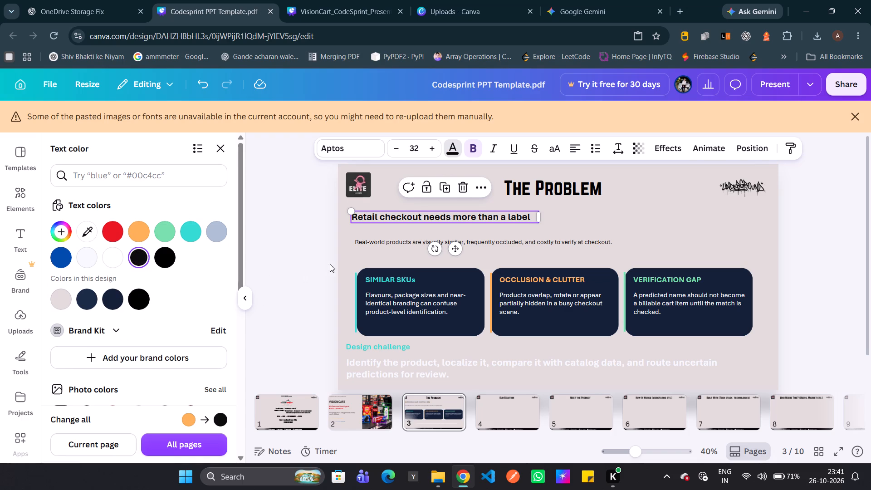
Move the three-card group slightly up and place the subtitle between the heading and the cards, aligned with the heading's left edge.
click(384, 243)
drag(384, 243, 387, 231)
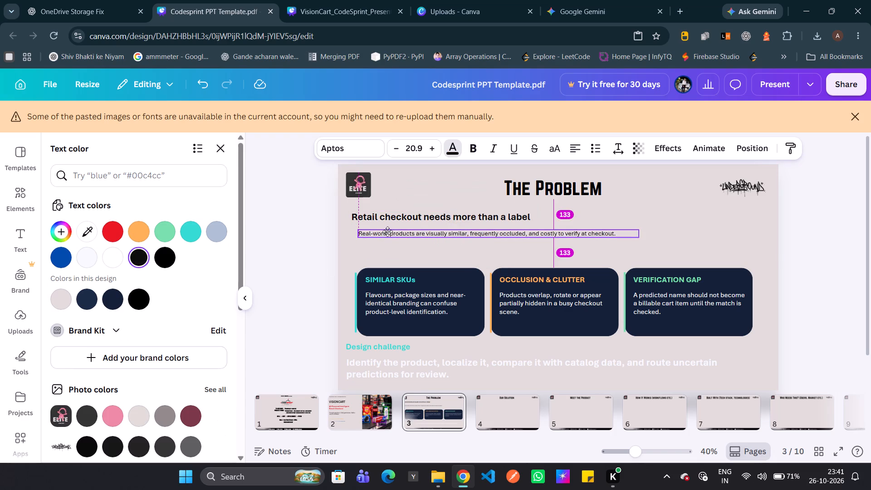
drag(387, 231, 391, 232)
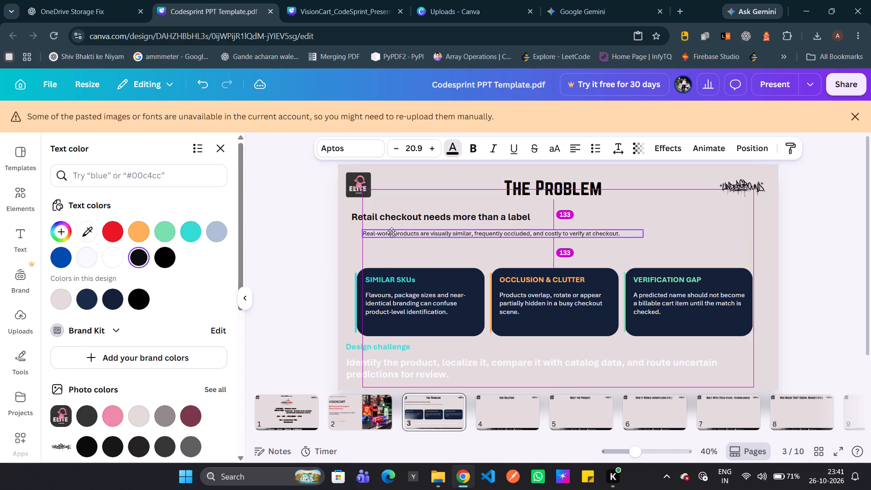
drag(391, 232, 377, 233)
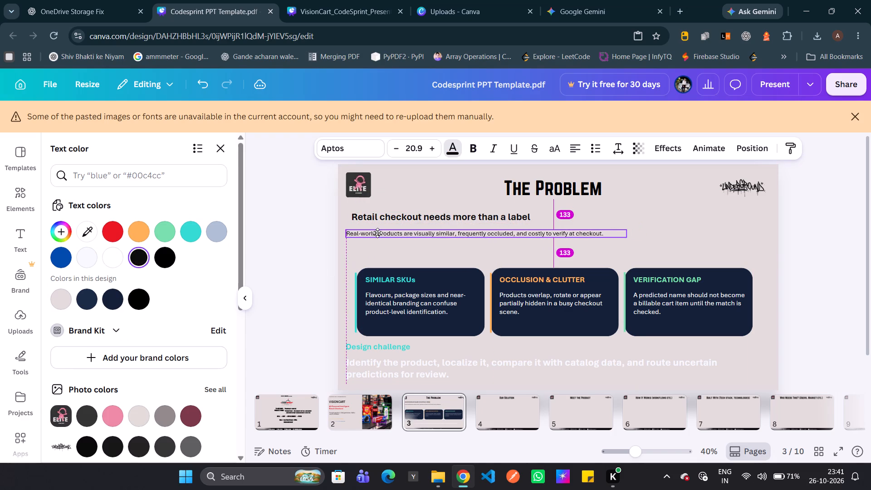
drag(377, 233, 387, 231)
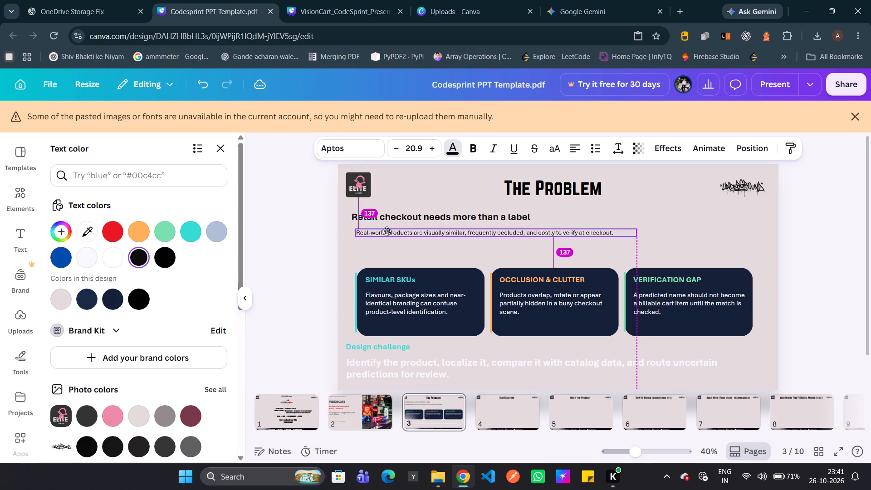
drag(387, 231, 387, 233)
scroll(387, 244, down, 1)
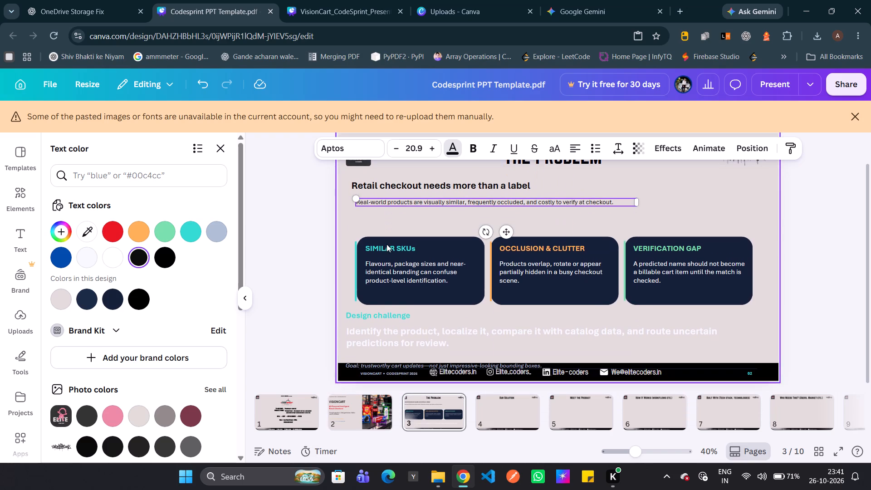
drag(381, 268, 383, 258)
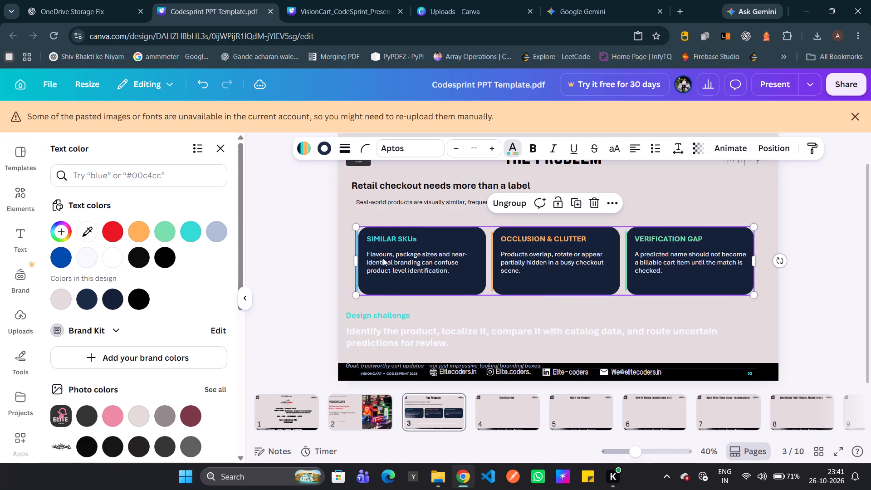
drag(384, 201, 384, 205)
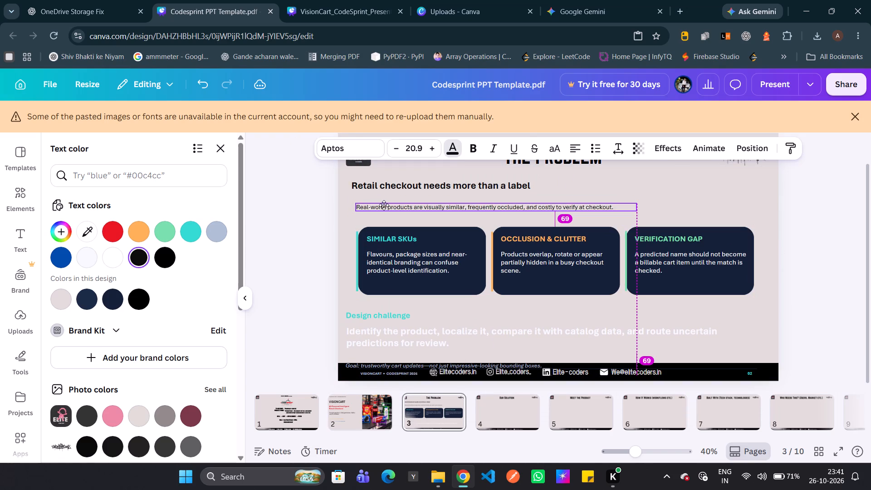
drag(384, 205, 381, 207)
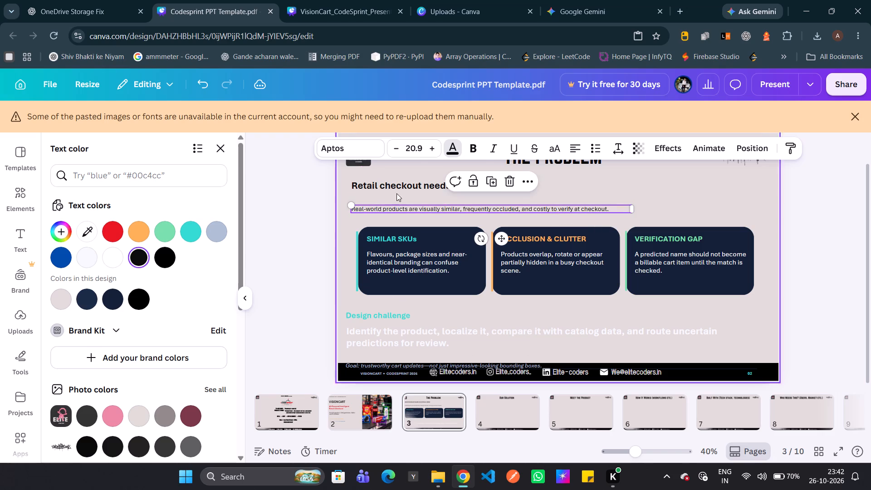
Increase the subtitle's font size to 22.9 and widen its text box so the sentence fits on one line.
click(428, 145)
click(428, 145)
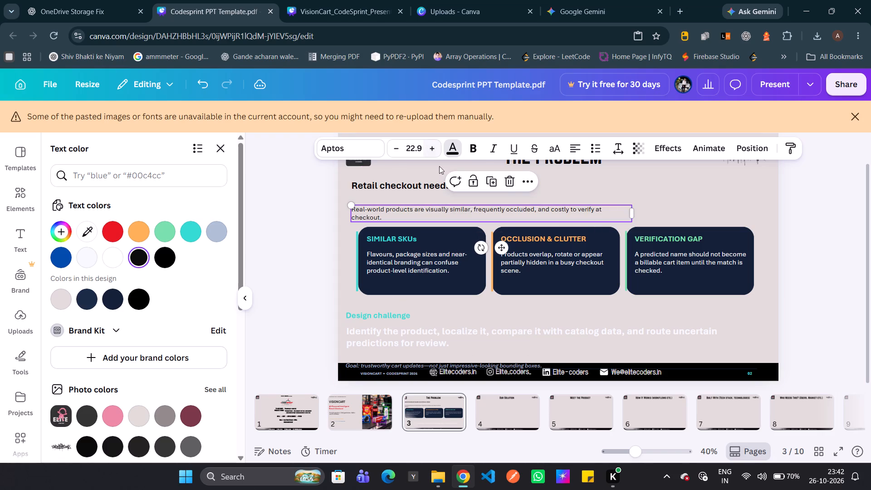
drag(633, 212, 646, 217)
click(329, 246)
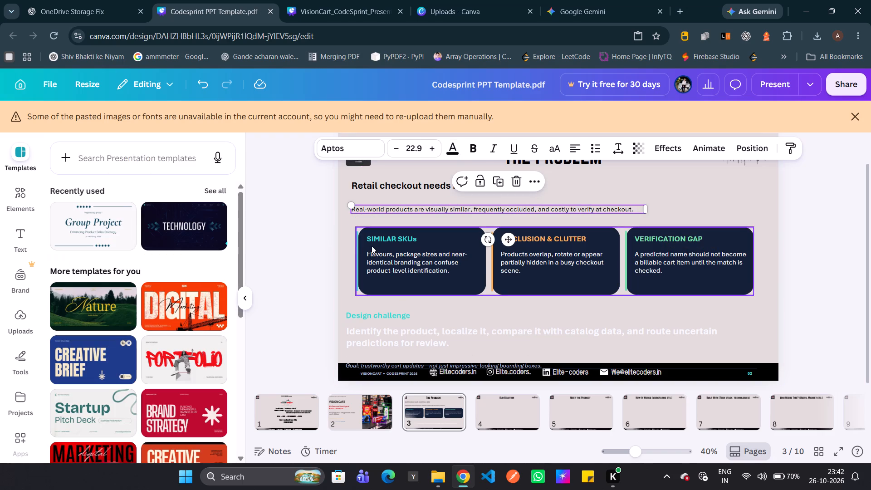
click(339, 249)
Fine-tune the spacing by nudging the card group slightly left and the subtitle up closer to the "Retail checkout" heading.
click(396, 252)
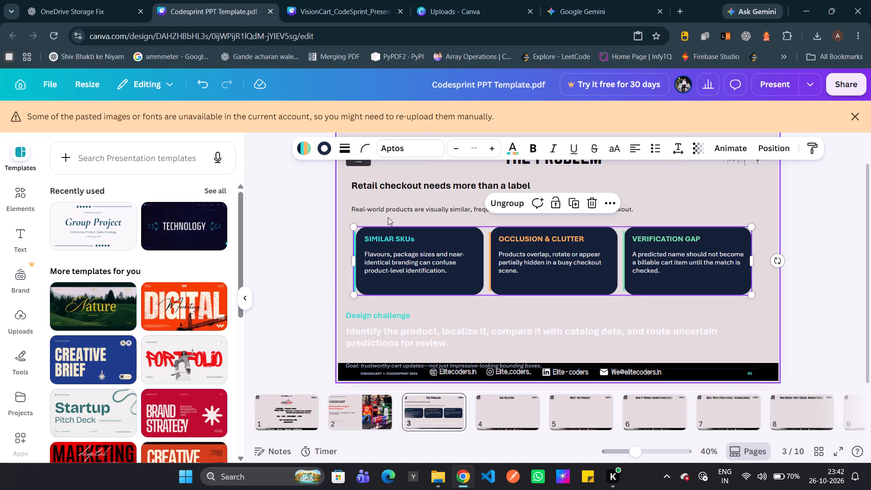
click(386, 211)
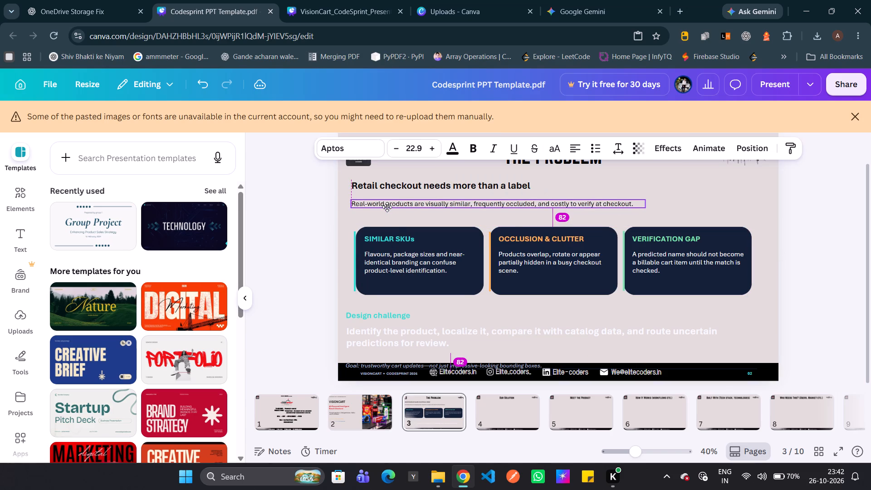
click(413, 254)
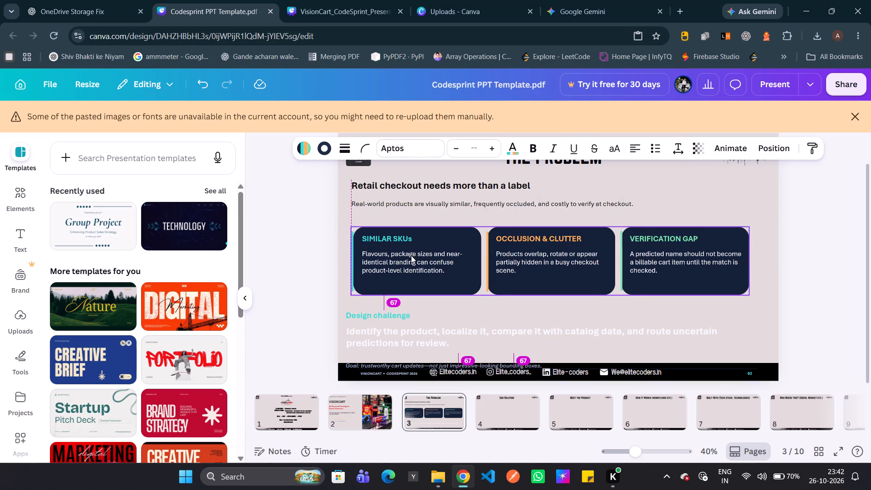
scroll(411, 257, up, 1)
click(403, 295)
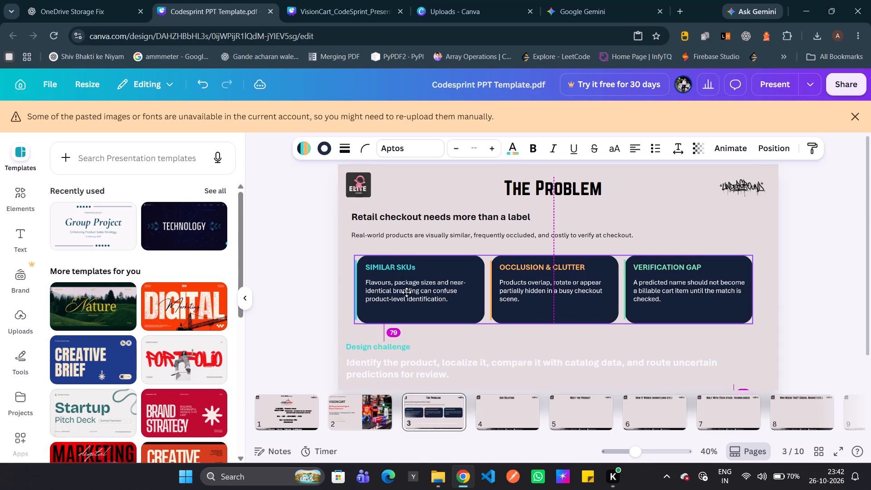
Group the "Retail checkout" heading with its subtitle and move them slightly down, lined up with the cards' left edge.
click(375, 217)
click(341, 215)
drag(341, 215, 382, 242)
click(465, 192)
drag(470, 218, 470, 224)
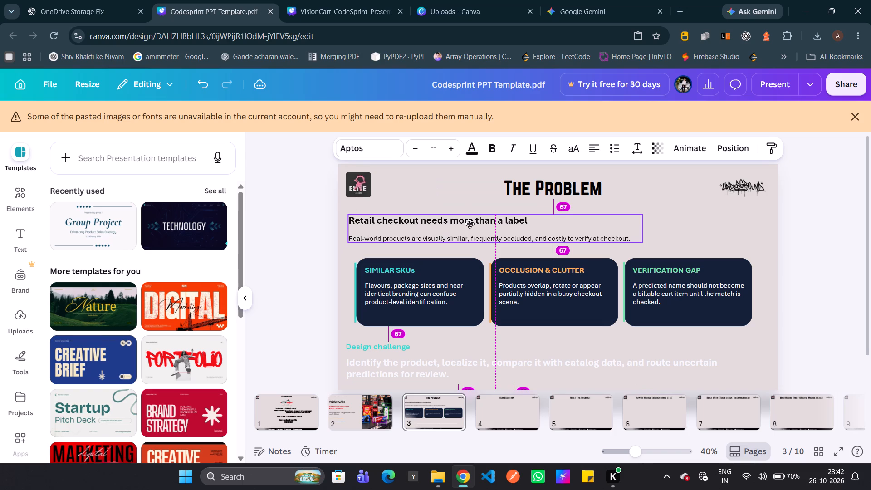
drag(470, 224, 472, 224)
Move the "Design challenge" heading up to just below the cards.
scroll(472, 224, down, 1)
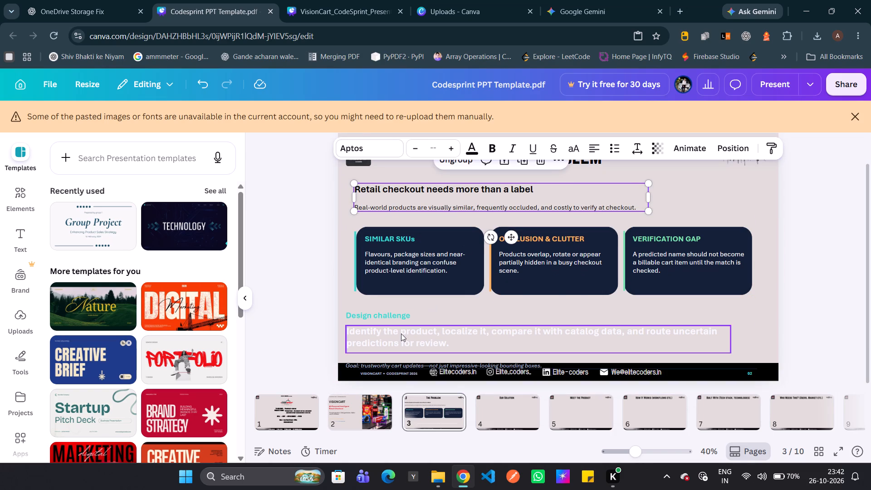
click(401, 333)
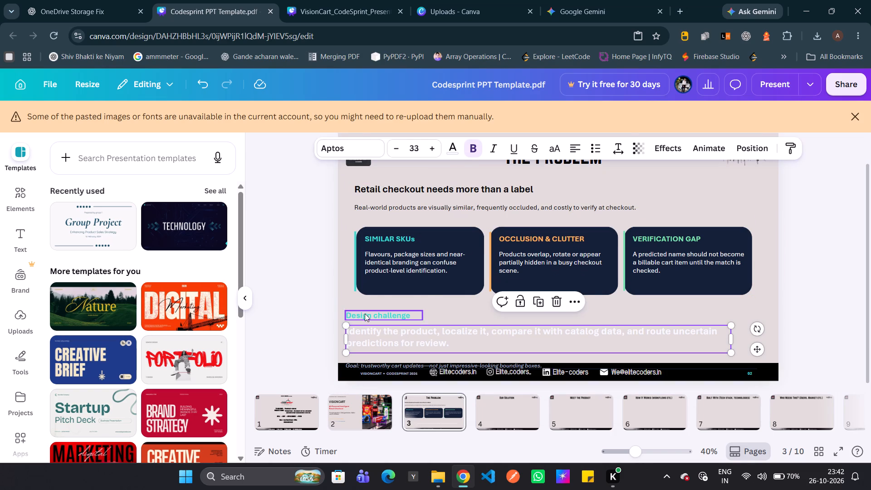
drag(365, 314, 364, 304)
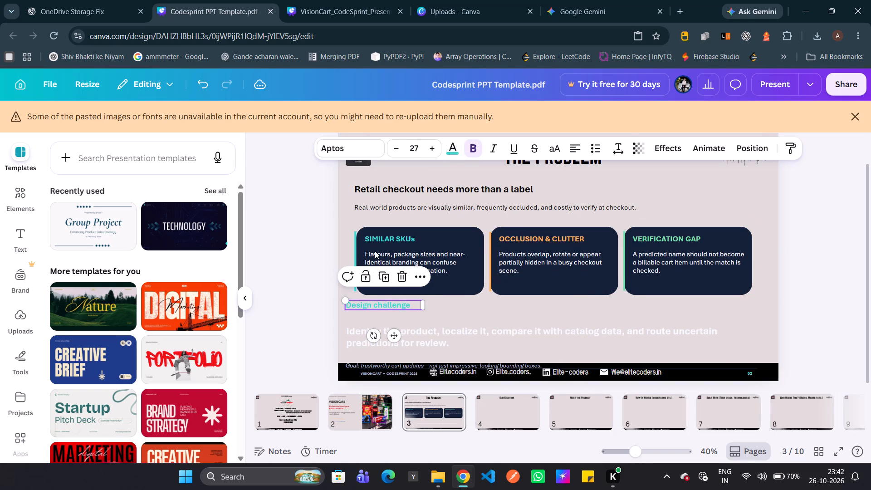
Set the "Design challenge" heading to font size 26 and recolour it dark navy.
click(392, 145)
click(392, 145)
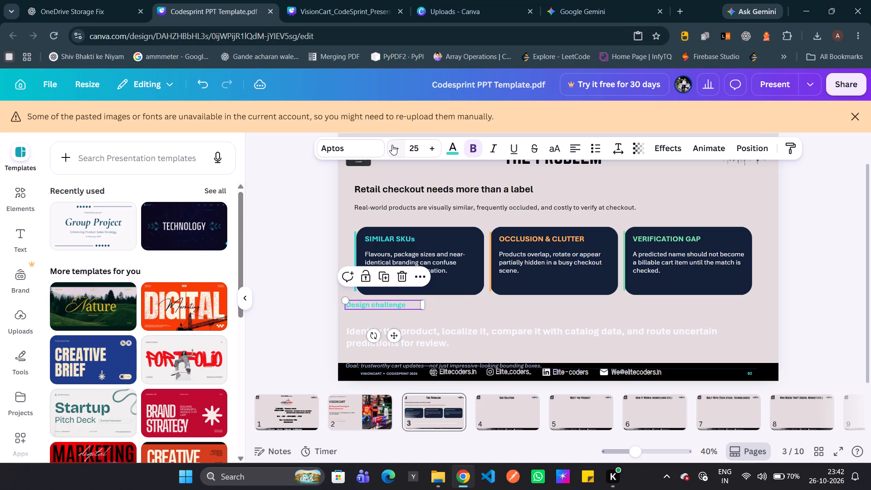
click(428, 151)
click(448, 152)
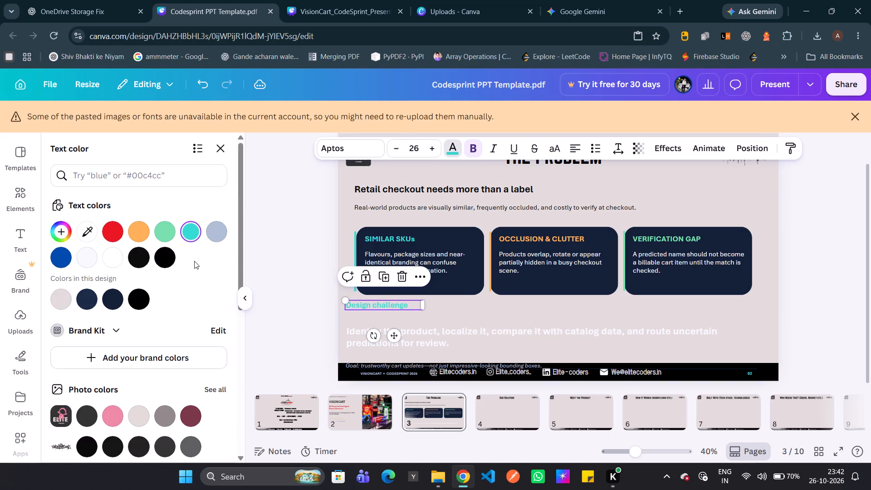
click(107, 298)
click(263, 297)
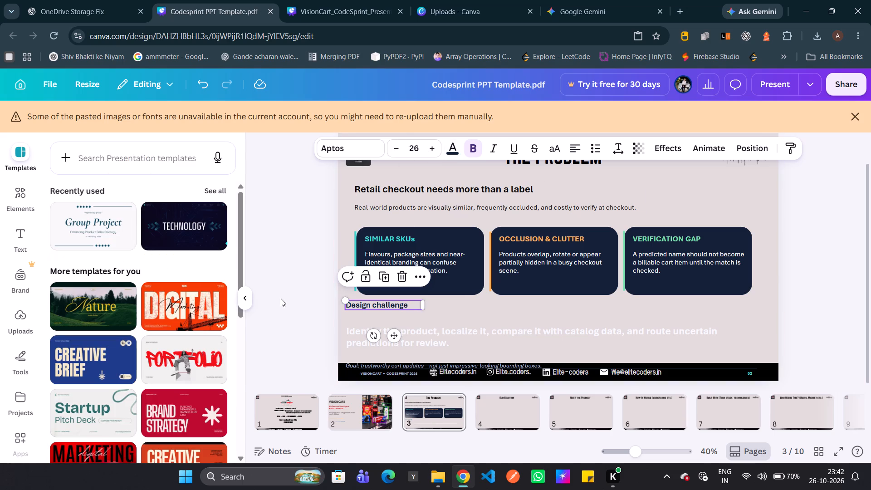
click(281, 299)
Move the "Identify the product..." statement up beneath the "Design challenge" heading and reduce its font size to 31.
drag(391, 338, 389, 327)
double_click(400, 147)
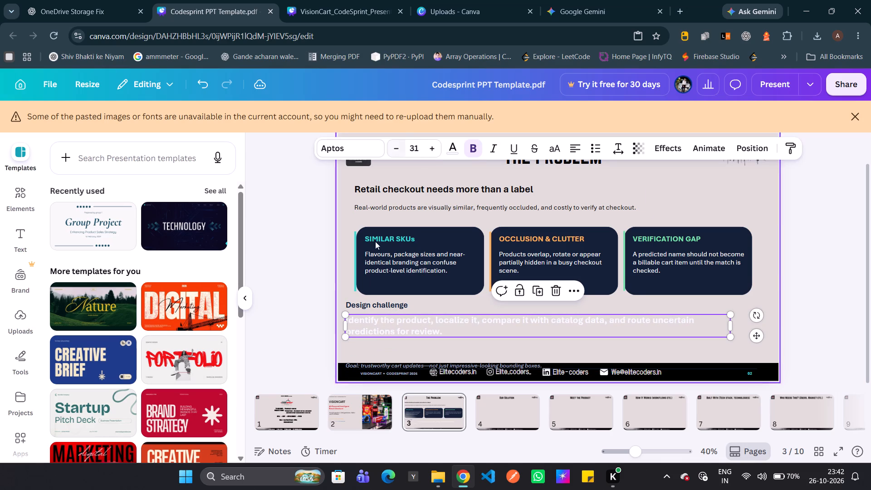
Recolour the "Identify the product..." statement dark blue, trying orange and teal first.
click(422, 327)
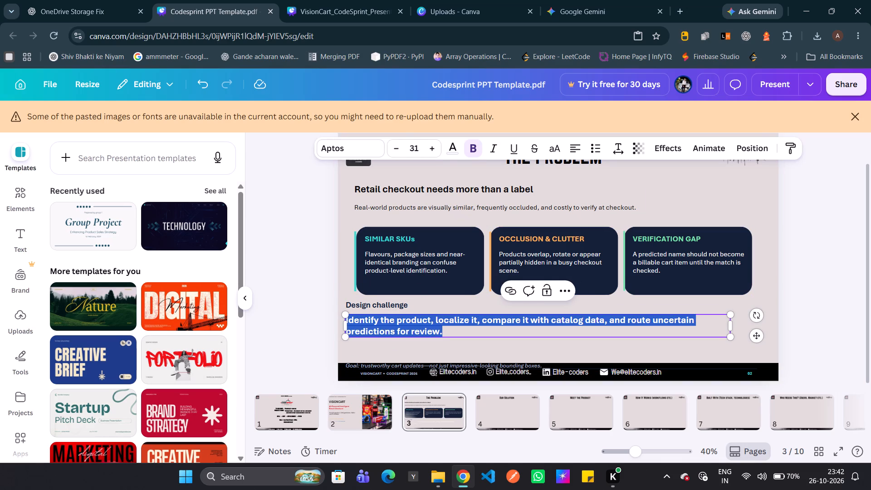
click(451, 150)
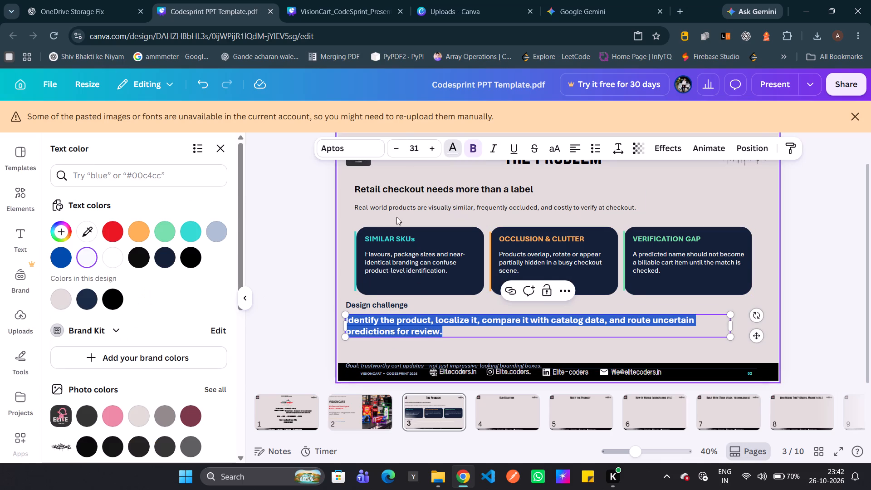
click(145, 227)
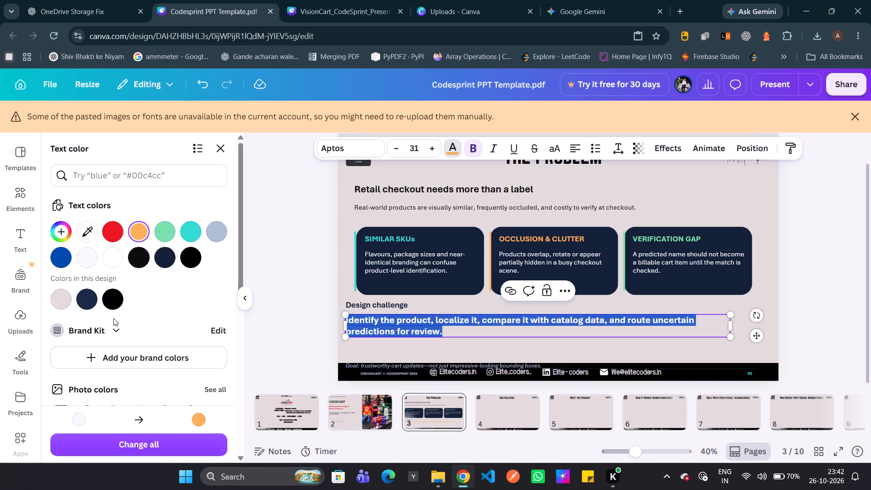
scroll(113, 318, down, 3)
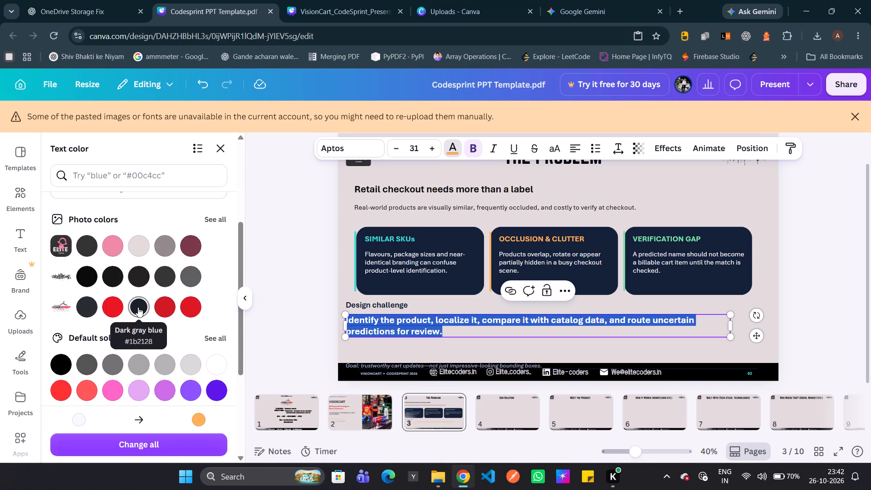
scroll(126, 325, down, 2)
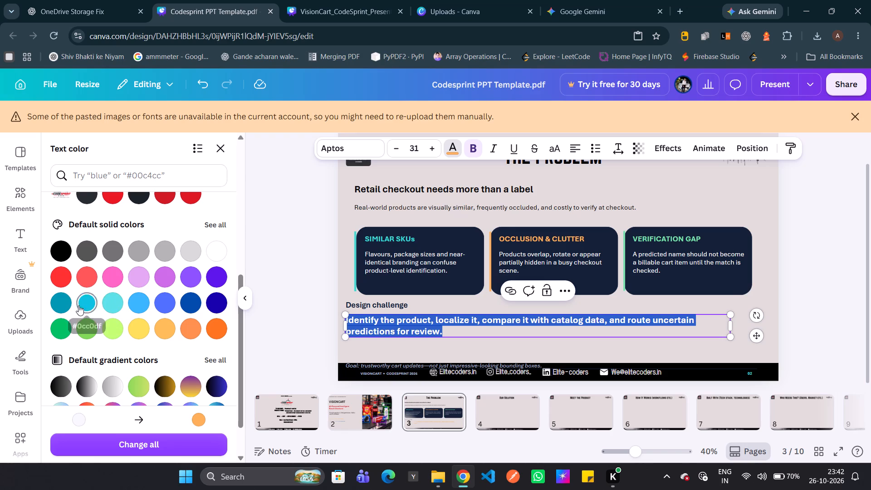
click(64, 305)
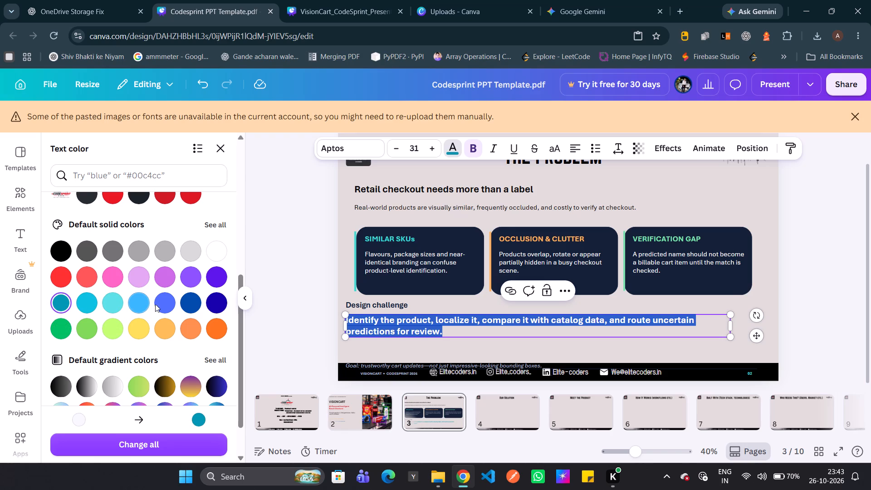
click(201, 301)
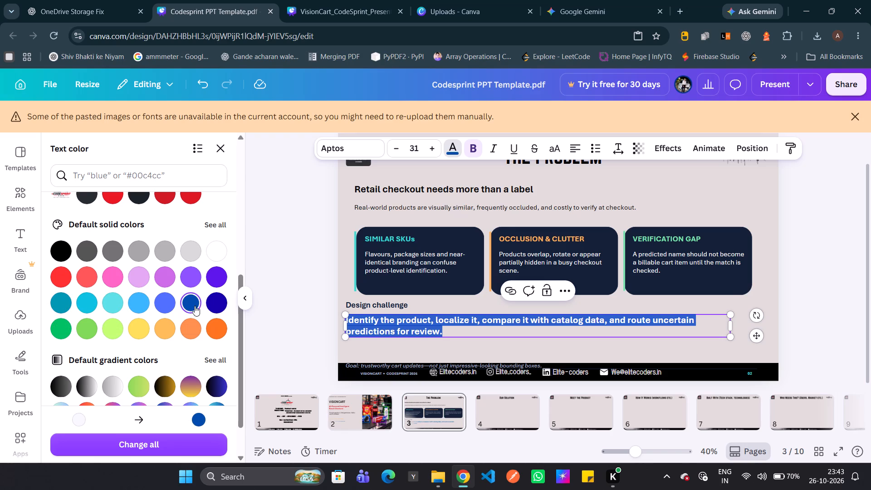
scroll(191, 322, down, 1)
double_click(298, 297)
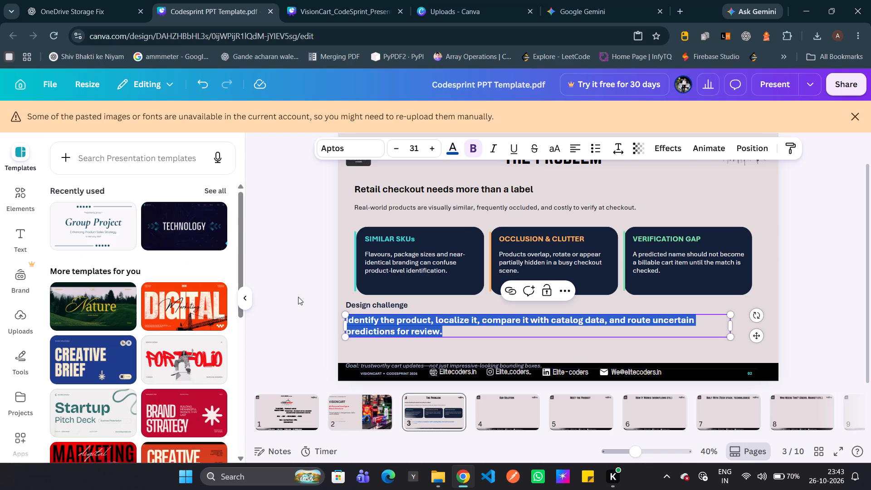
Scale the "Identify the product..." text box down proportionally to a font size of about 29.3.
click(390, 328)
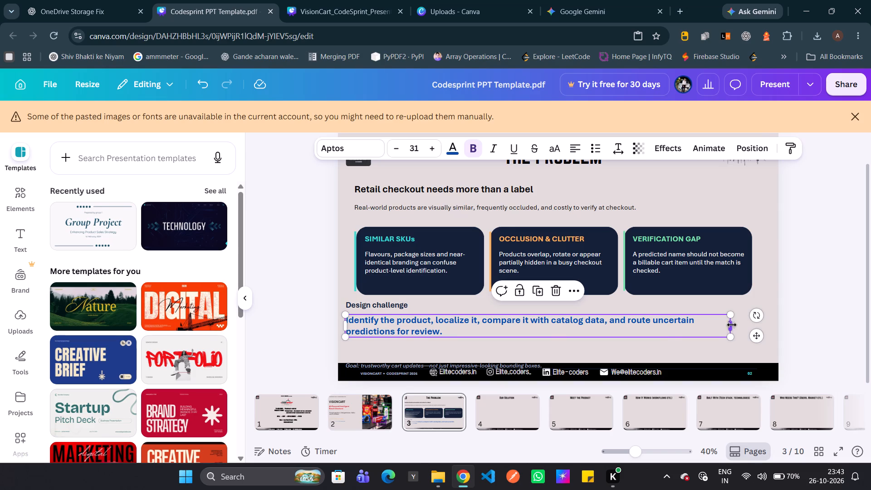
drag(729, 338, 713, 338)
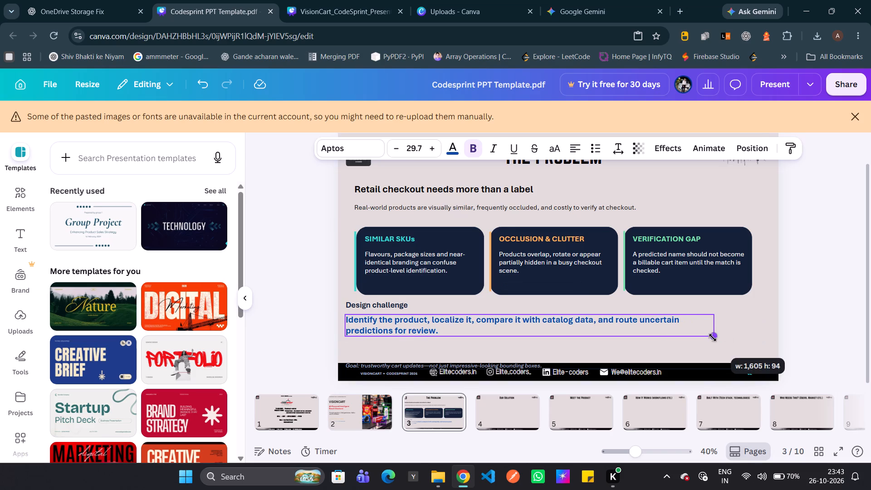
drag(713, 338, 709, 338)
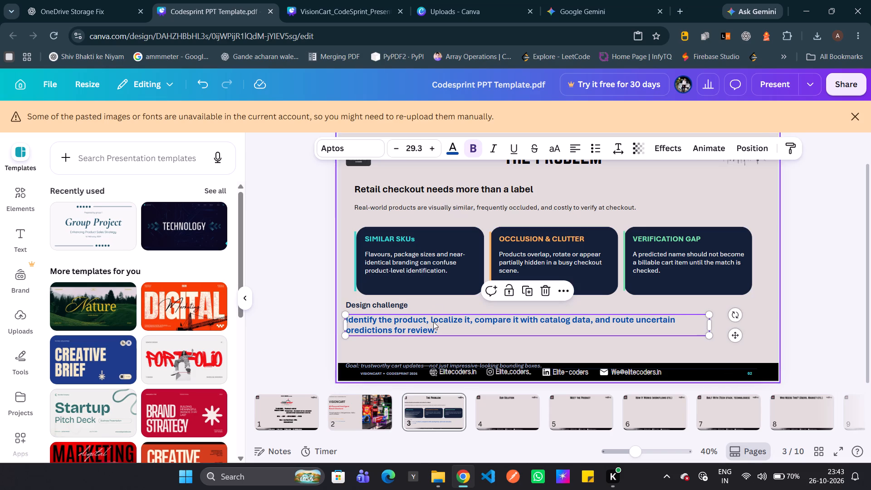
Move the "Goal: trustworthy cart updates..." line up clear of the footer and narrow its text box to fit the sentence.
click(433, 326)
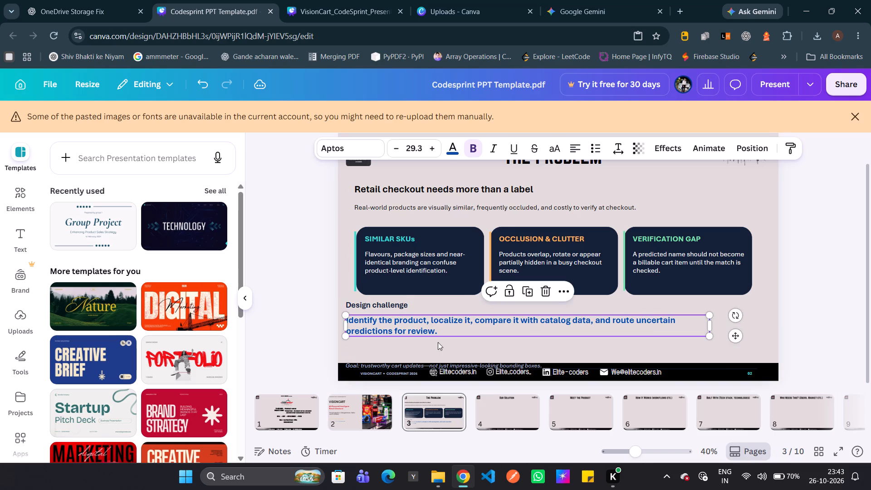
drag(448, 364, 446, 353)
drag(725, 355, 724, 355)
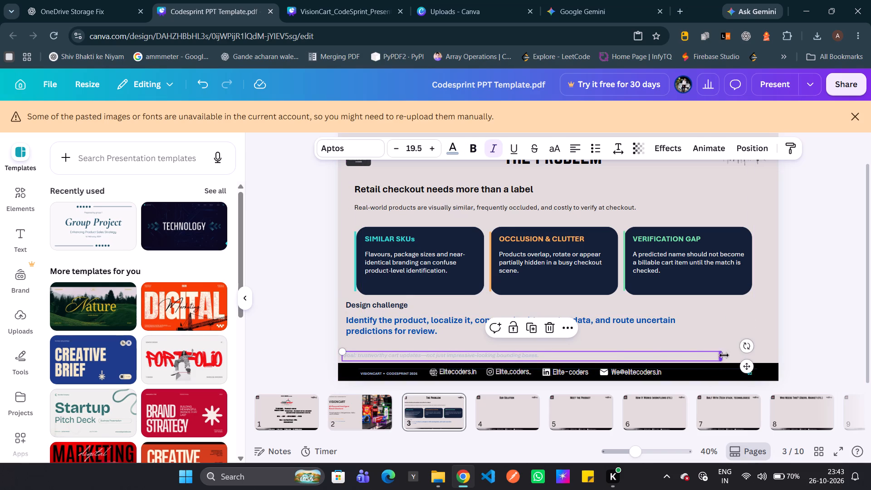
drag(724, 355, 555, 359)
Recolour the whole "Goal: trustworthy cart updates..." line red.
click(538, 356)
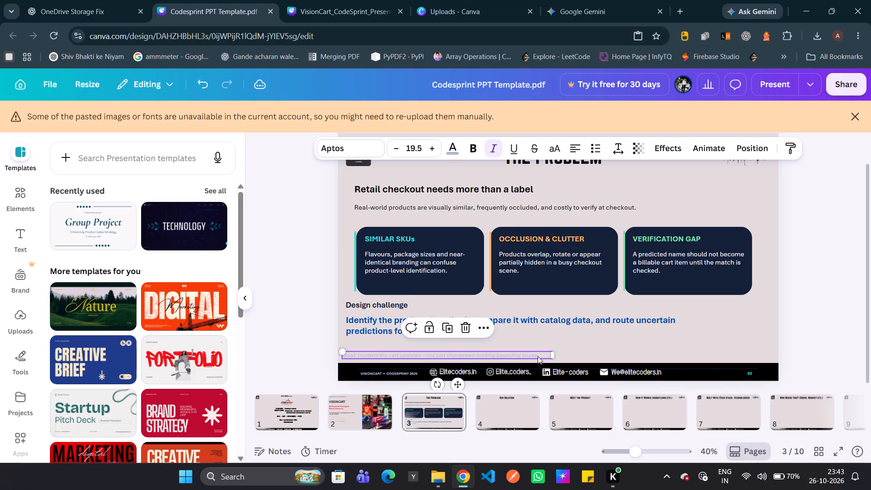
click(461, 150)
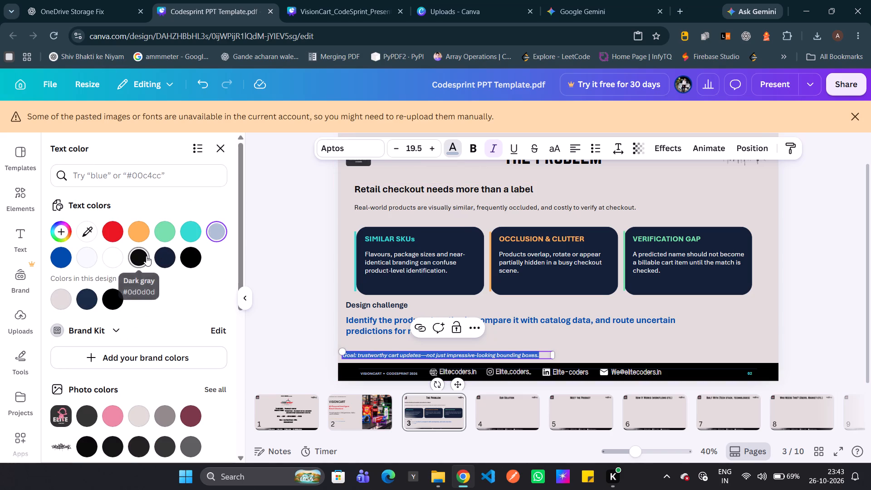
click(115, 230)
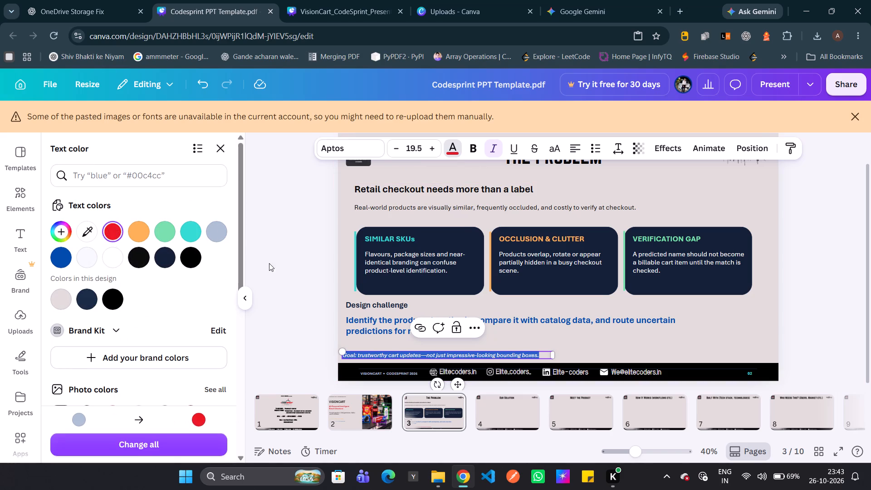
double_click(308, 263)
click(448, 358)
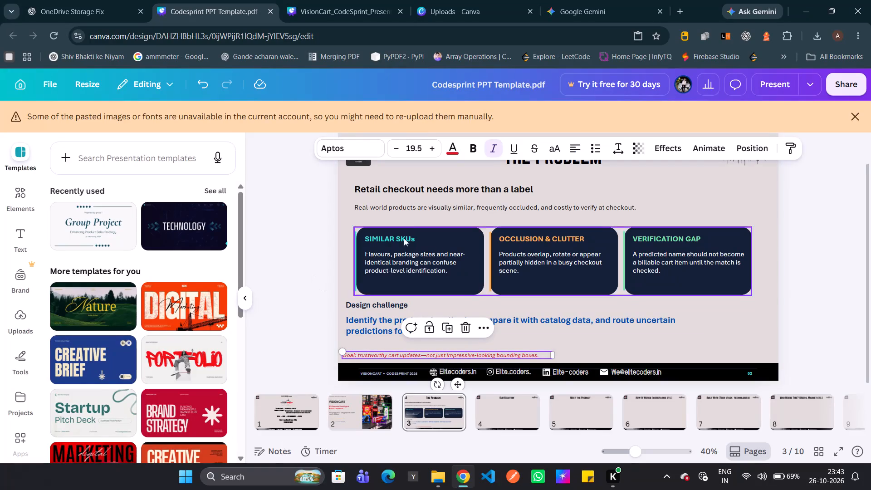
double_click(436, 144)
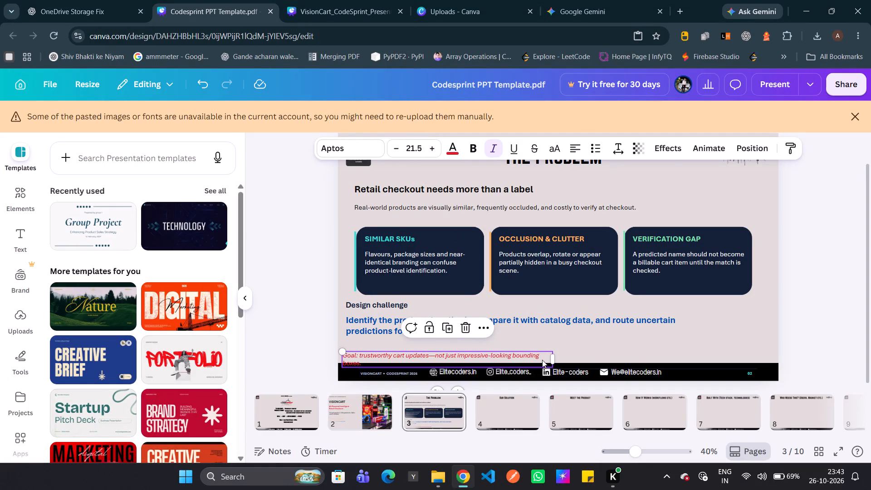
drag(559, 353, 588, 350)
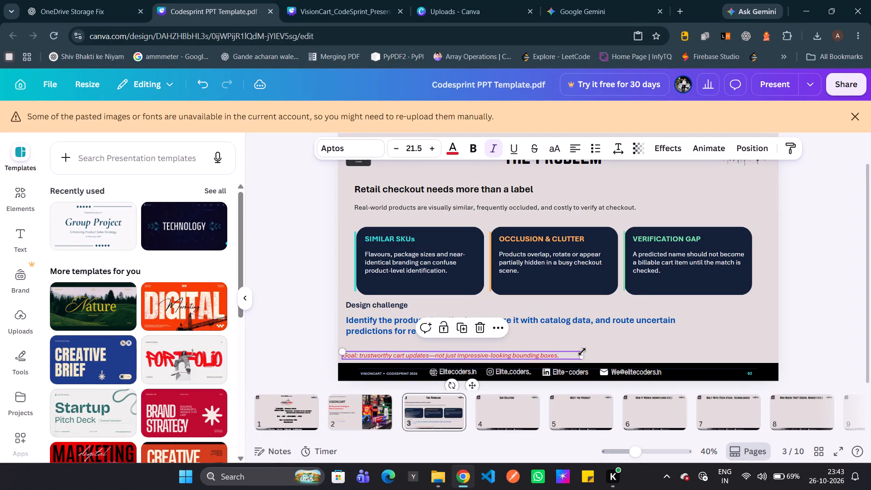
drag(383, 355, 388, 349)
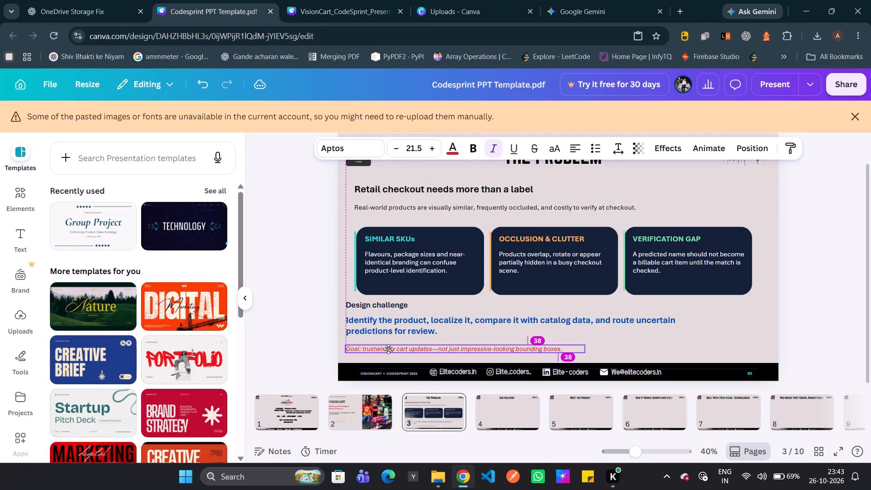
drag(388, 349, 388, 349)
click(299, 330)
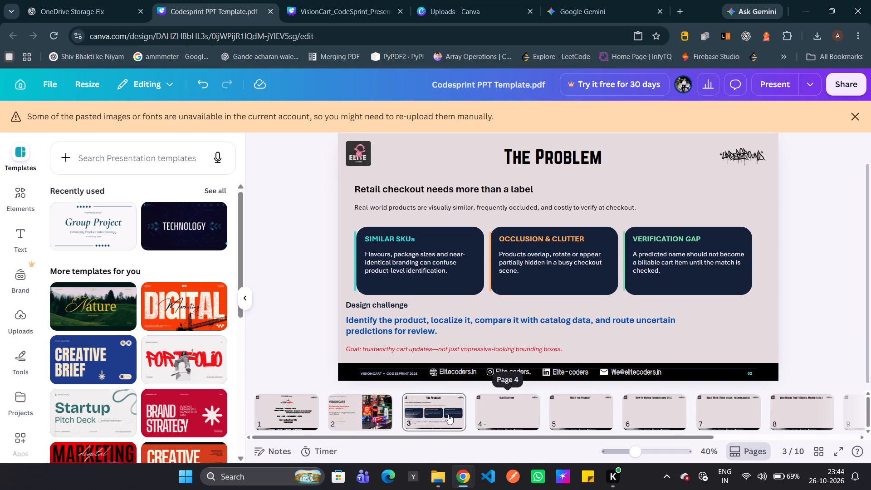
click(358, 413)
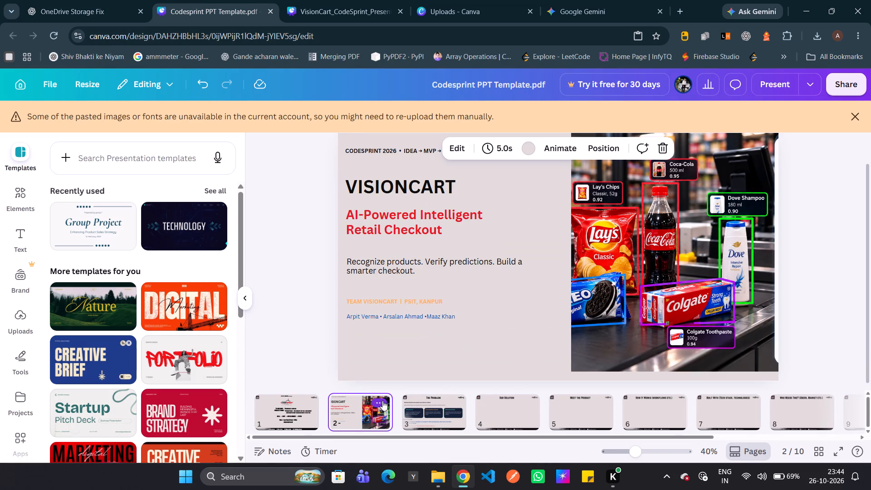
click(288, 412)
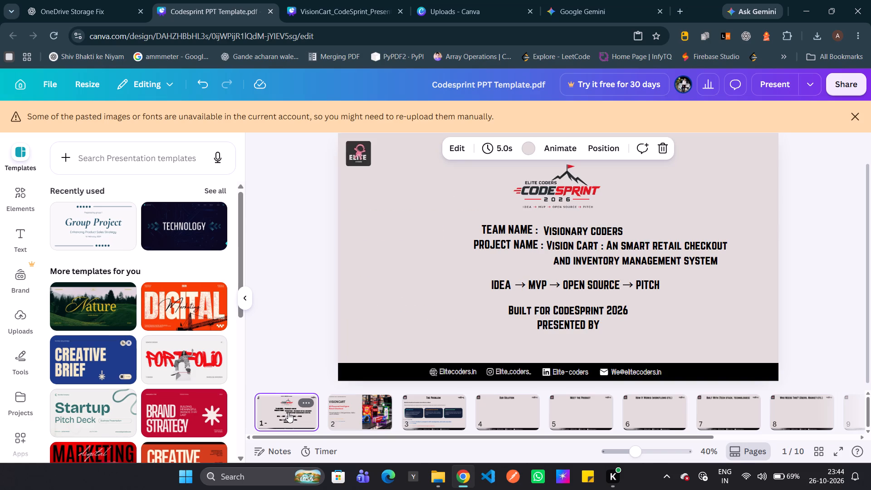
scroll(390, 414, up, 1)
scroll(482, 350, up, 2)
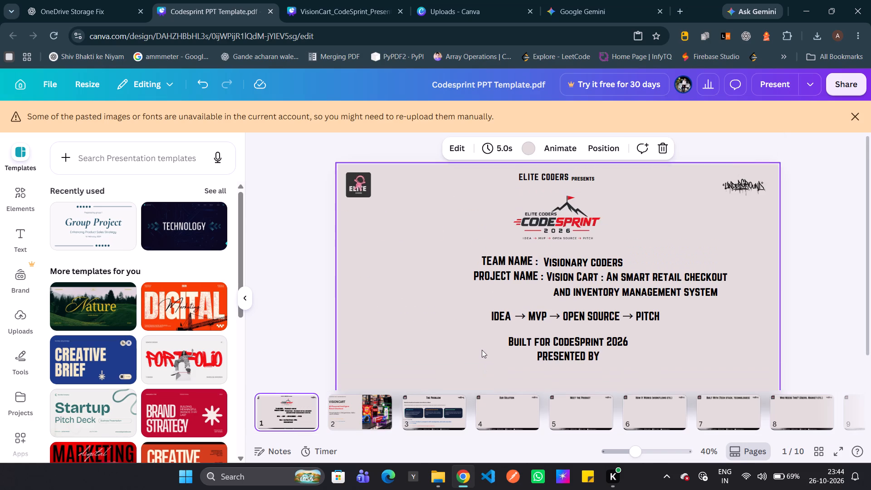
scroll(480, 352, down, 1)
click(362, 415)
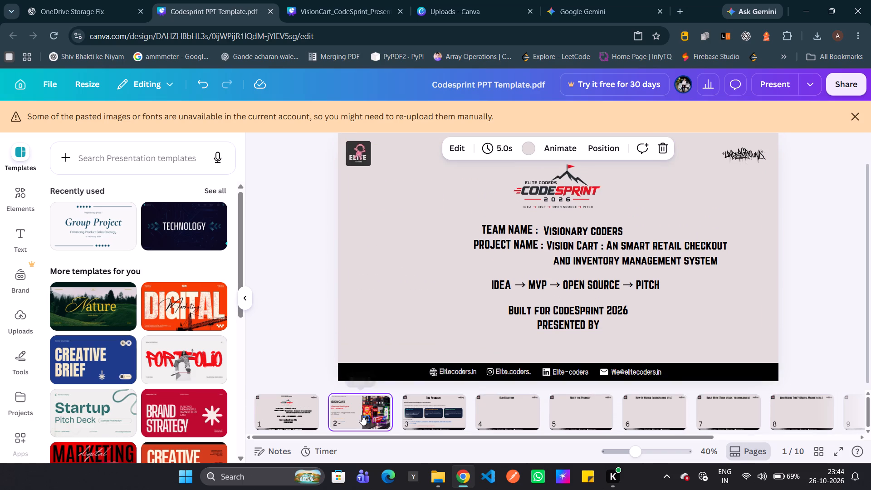
click(689, 278)
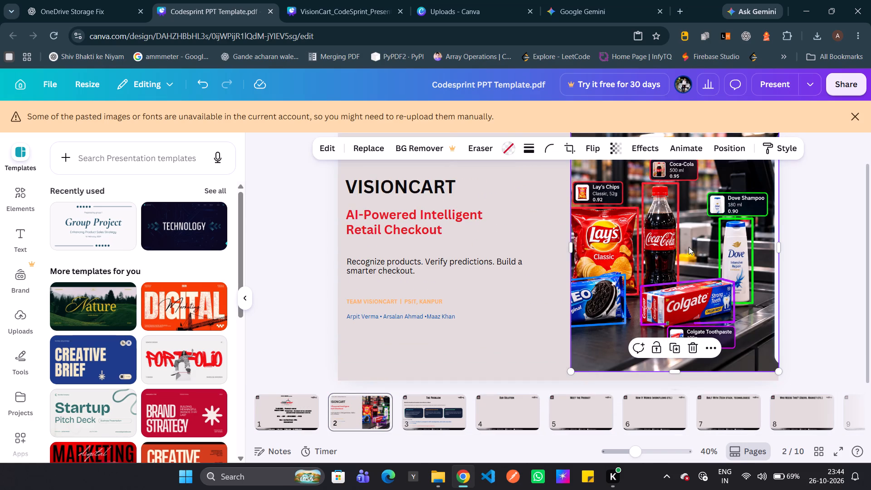
drag(683, 244, 339, 405)
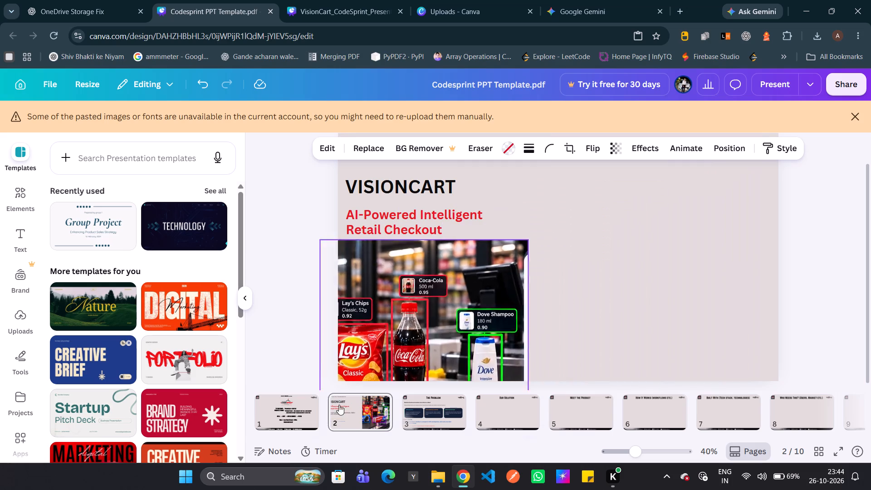
drag(339, 405, 287, 408)
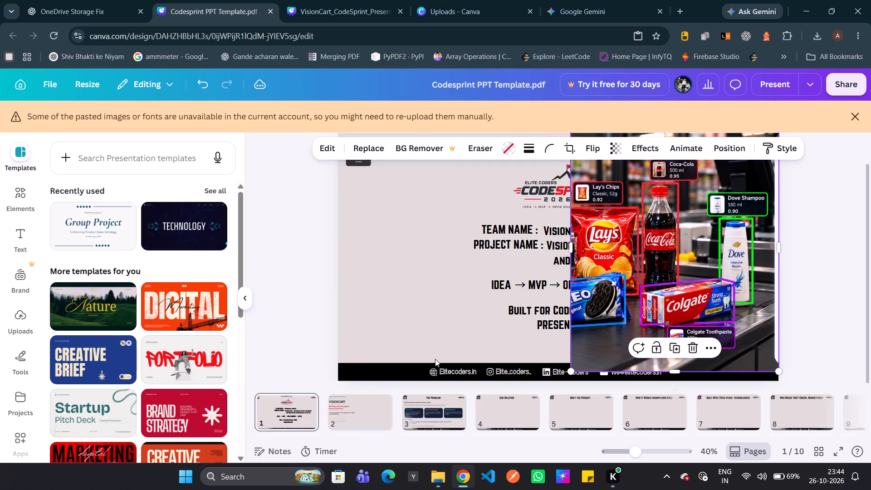
Delete page 2, the "VISIONCART" title page left without its photo.
click(366, 412)
click(385, 399)
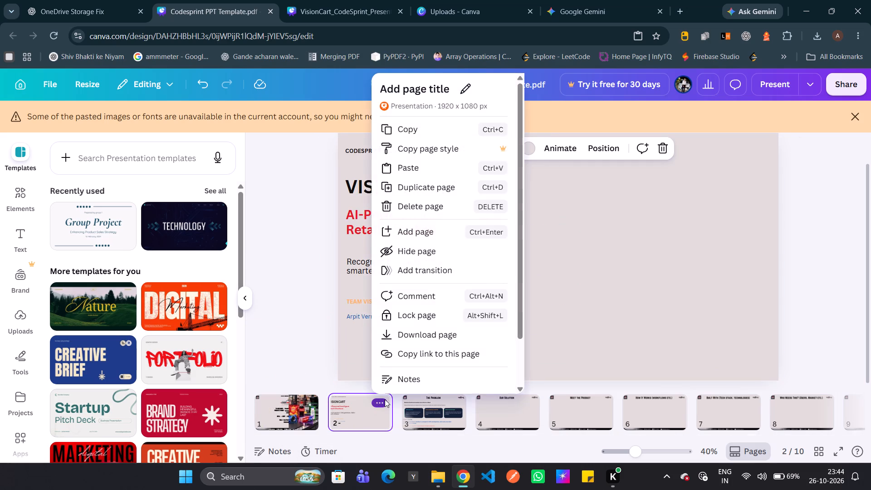
click(426, 204)
Shift the checkout product photo on page 1 inward from the slide's edge toward the middle.
click(281, 406)
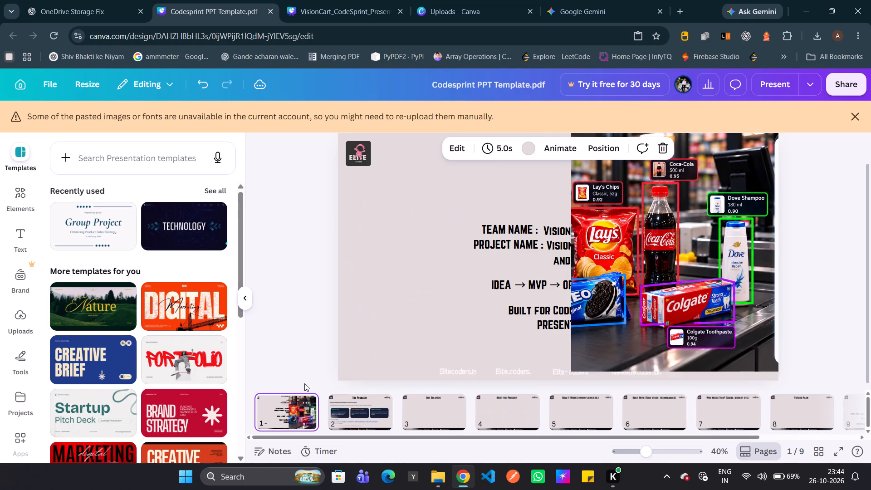
scroll(658, 260, up, 2)
drag(700, 277, 563, 292)
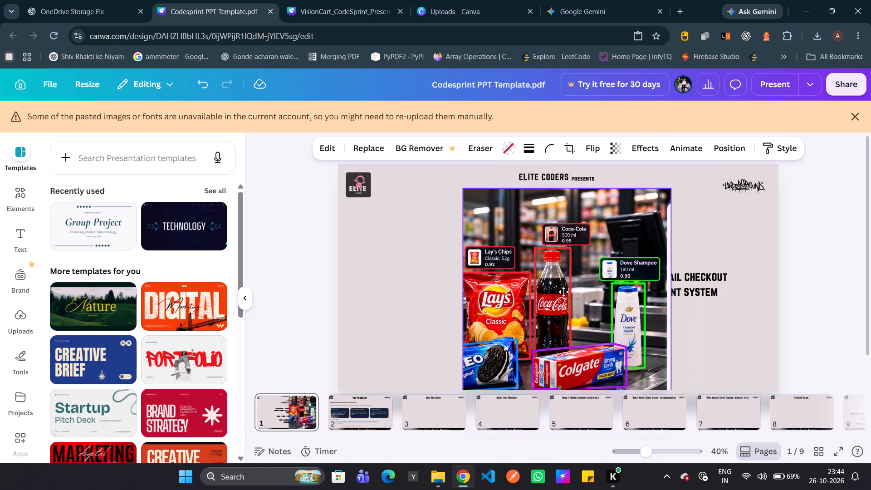
drag(563, 292, 560, 284)
drag(585, 299, 657, 245)
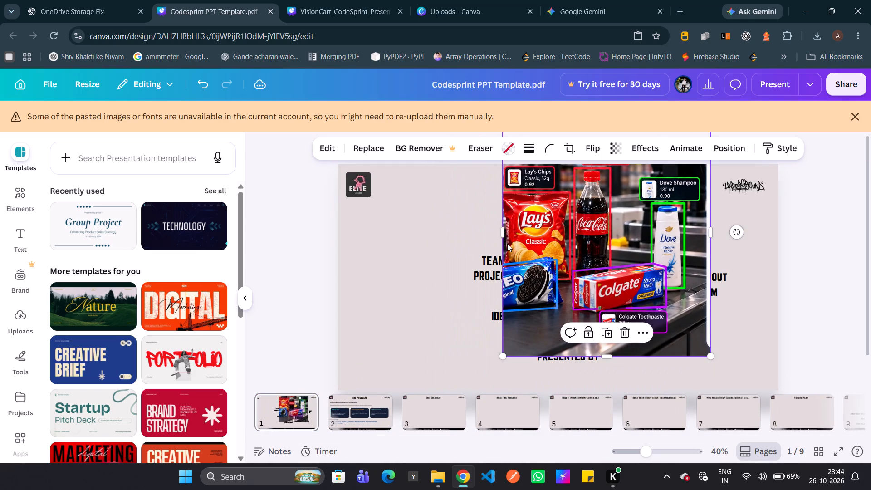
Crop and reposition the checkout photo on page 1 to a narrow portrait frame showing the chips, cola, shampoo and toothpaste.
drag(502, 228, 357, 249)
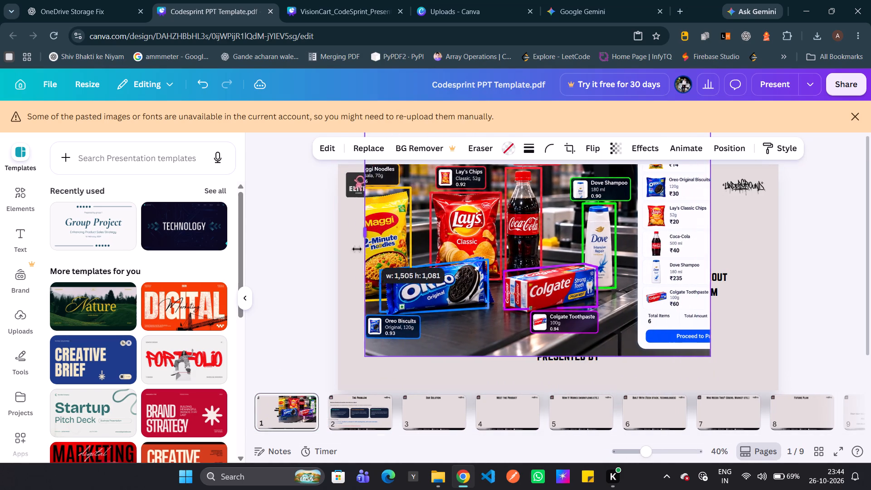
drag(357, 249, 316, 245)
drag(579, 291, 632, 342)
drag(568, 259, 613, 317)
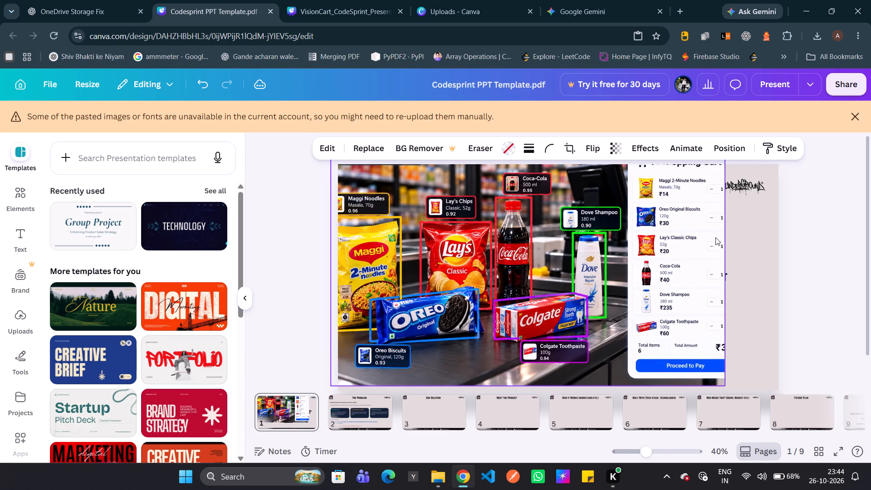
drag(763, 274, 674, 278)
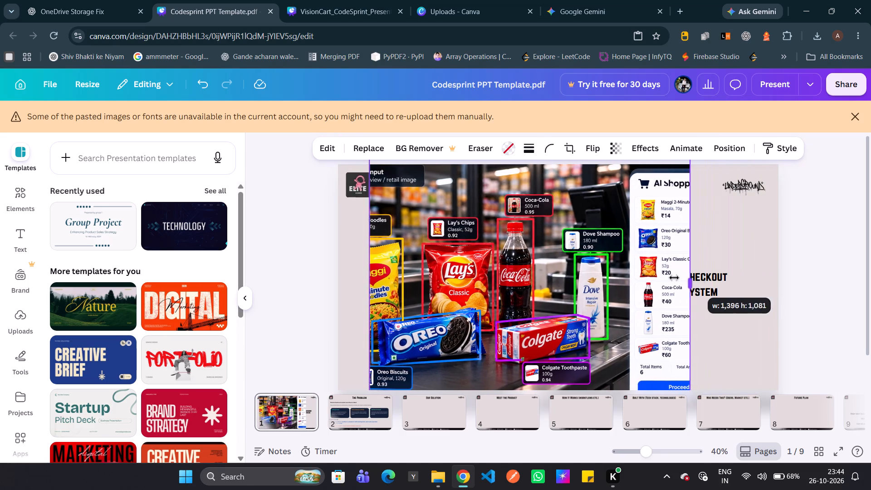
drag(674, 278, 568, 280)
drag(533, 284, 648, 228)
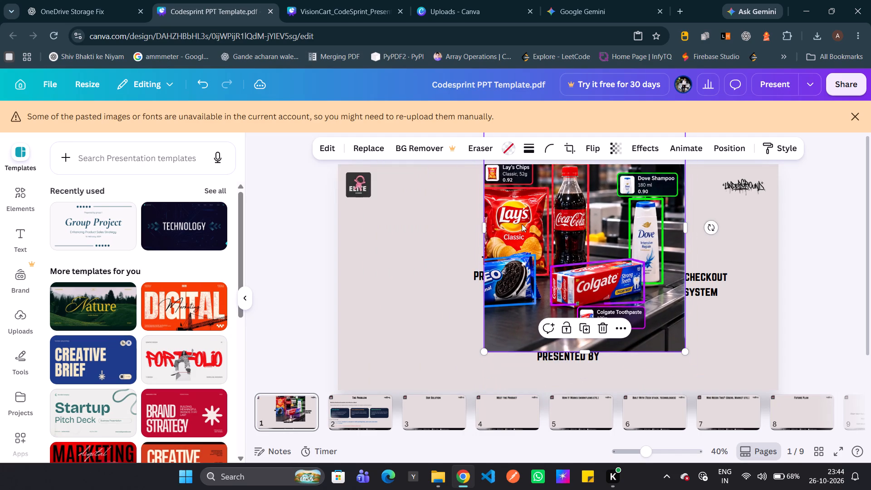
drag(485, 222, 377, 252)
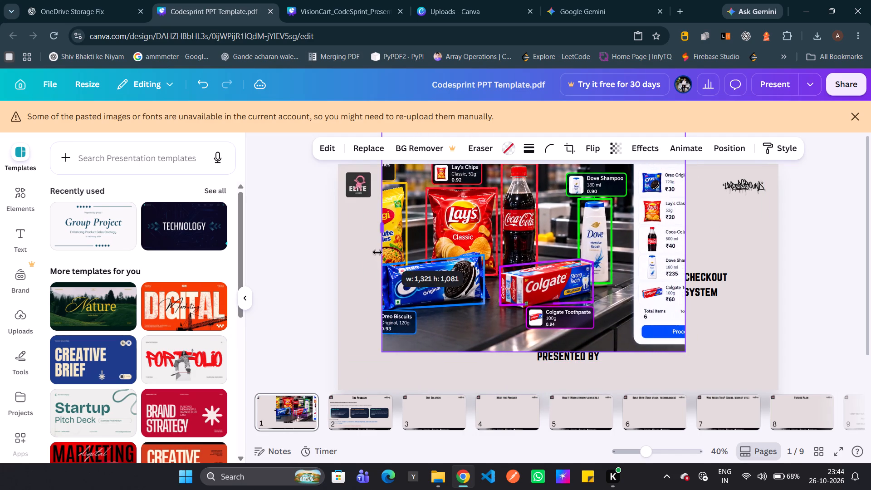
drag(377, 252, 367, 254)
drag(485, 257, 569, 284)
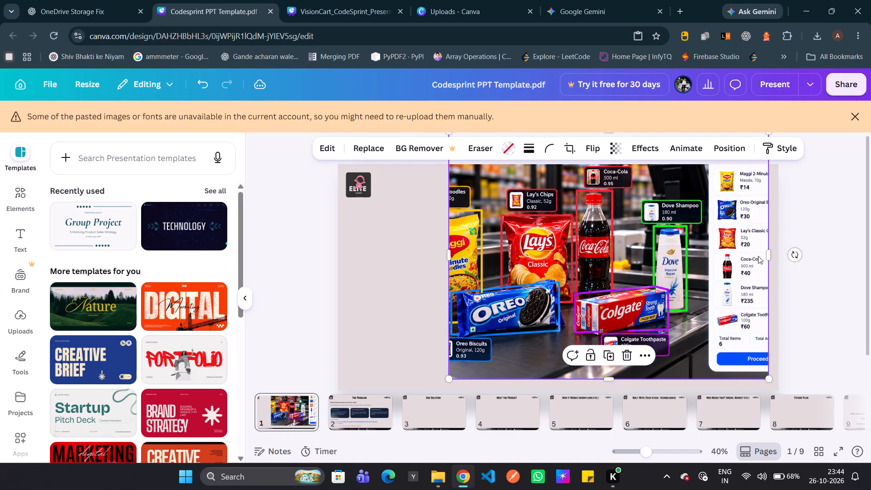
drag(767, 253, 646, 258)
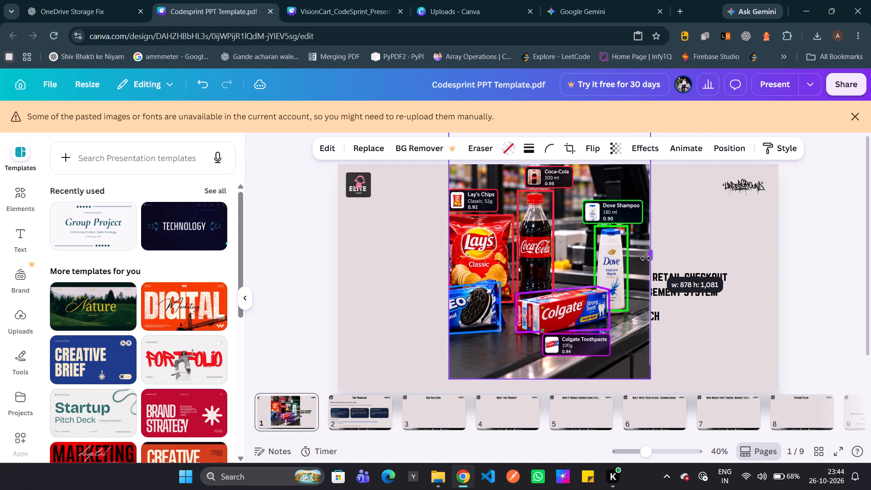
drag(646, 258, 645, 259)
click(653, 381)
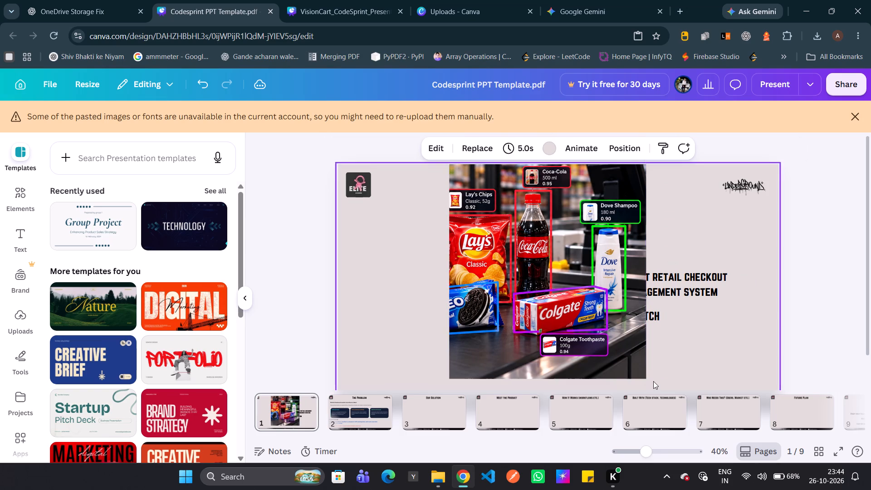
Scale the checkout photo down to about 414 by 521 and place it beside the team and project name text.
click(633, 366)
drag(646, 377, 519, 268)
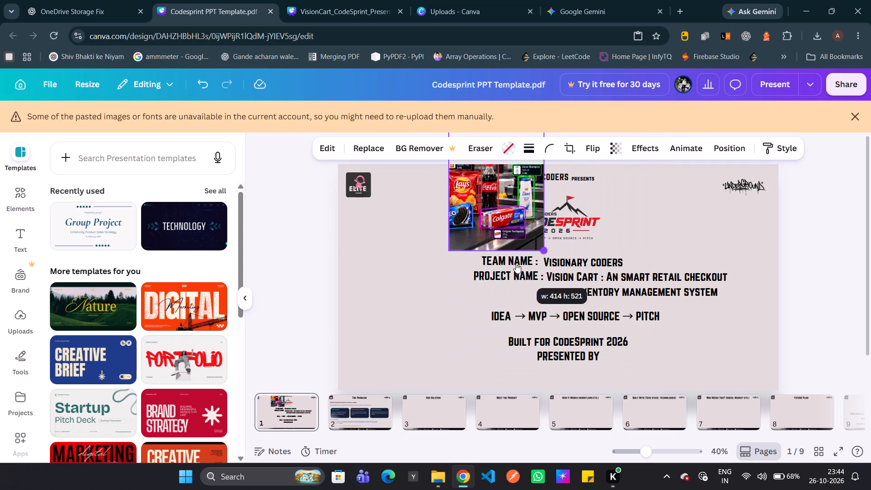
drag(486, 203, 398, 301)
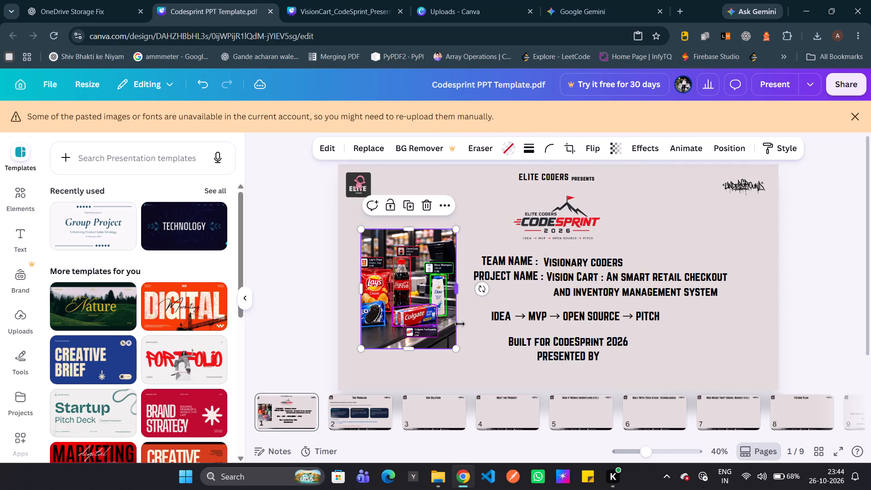
Delete the checkout product photo together with its frame from the page 1 cover.
click(426, 201)
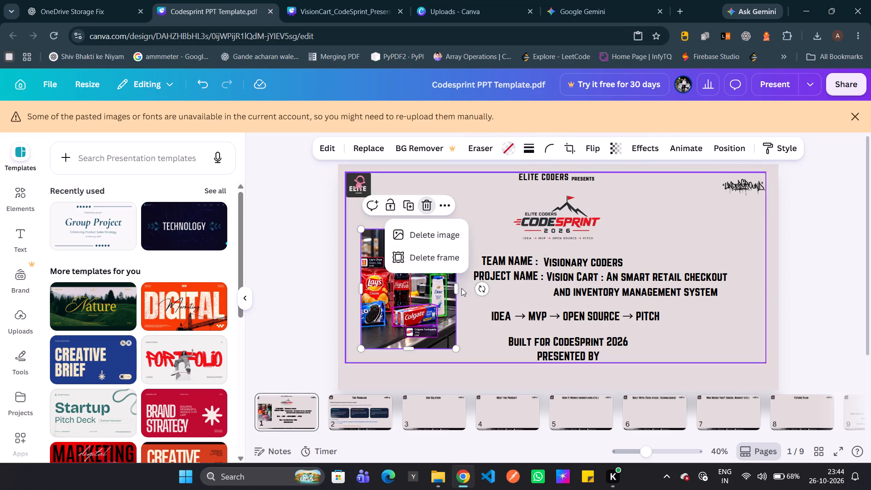
click(439, 235)
click(426, 205)
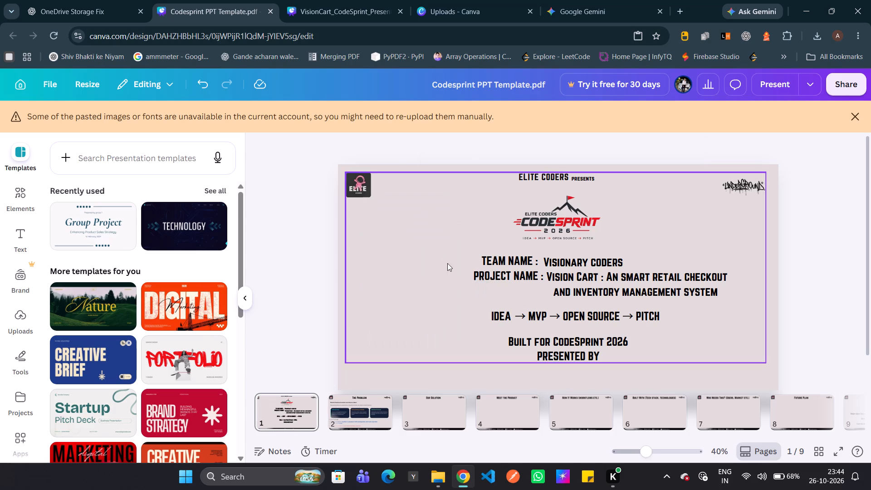
Enlarge the grouped cover content on page 1 slightly and centre it horizontally on the slide.
scroll(624, 320, down, 1)
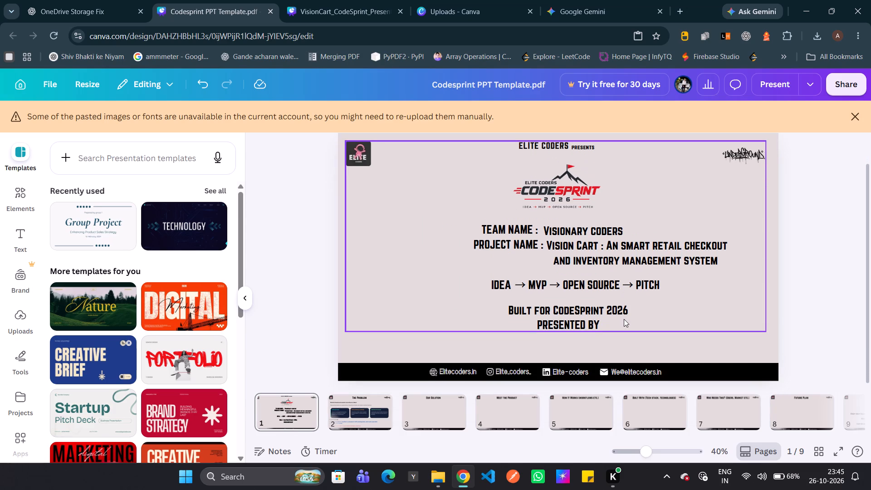
click(594, 258)
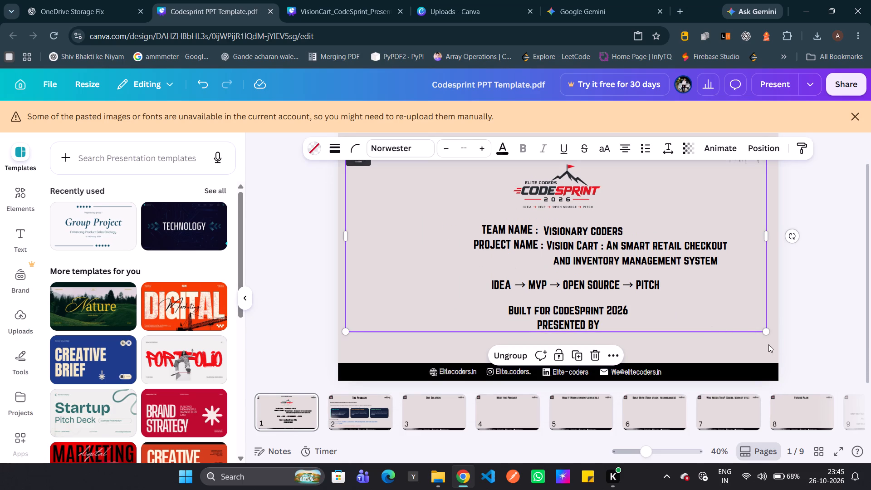
drag(767, 333, 777, 355)
drag(681, 274, 669, 282)
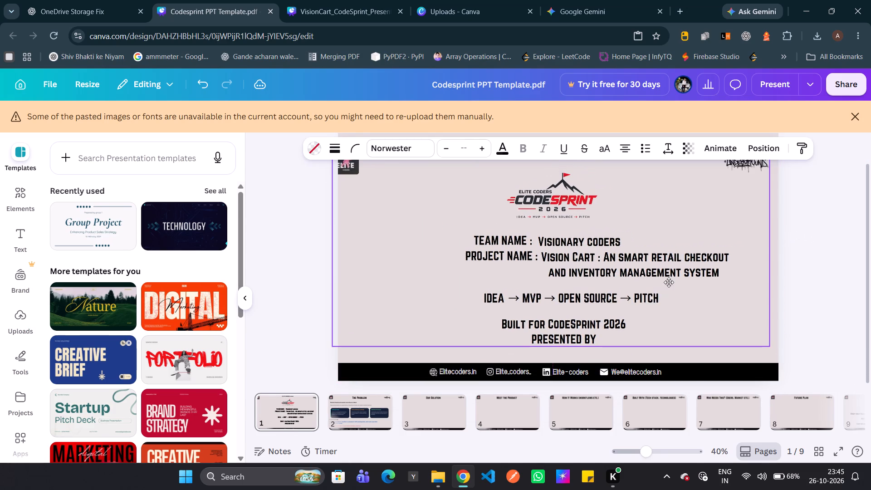
drag(669, 282, 682, 282)
scroll(681, 284, up, 1)
drag(649, 286, 641, 284)
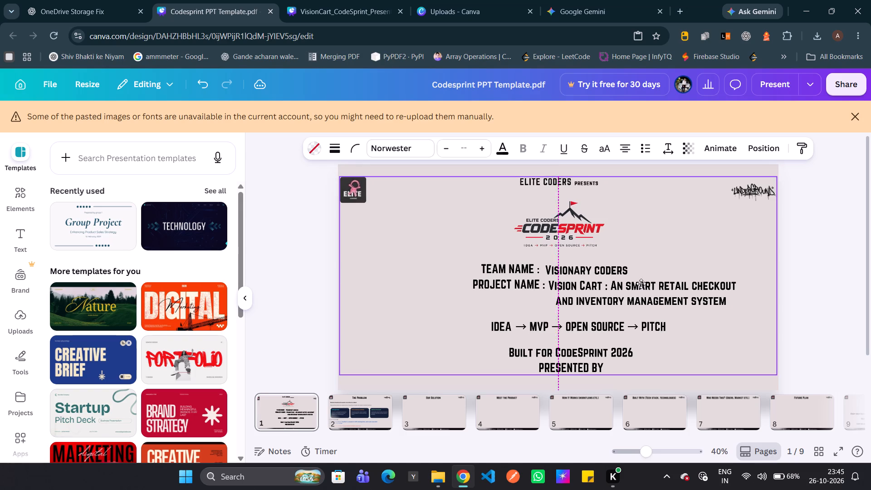
drag(641, 284, 641, 282)
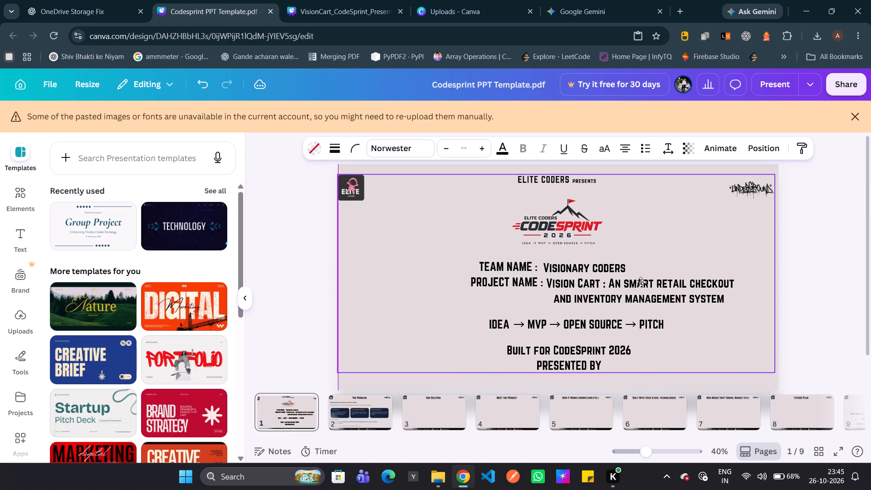
drag(641, 282, 643, 280)
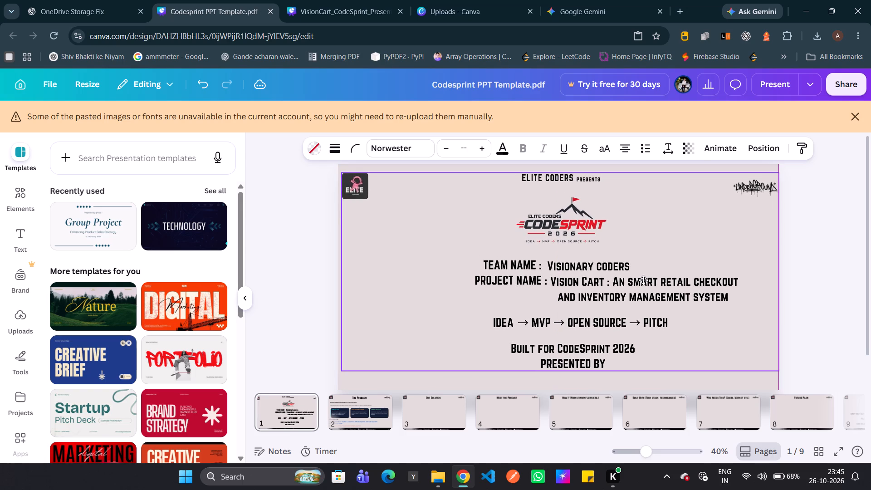
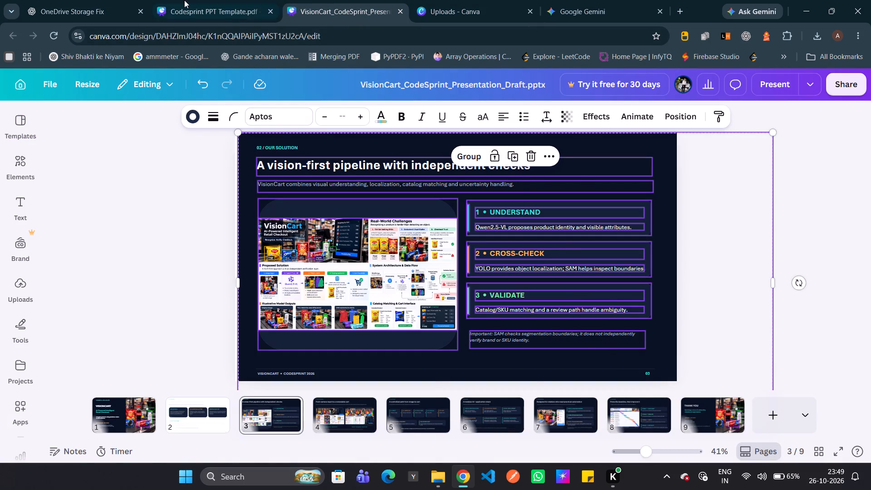
click(182, 0)
click(431, 239)
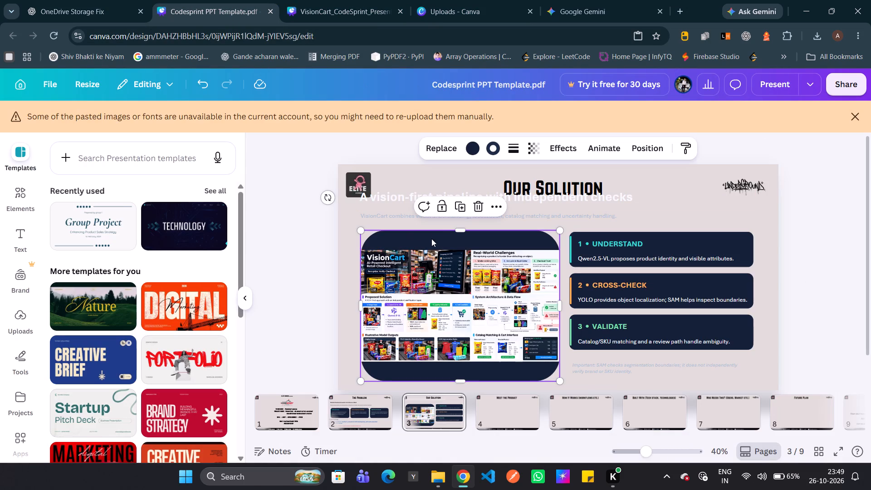
click(475, 153)
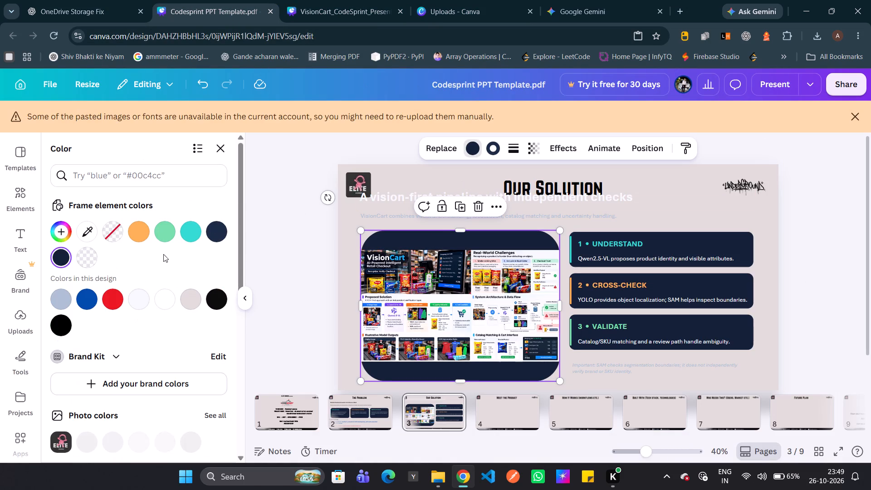
click(160, 302)
Adjust the side crops of the VisionCart collage image and reposition it over the white rounded panel.
click(501, 272)
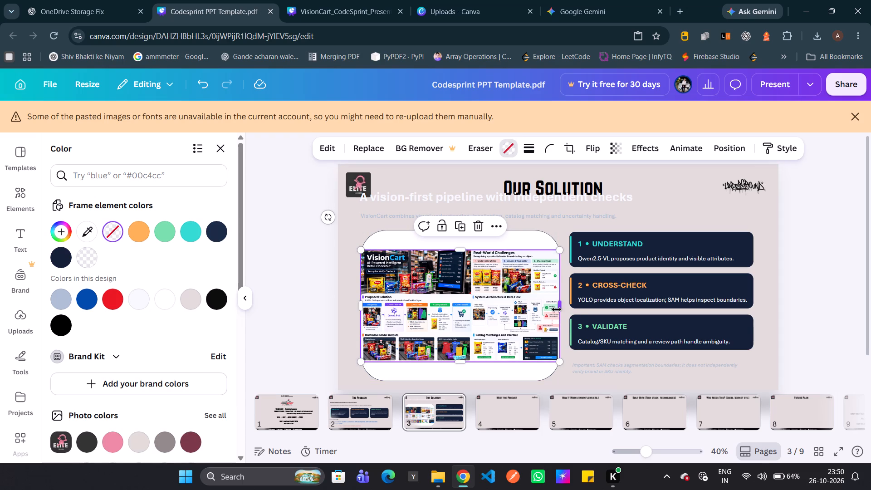
drag(559, 308, 387, 287)
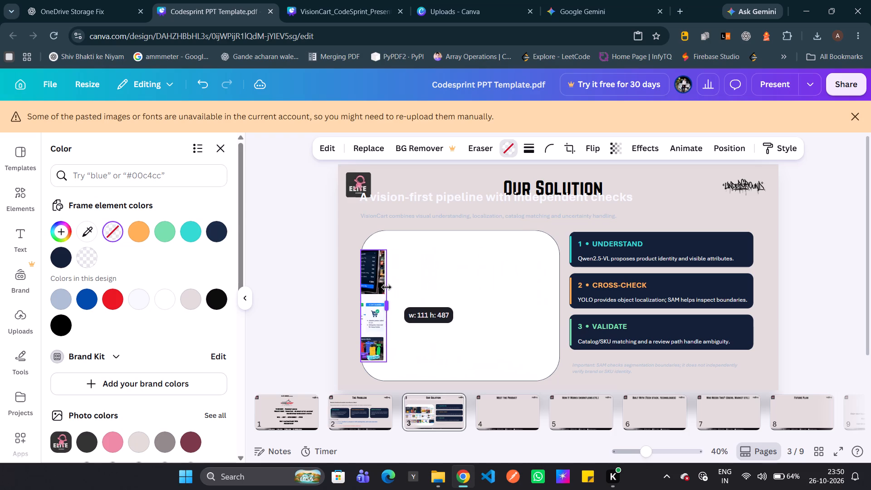
drag(387, 287, 381, 287)
drag(367, 273, 470, 288)
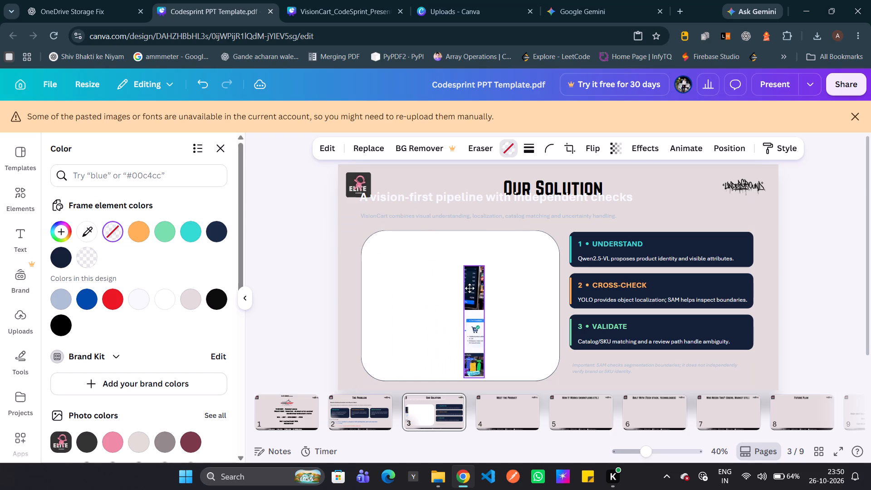
drag(470, 288, 470, 288)
drag(465, 291, 348, 289)
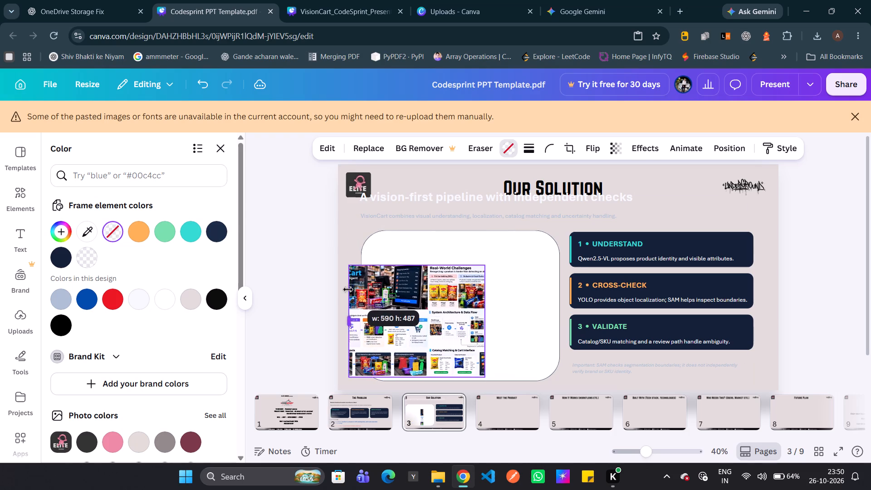
drag(348, 289, 330, 286)
drag(391, 284, 461, 273)
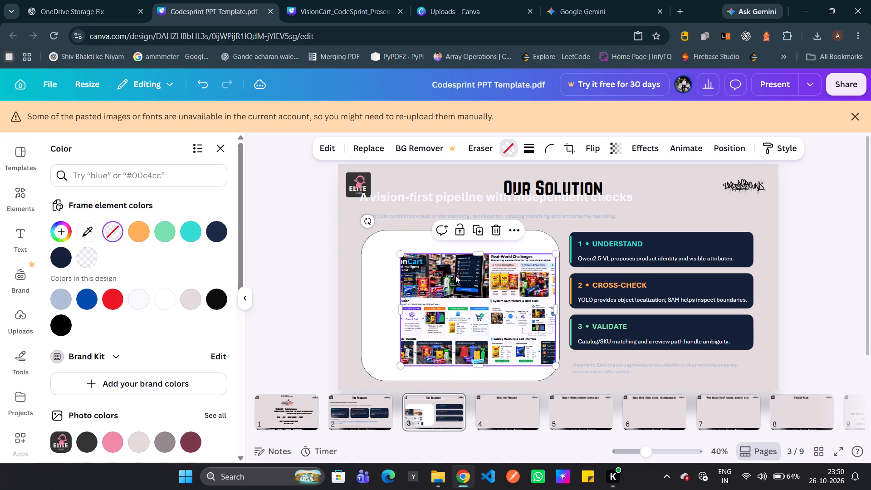
drag(403, 303, 361, 297)
Delete the VisionCart collage image and its empty frame from the Our Solution slide.
click(477, 231)
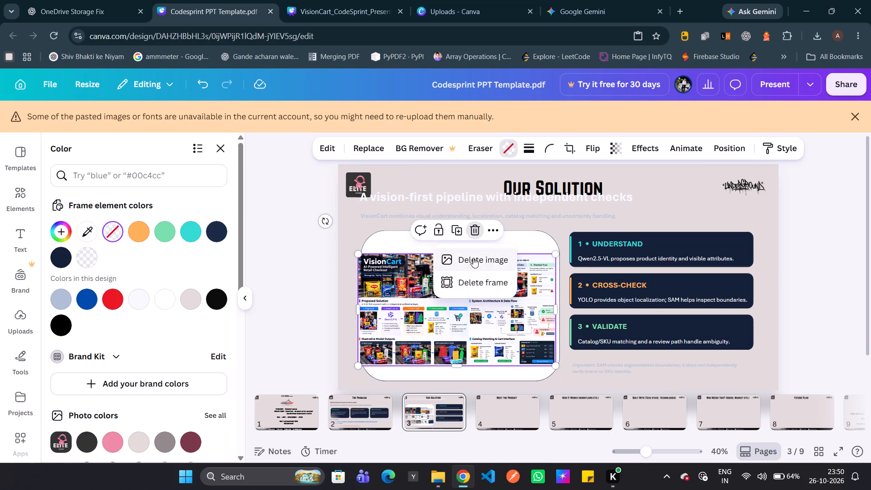
click(470, 256)
click(478, 234)
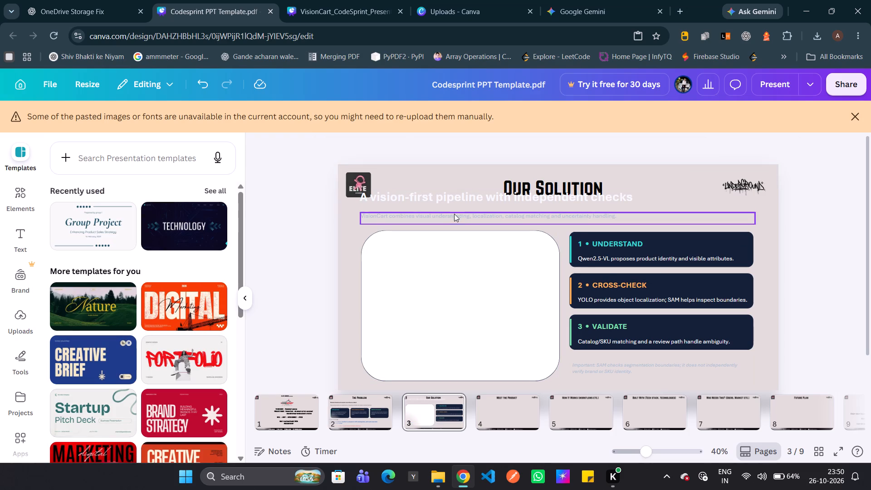
Move the description line down to the white panel, and place the "A vision-first pipeline" subheading just below the title at size 34.7.
drag(457, 221, 468, 295)
drag(450, 203, 443, 220)
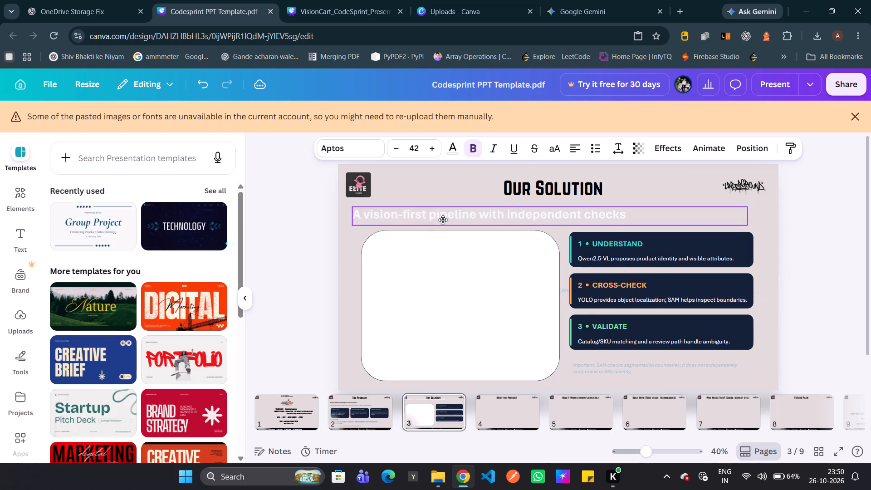
drag(443, 220, 440, 215)
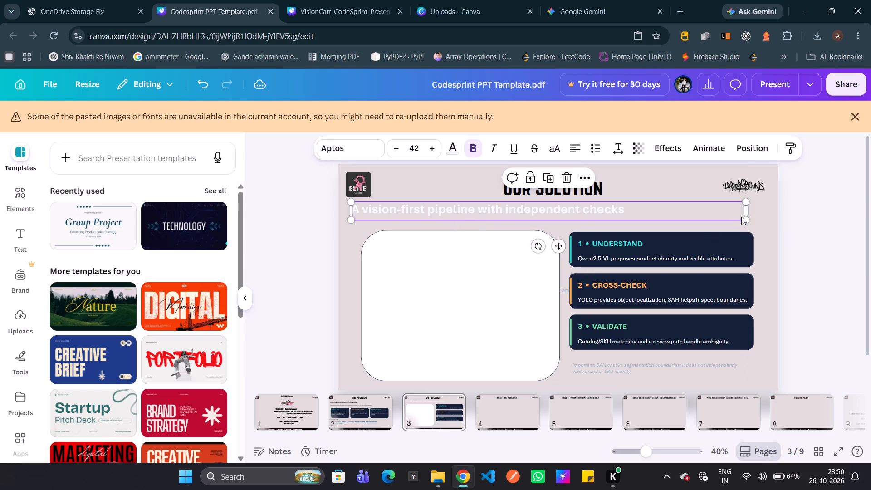
drag(749, 219, 679, 218)
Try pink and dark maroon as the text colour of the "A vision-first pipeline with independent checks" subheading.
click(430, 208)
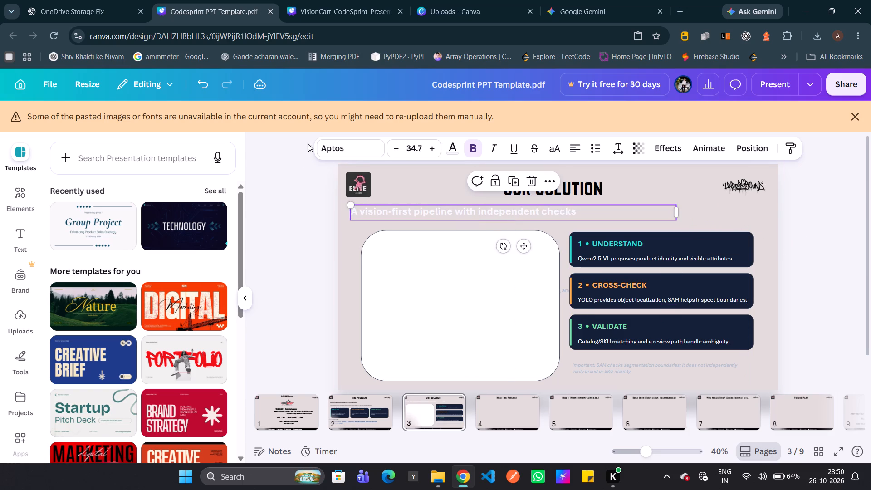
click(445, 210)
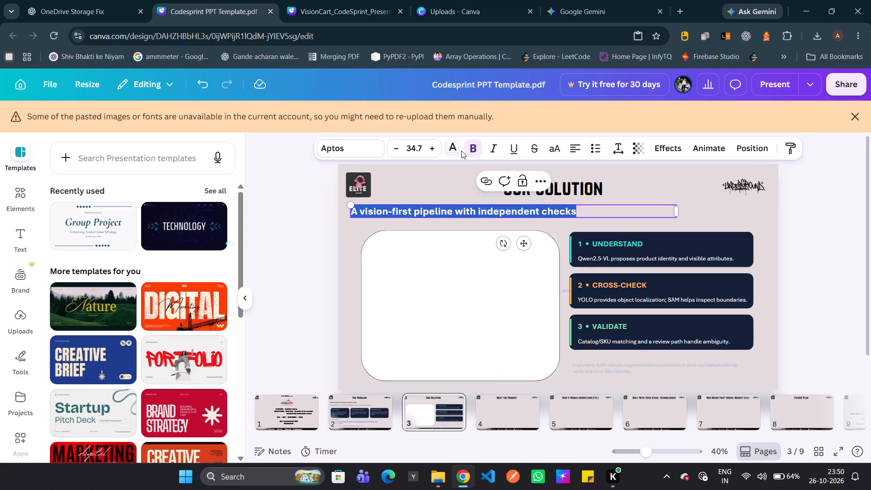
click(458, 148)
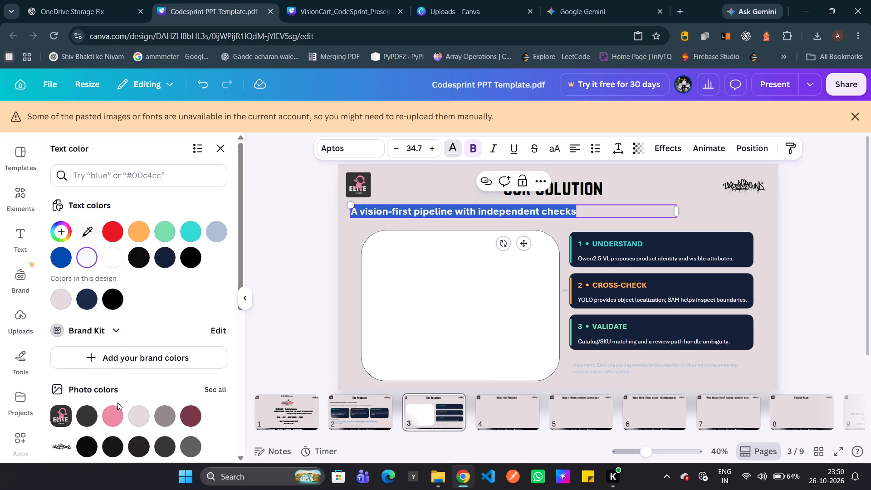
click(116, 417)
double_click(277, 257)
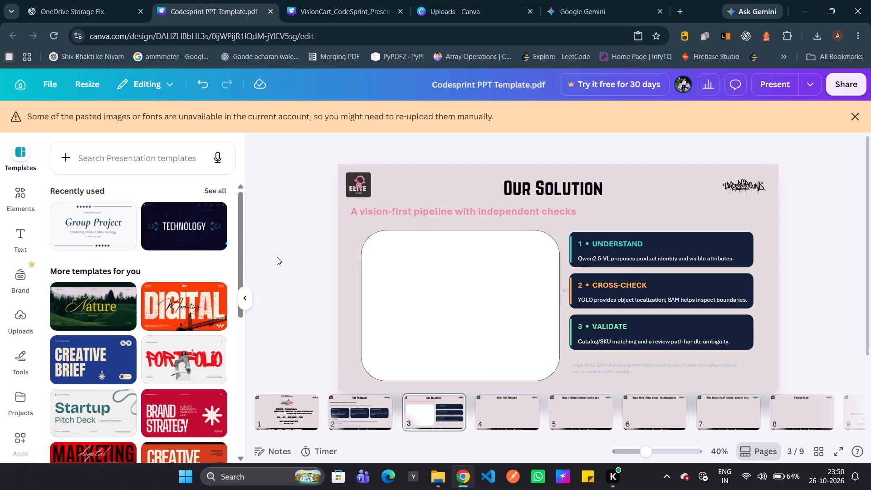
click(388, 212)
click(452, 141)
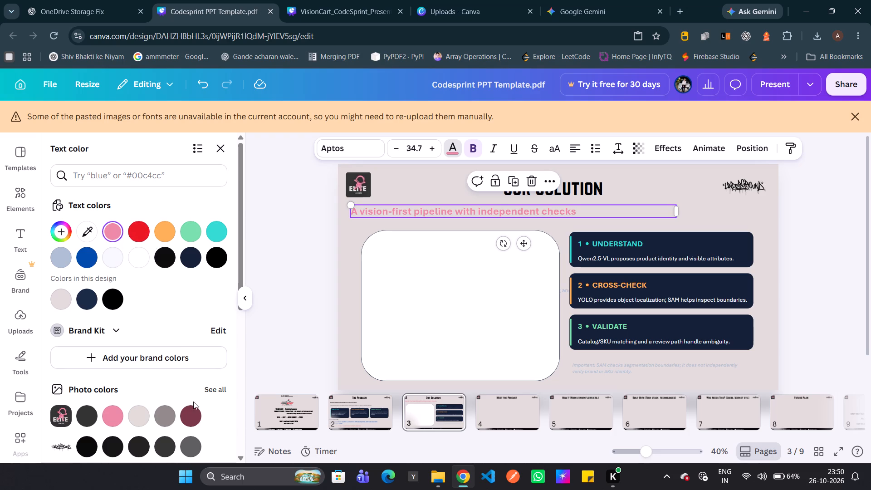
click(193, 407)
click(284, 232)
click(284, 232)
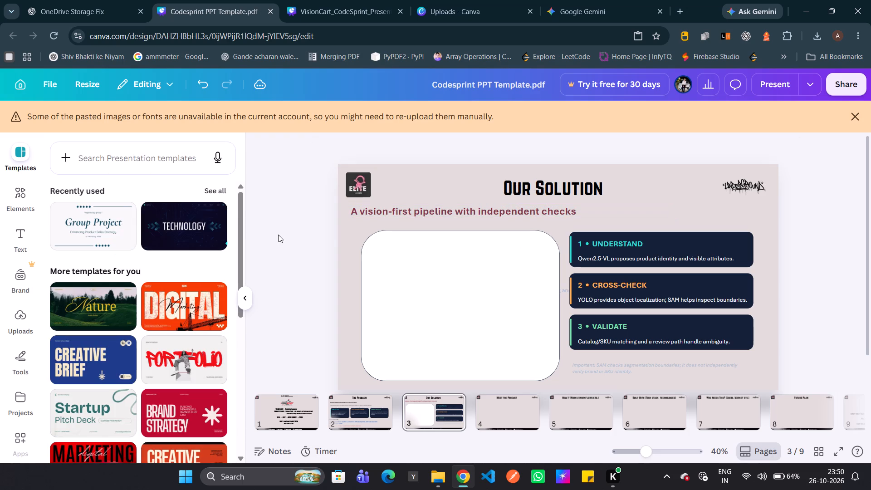
Check the reference slide's heading colour in ChatGPT, and recolour the template's "A vision-first pipeline" subheading red, nudging it slightly lower.
click(376, 216)
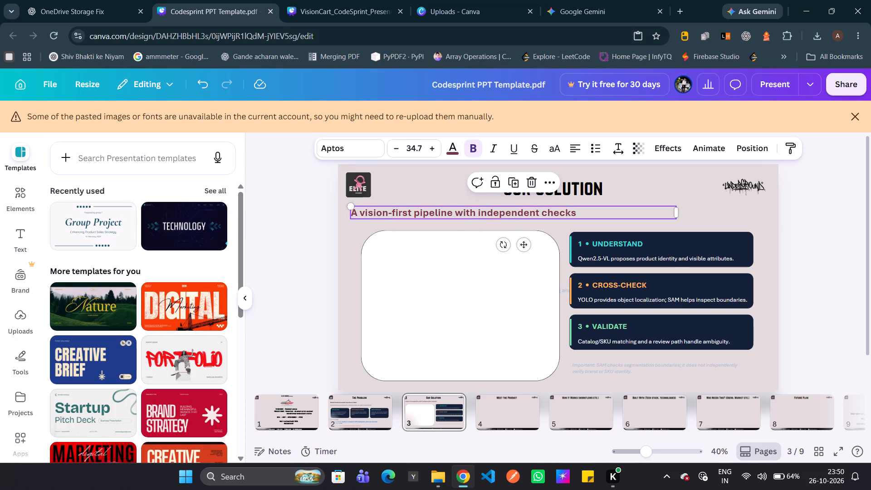
click(319, 0)
click(107, 0)
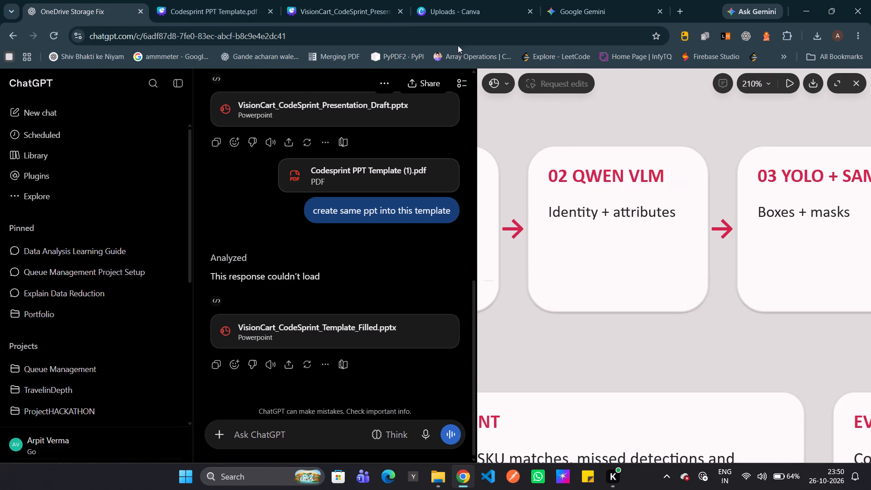
click(428, 17)
click(202, 0)
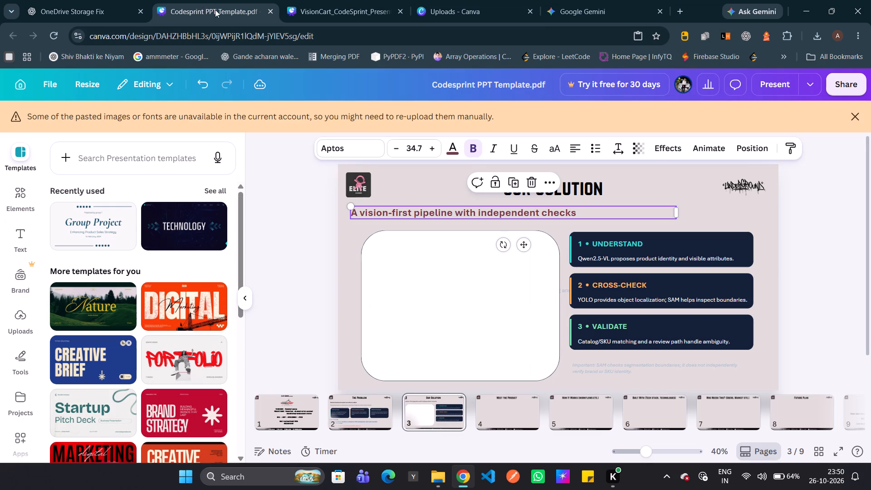
click(366, 209)
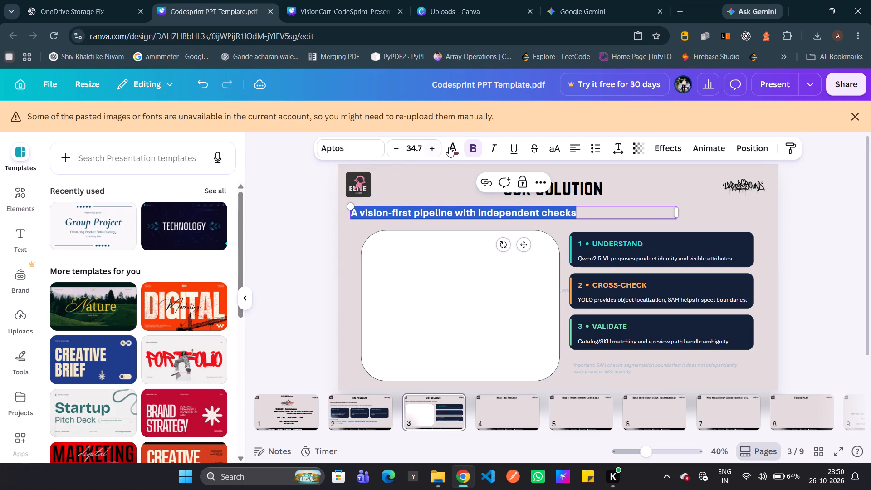
click(450, 147)
click(147, 238)
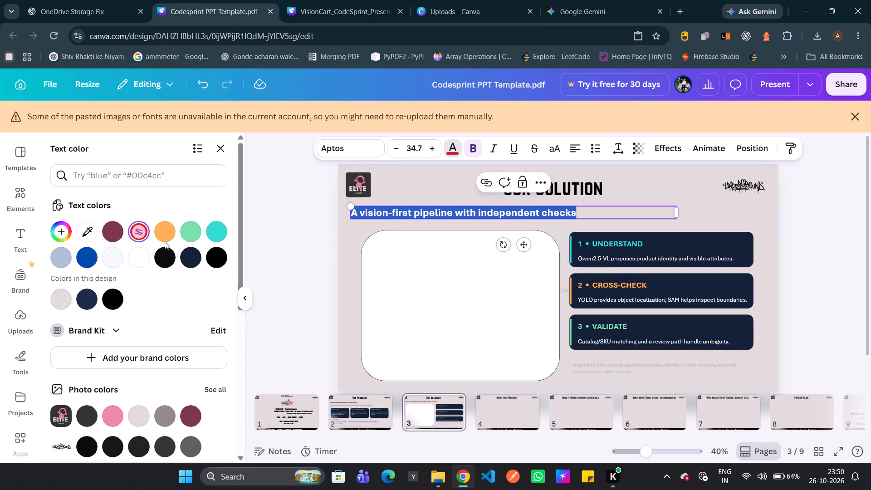
double_click(316, 252)
click(411, 213)
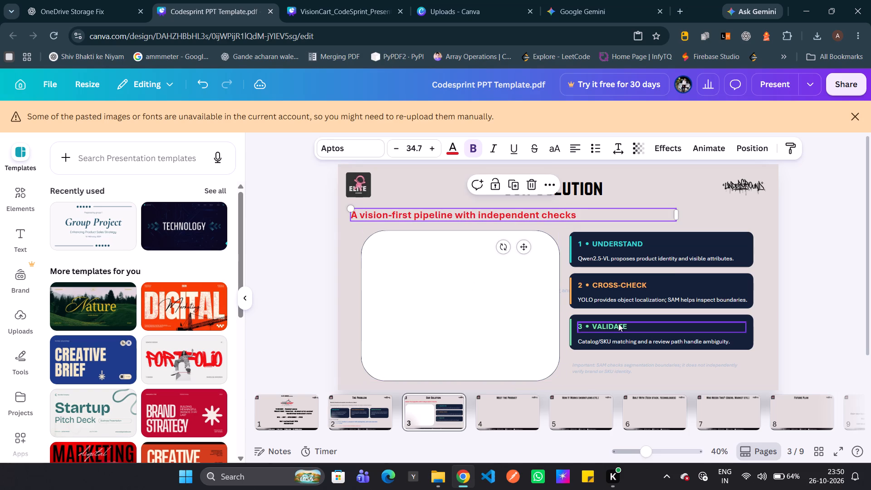
Recolour the italic "Important: SAM checks segmentation boundaries" note dark navy and increase its font size to 18.5.
click(626, 369)
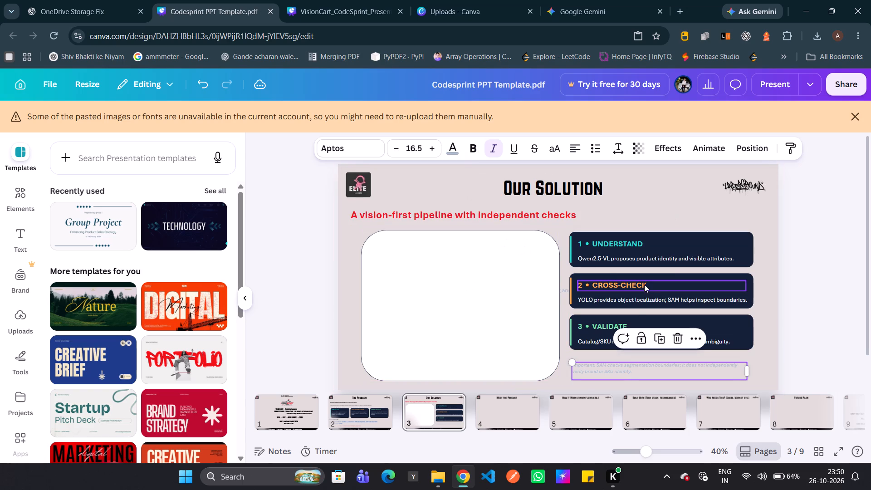
click(725, 215)
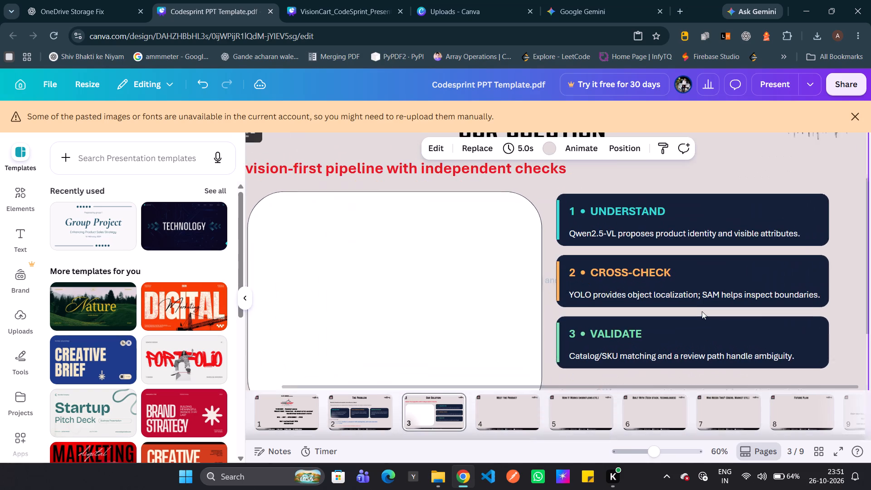
scroll(702, 323, down, 2)
click(673, 317)
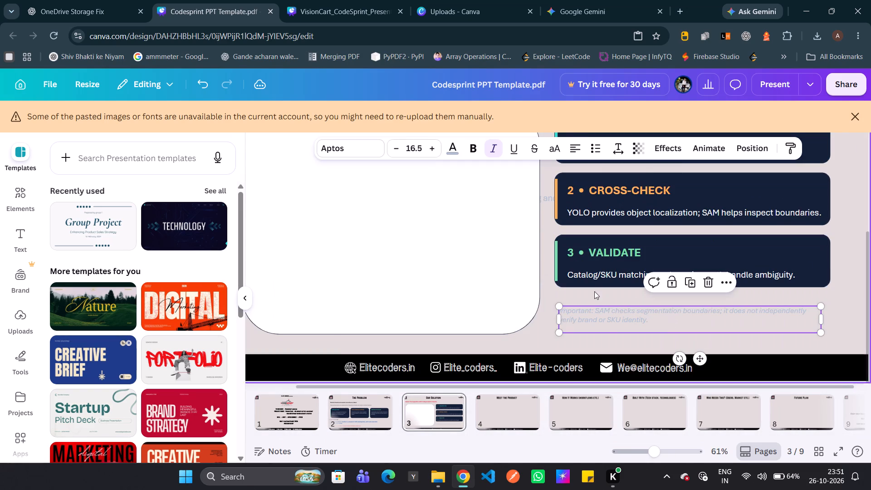
click(608, 319)
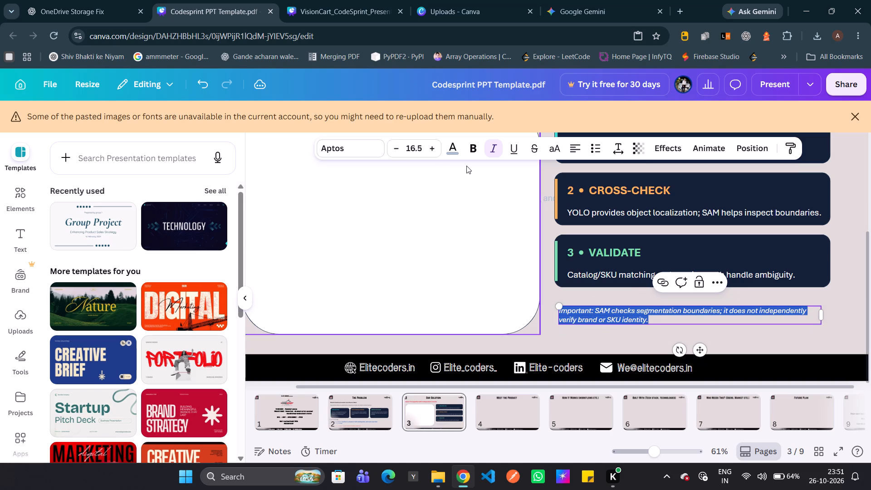
click(456, 154)
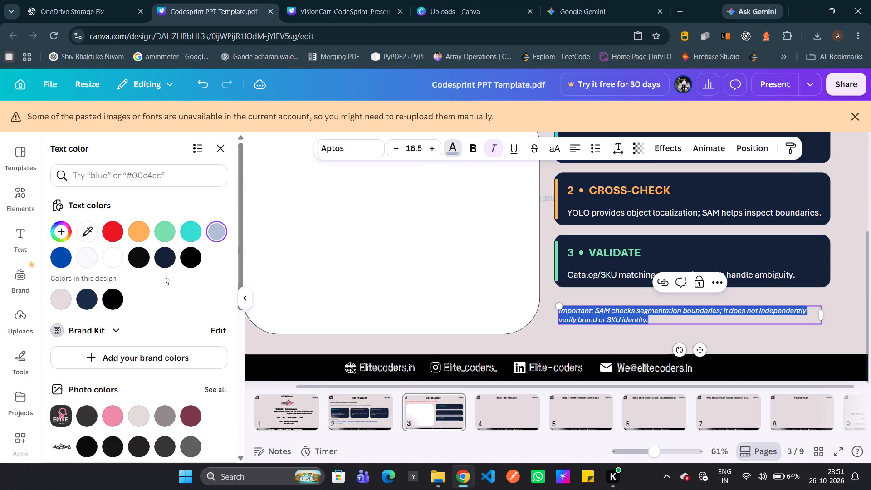
click(165, 264)
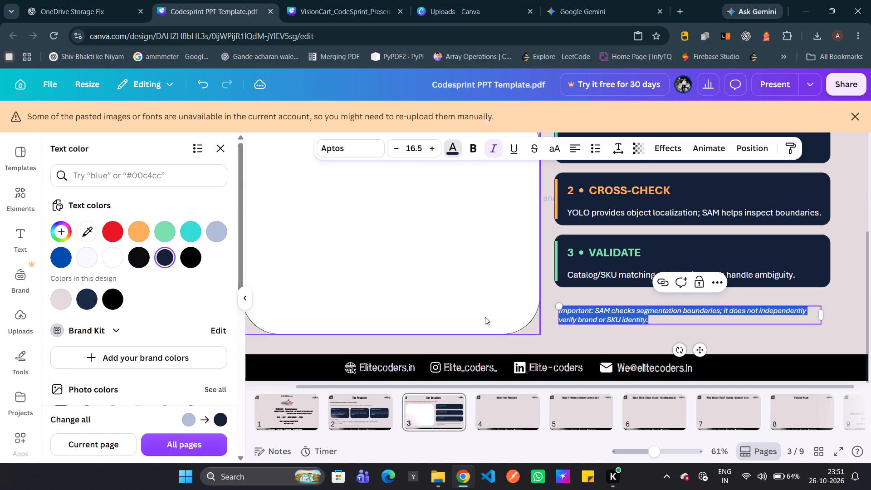
double_click(435, 143)
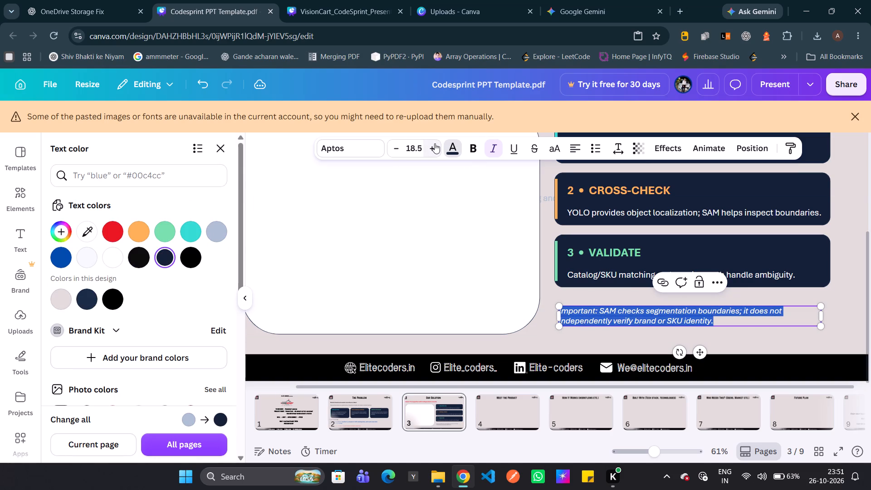
click(553, 342)
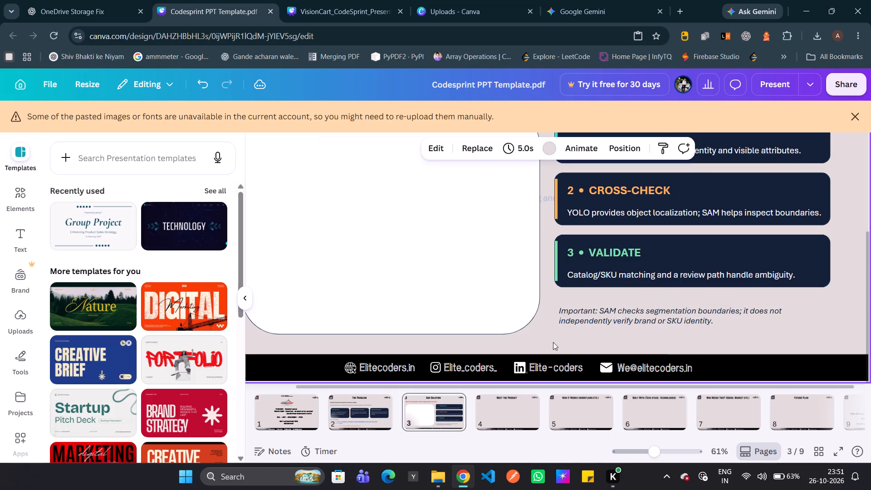
Increase the font size of the "Important" note below the Validate card to 22.5.
click(588, 338)
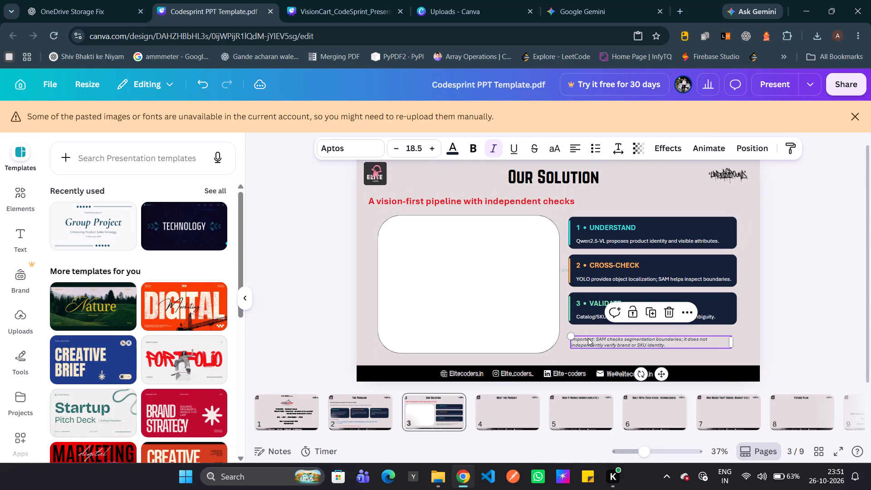
click(607, 338)
click(436, 145)
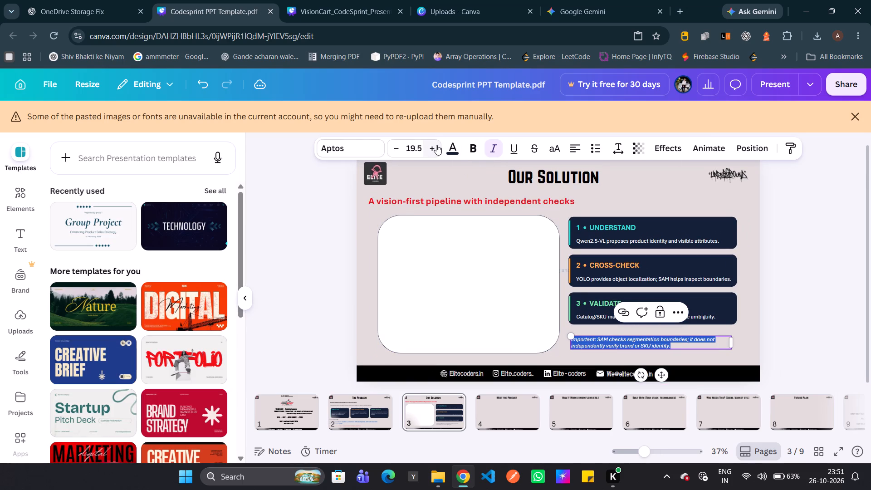
click(436, 145)
click(436, 145)
click(436, 145)
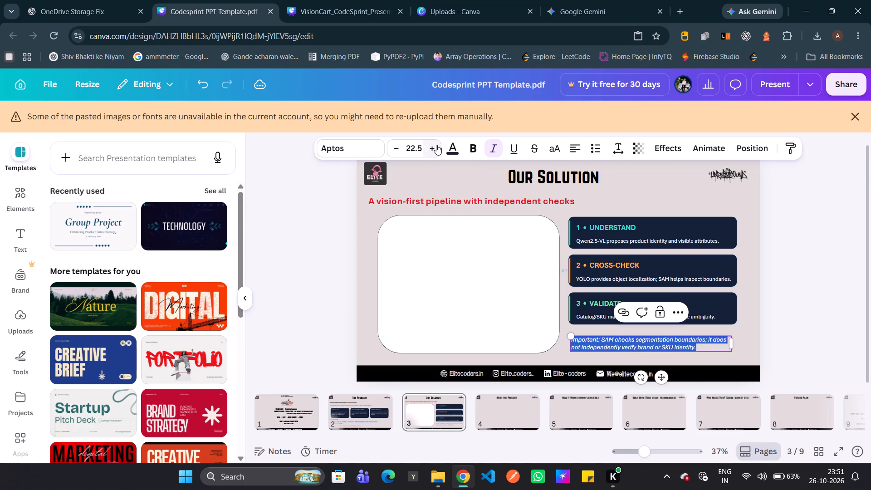
click(309, 242)
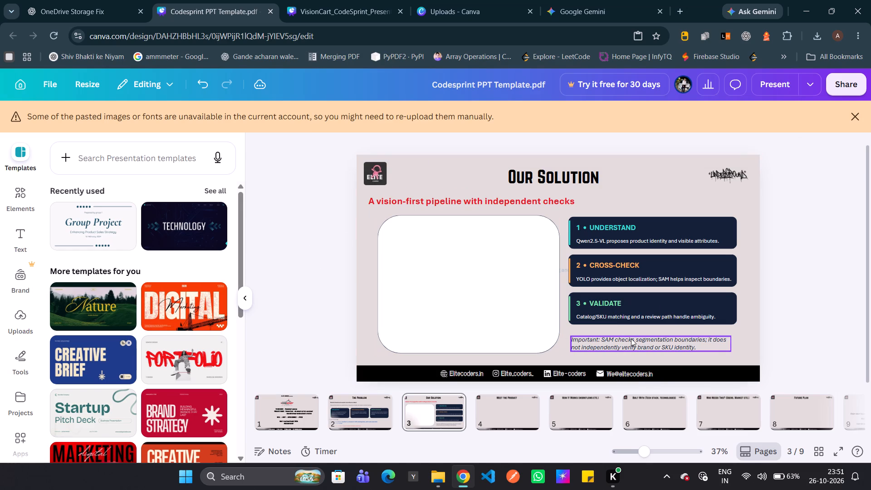
Change the "Important" note's text colour to the slightly lighter navy already used in the design.
click(631, 338)
click(631, 338)
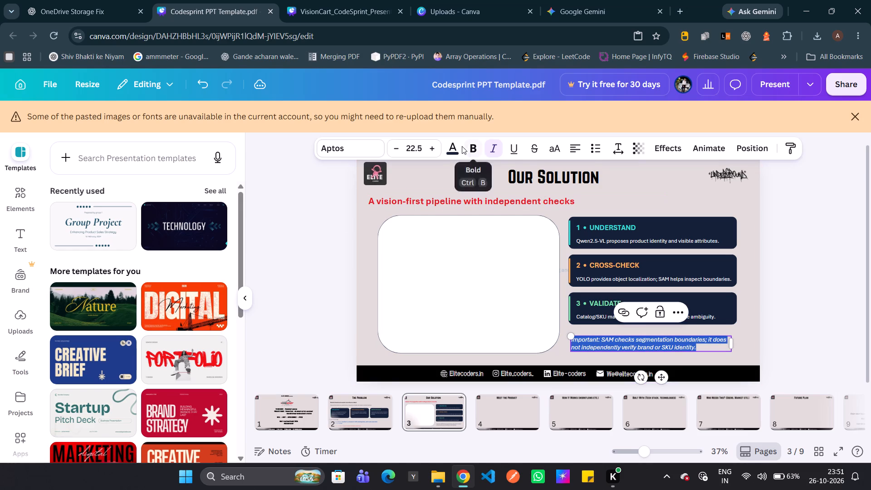
click(462, 146)
click(455, 147)
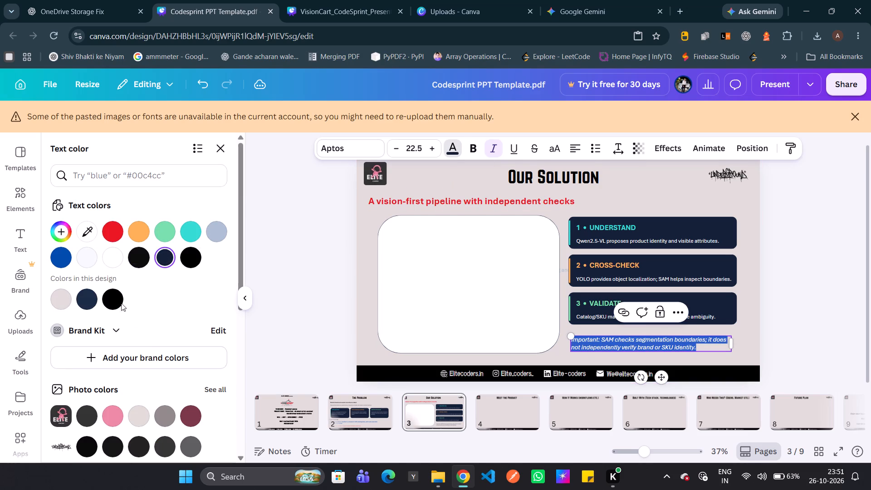
click(89, 295)
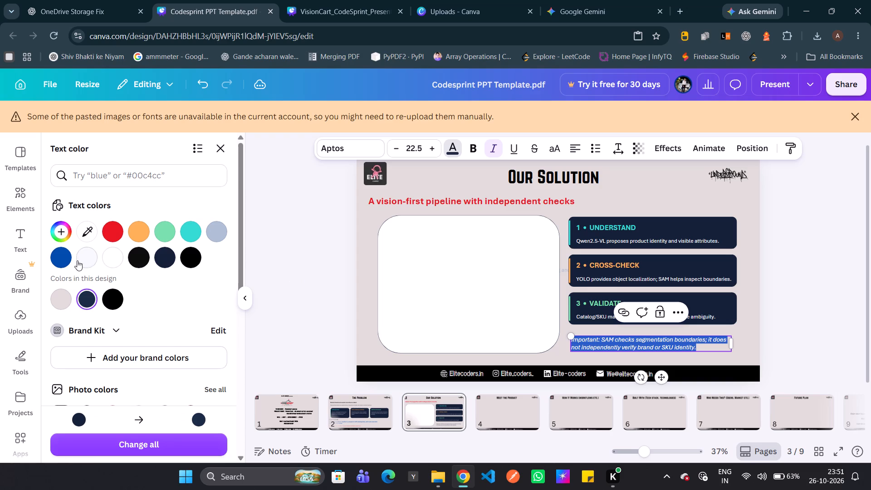
click(336, 259)
click(302, 257)
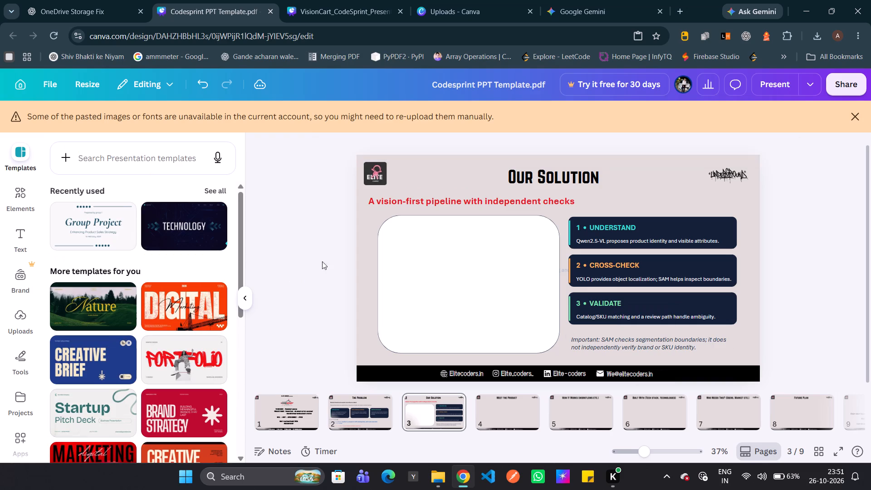
Change the fill of the Understand card's background from dark navy to the design's light colour #e0dbd9.
click(667, 223)
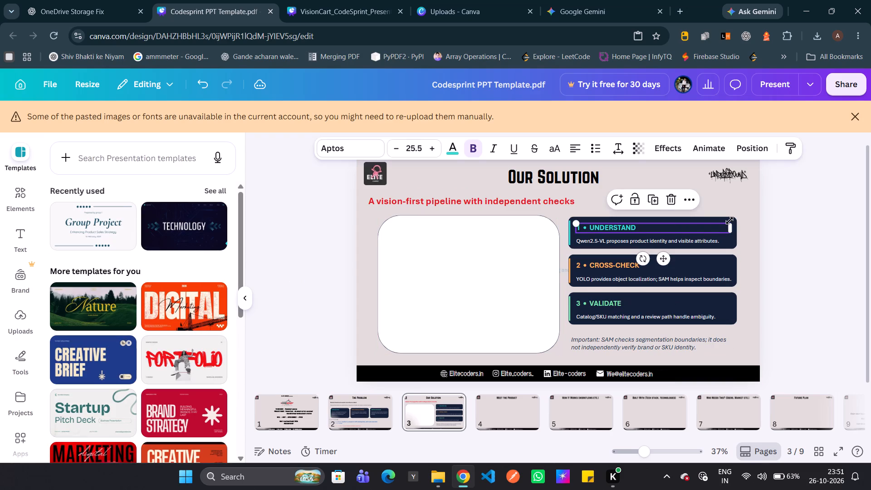
click(722, 220)
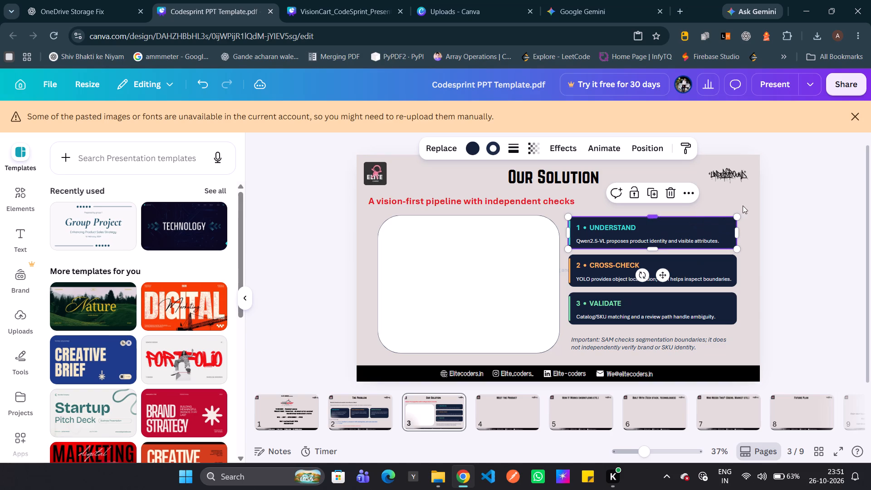
click(860, 118)
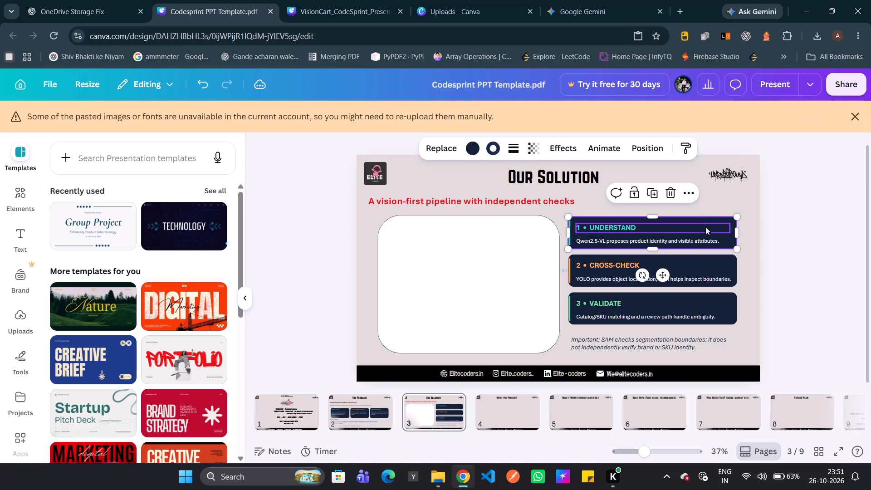
click(724, 221)
click(231, 215)
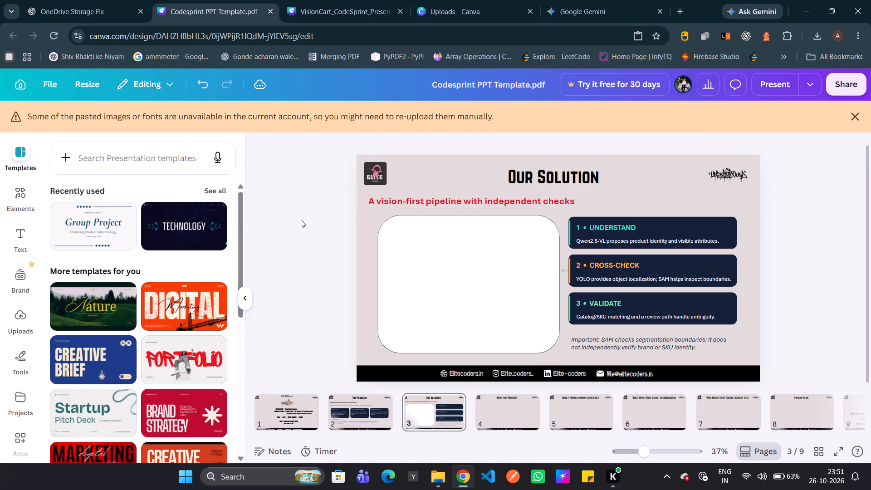
click(306, 218)
click(715, 230)
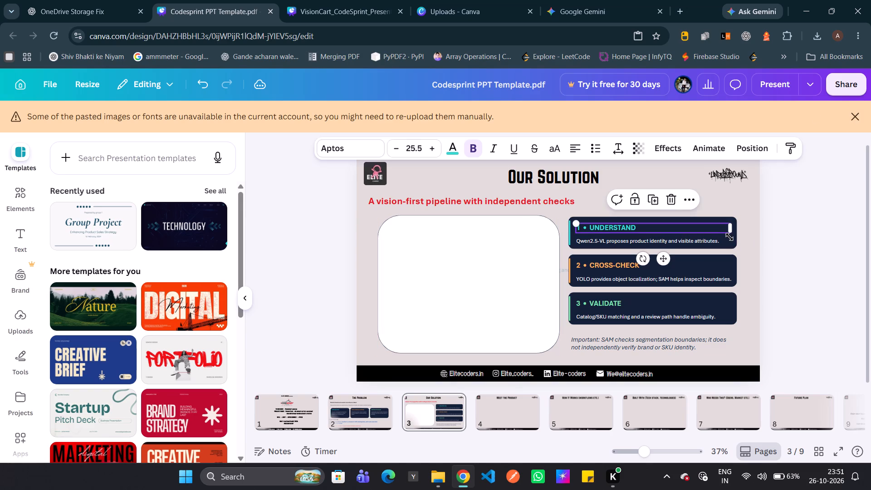
click(734, 240)
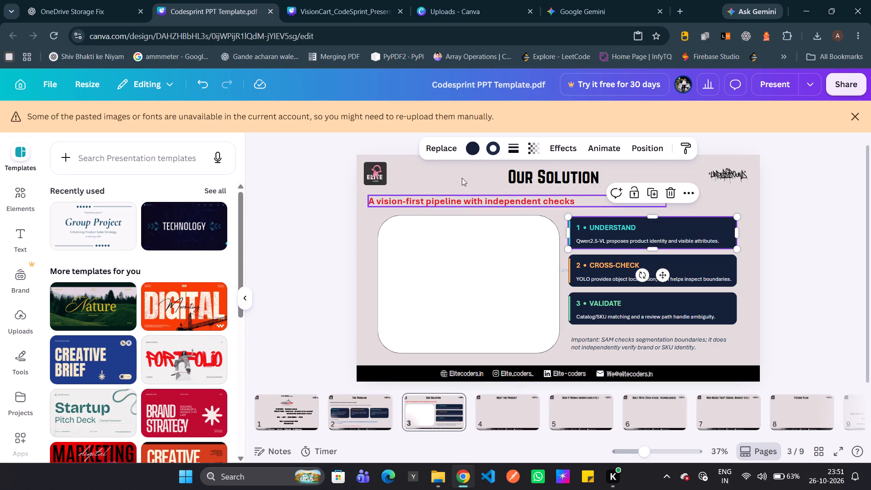
click(477, 147)
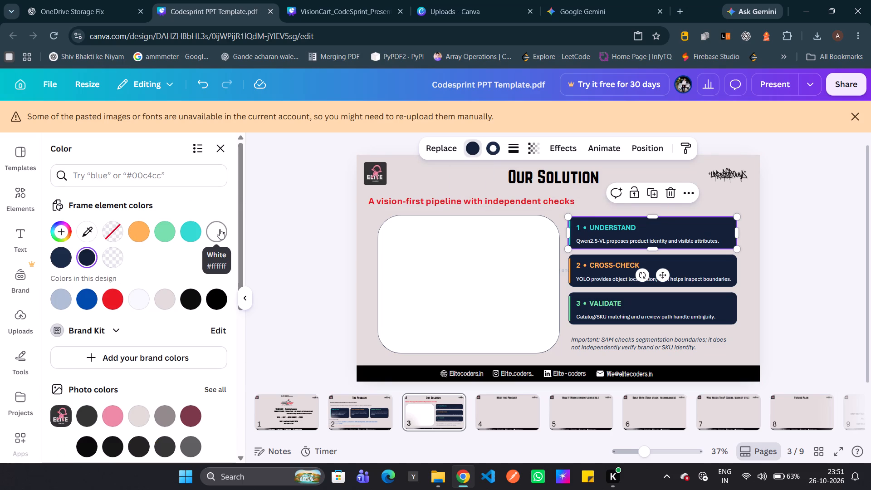
click(163, 297)
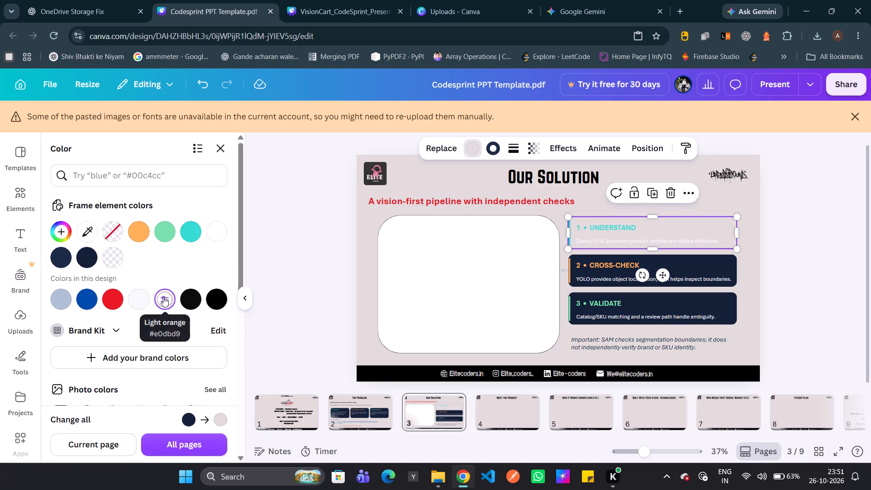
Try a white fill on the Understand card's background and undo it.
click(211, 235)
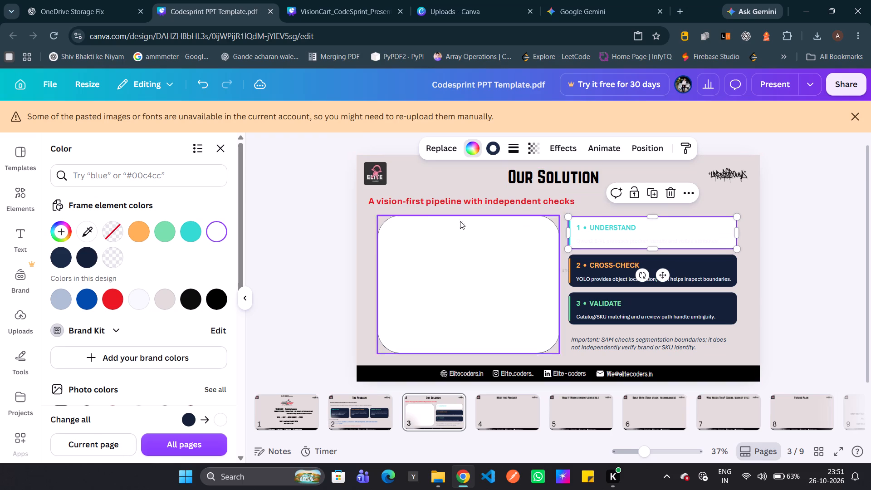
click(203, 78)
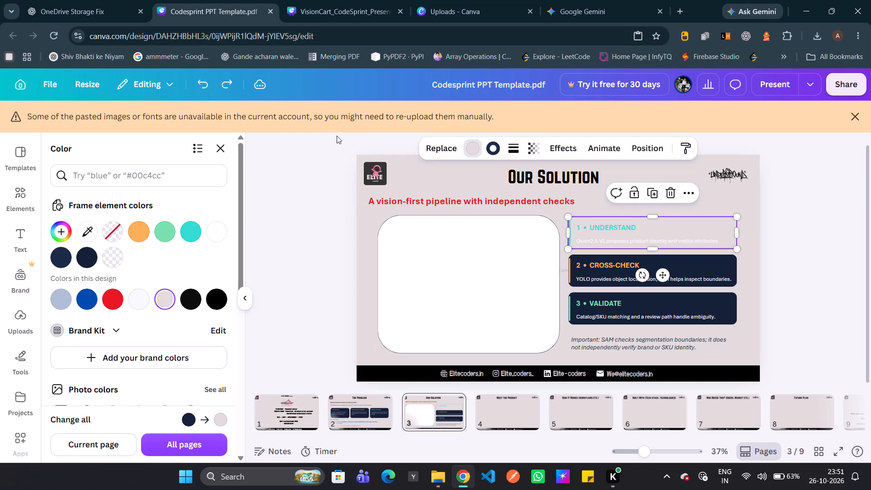
Examine the draft presentation's solution slide and ChatGPT's template-filled version for card styling, and return to the Codesprint template.
click(352, 0)
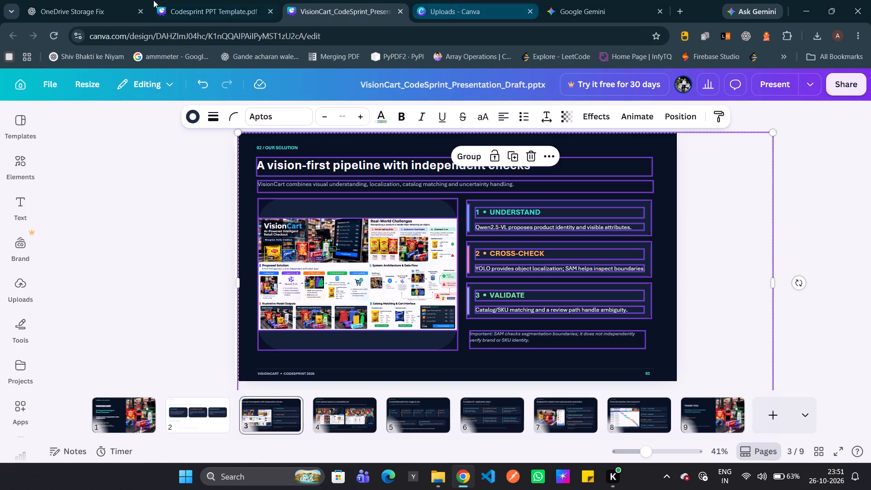
click(99, 0)
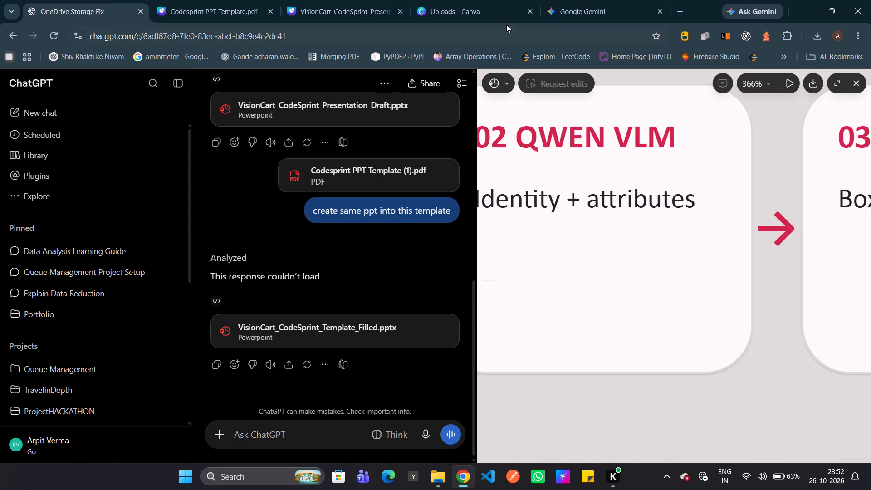
click(472, 0)
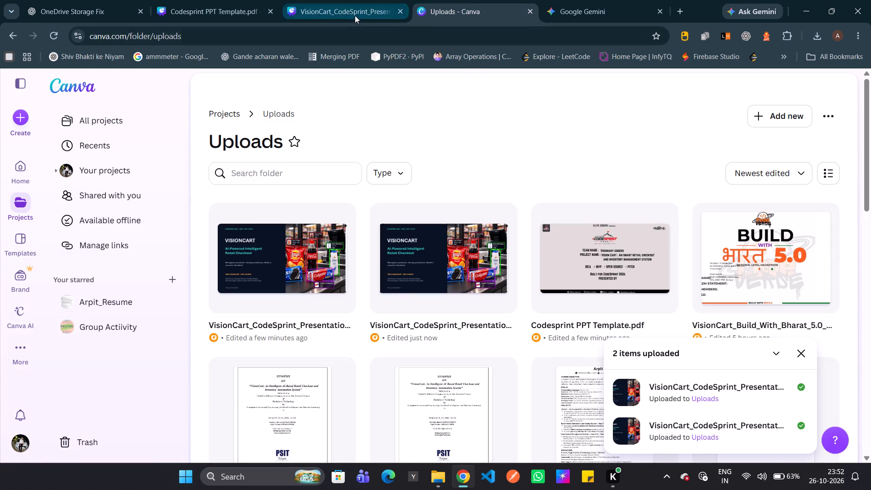
click(355, 15)
click(190, 0)
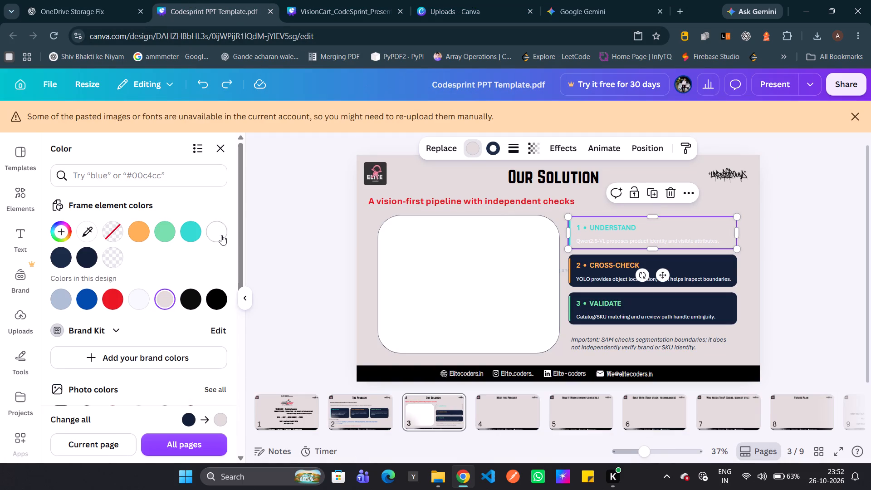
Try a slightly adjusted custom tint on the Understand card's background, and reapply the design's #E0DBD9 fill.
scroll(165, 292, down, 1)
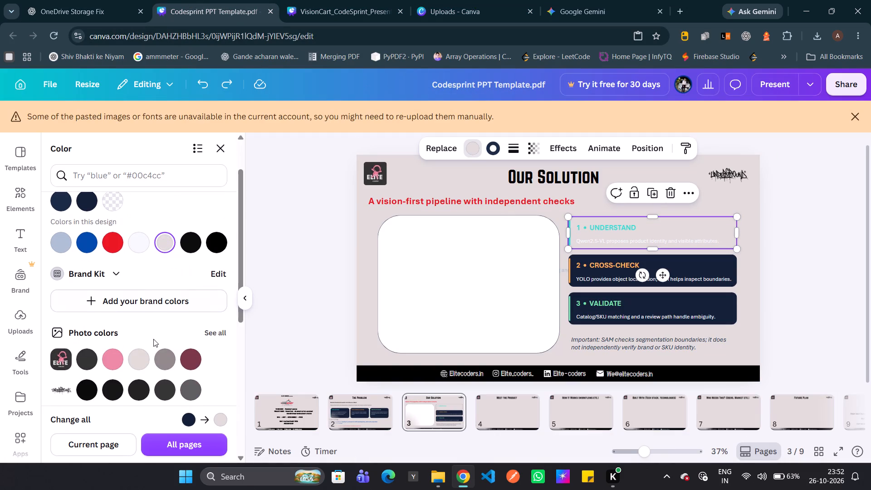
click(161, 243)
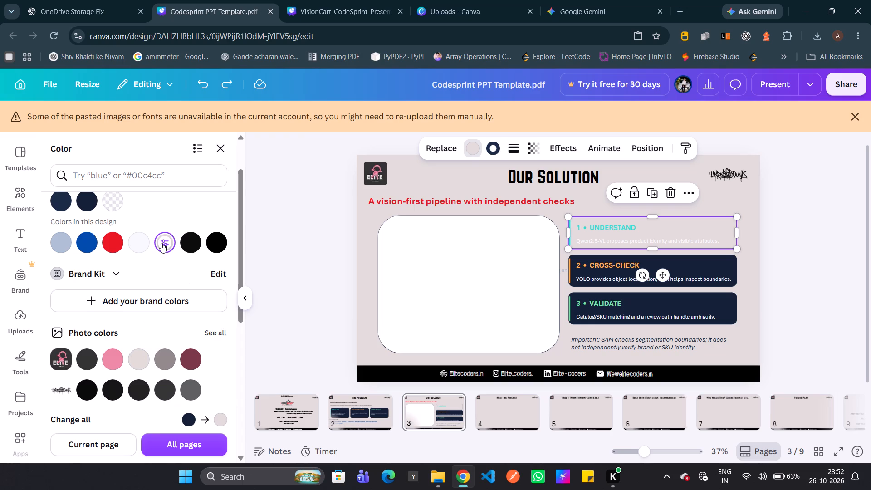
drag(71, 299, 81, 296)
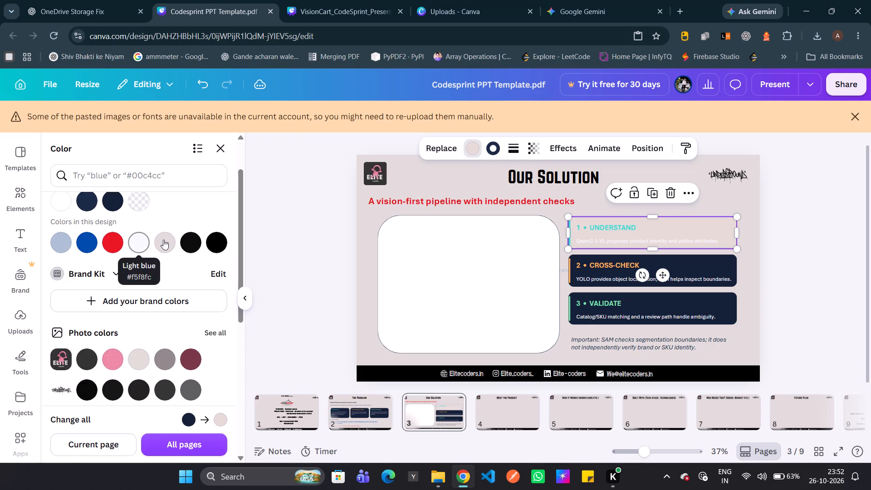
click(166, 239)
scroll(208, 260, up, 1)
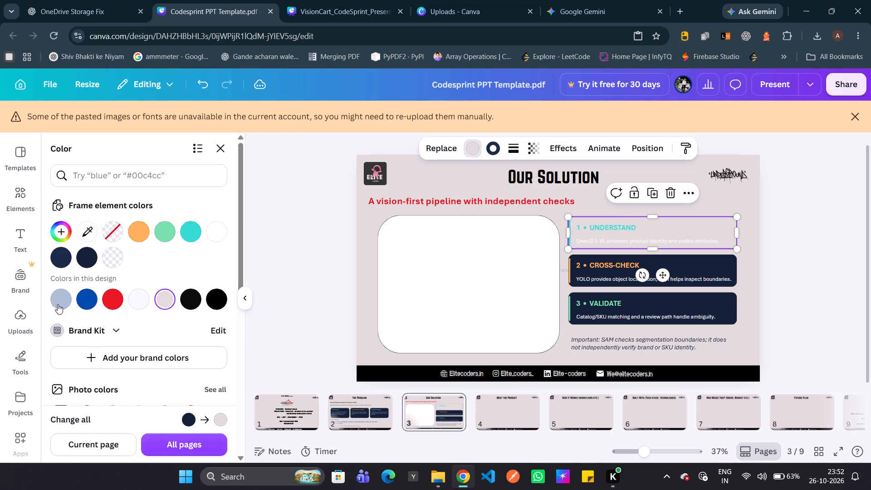
Fine-tune the Understand card's background to a custom pinkish-beige solid fill, #DDD0CB.
click(166, 299)
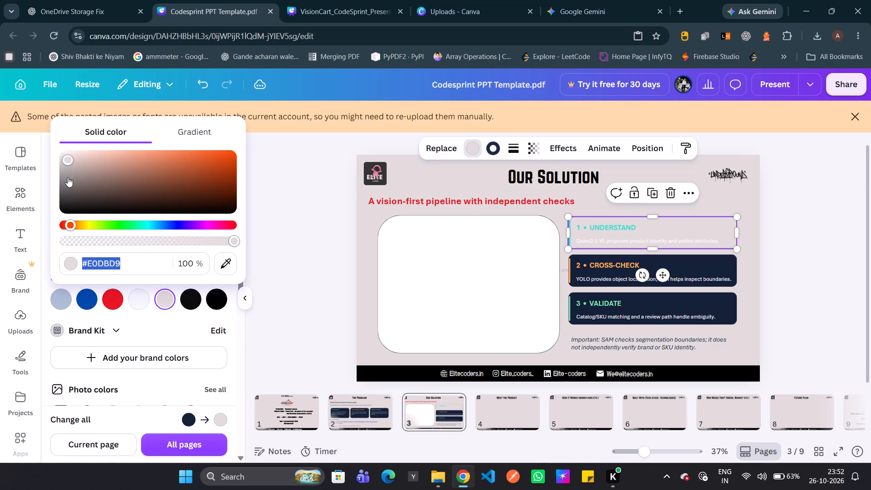
drag(67, 159, 79, 162)
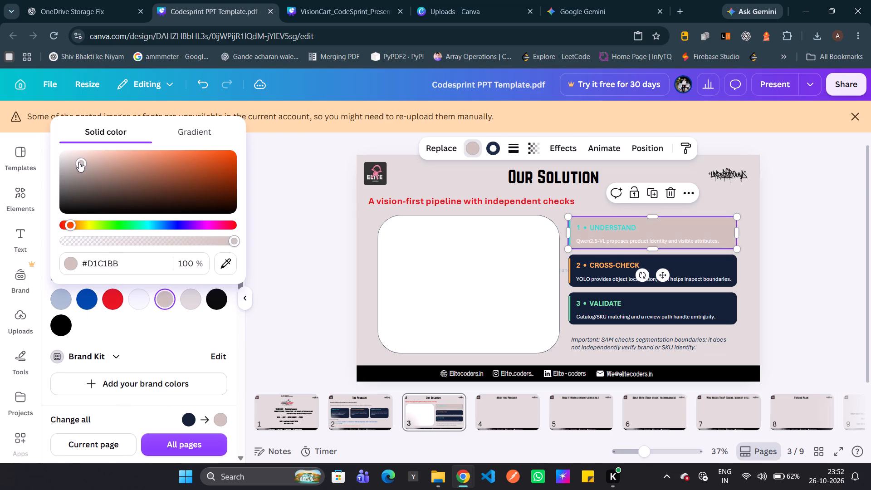
drag(79, 162, 83, 151)
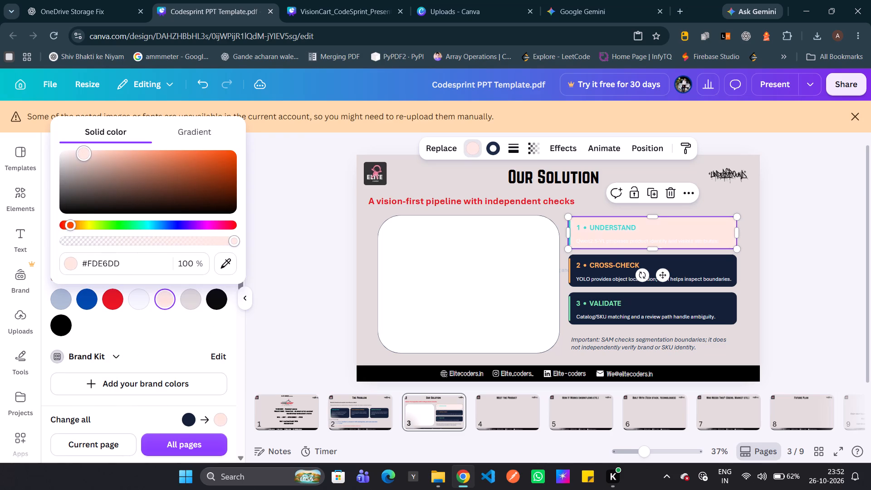
drag(83, 151, 78, 157)
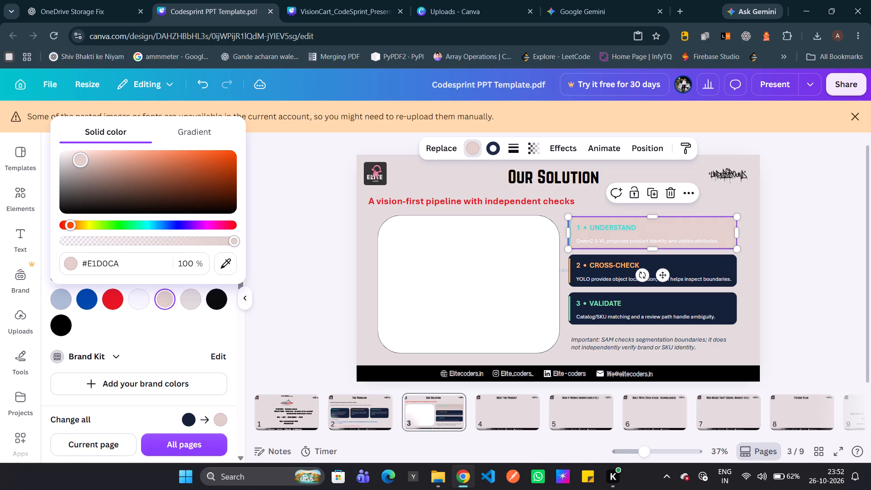
drag(78, 157, 77, 155)
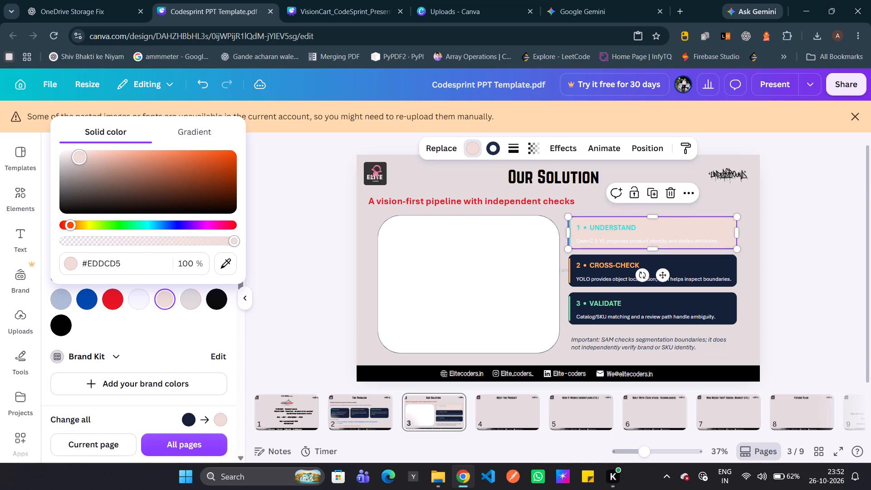
drag(77, 155, 83, 157)
drag(83, 157, 79, 152)
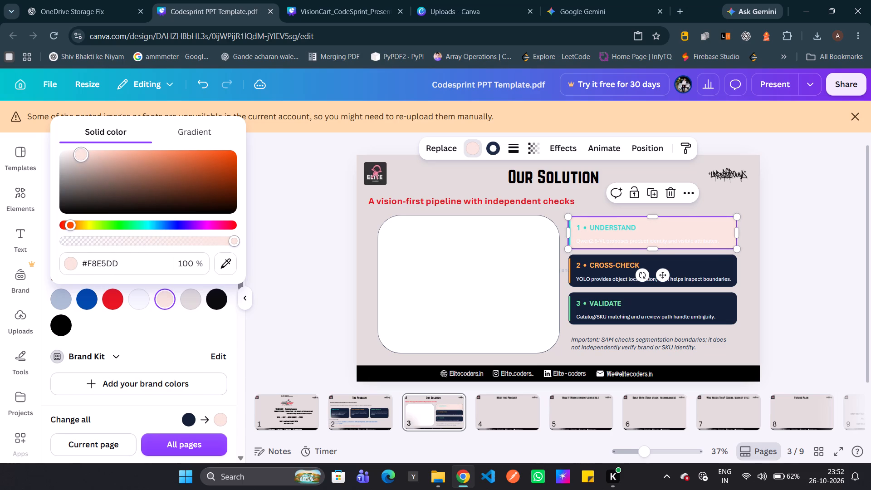
drag(79, 152, 83, 156)
drag(83, 156, 76, 151)
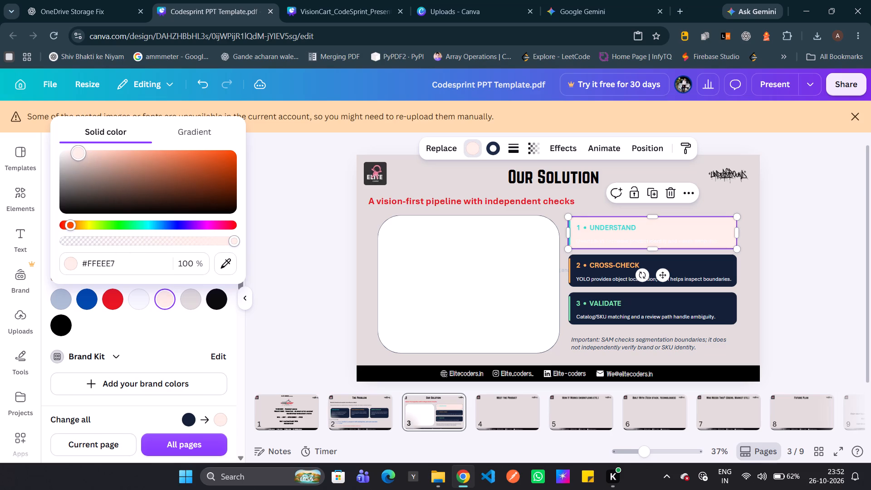
drag(76, 151, 76, 163)
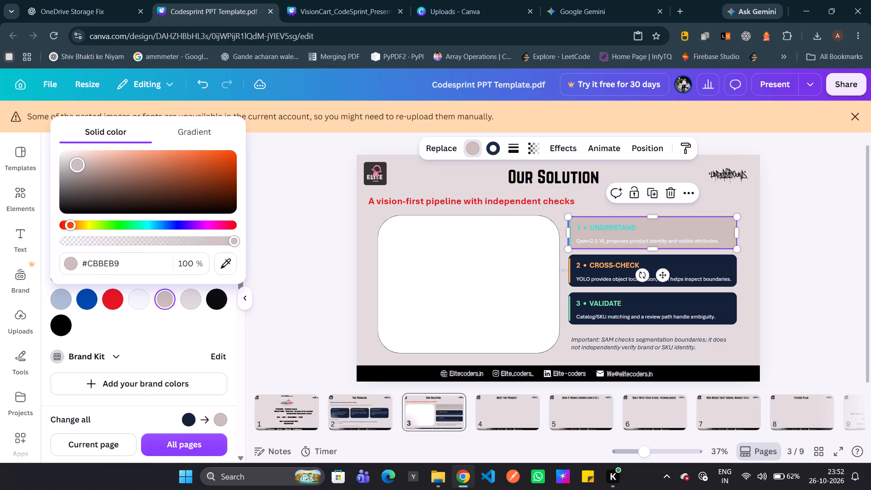
drag(76, 163, 74, 157)
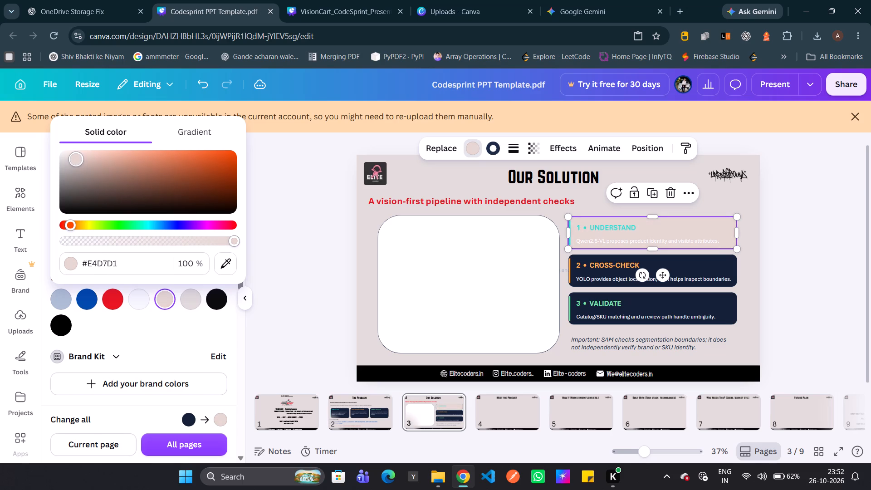
drag(74, 157, 74, 159)
Set the Understand card's navy solid border to a stroke weight of 4.
click(495, 152)
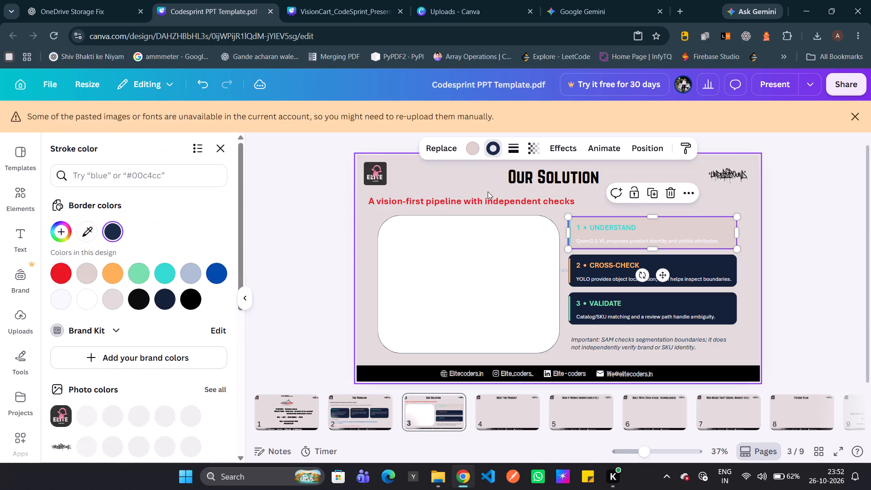
click(509, 141)
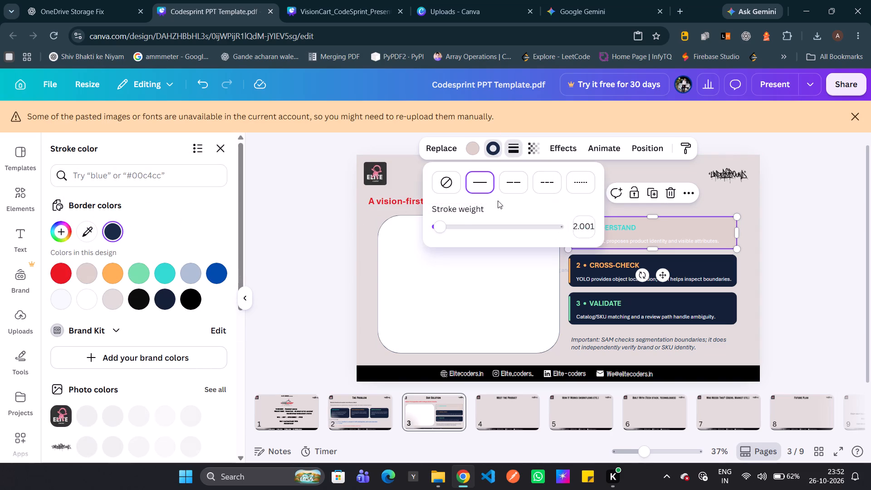
drag(450, 220, 451, 212)
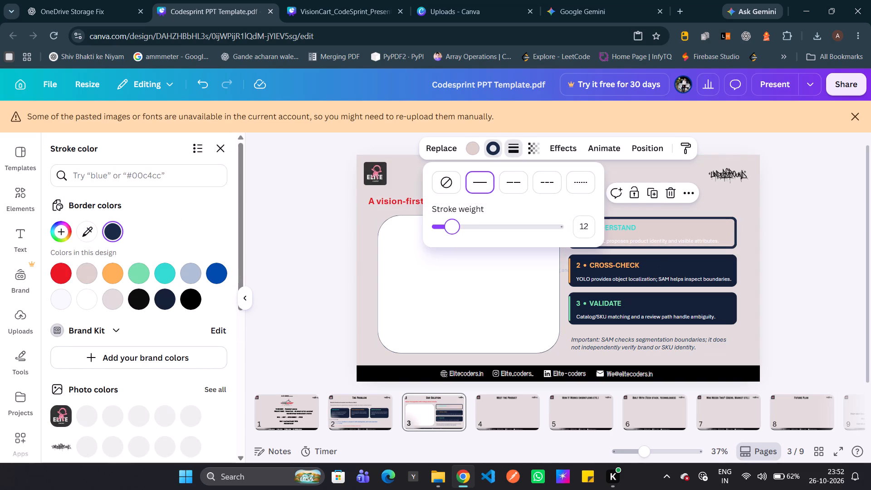
drag(451, 212, 435, 211)
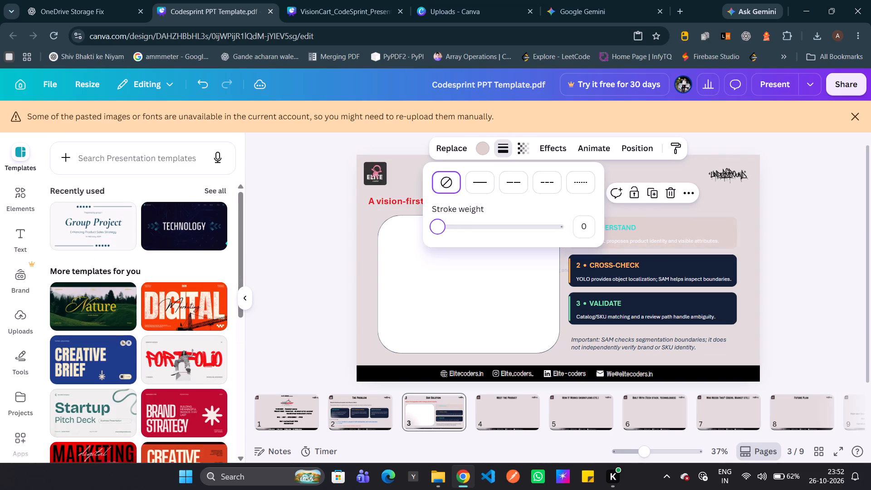
drag(435, 211, 441, 210)
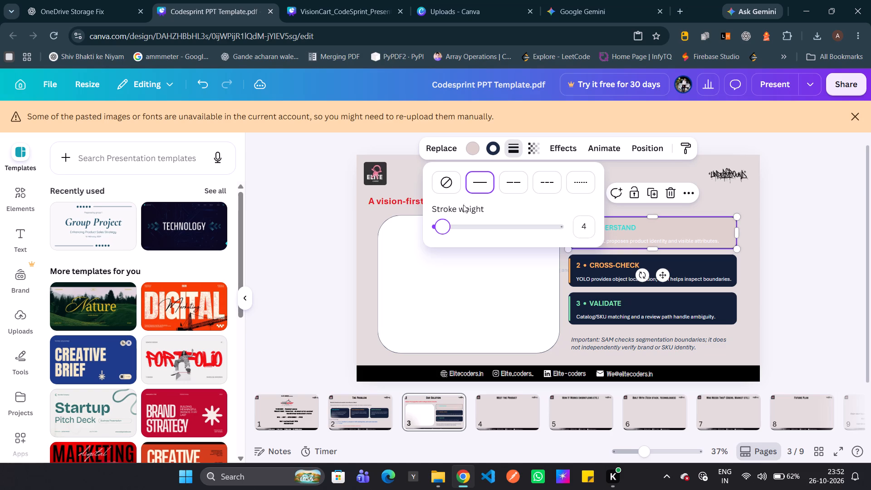
Recolour the Understand card's border from the design's colours to the same pinkish-beige as its background.
click(513, 149)
click(513, 149)
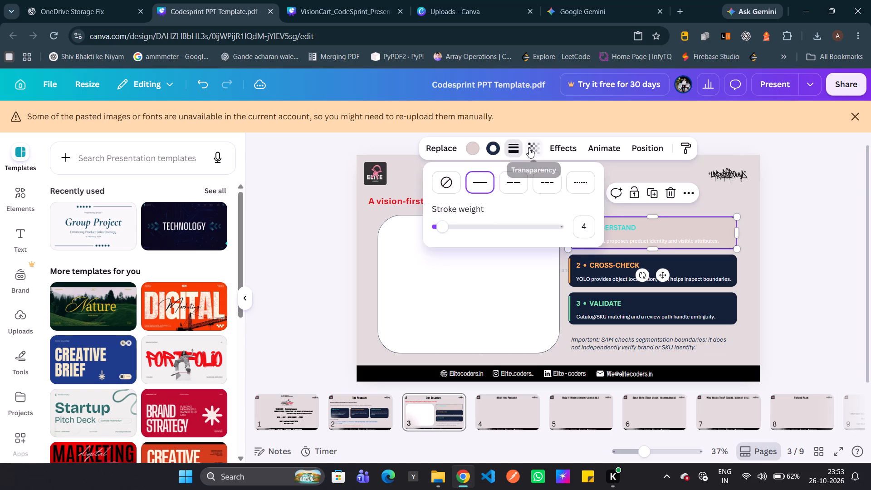
click(529, 148)
click(513, 148)
click(497, 149)
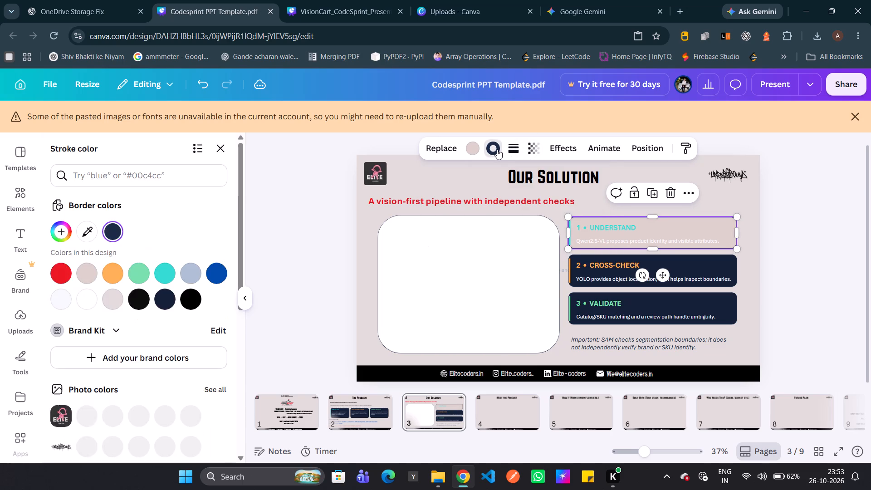
click(497, 149)
click(497, 149)
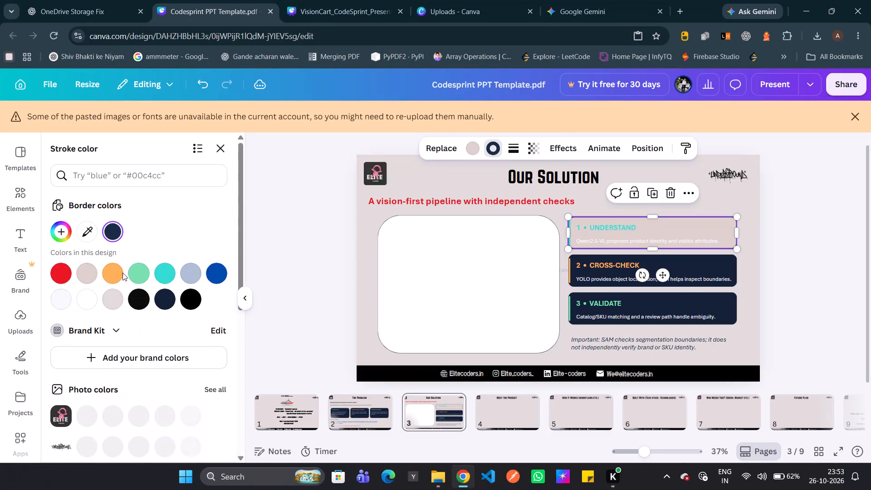
click(90, 272)
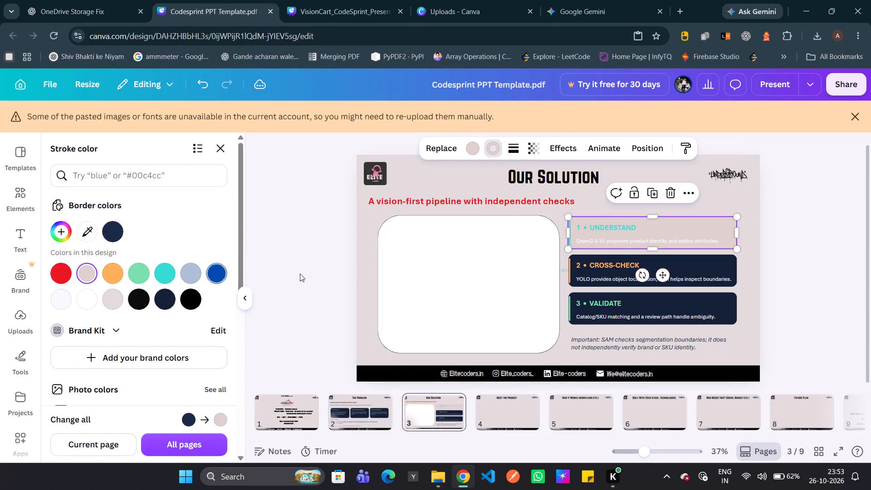
click(306, 269)
click(362, 262)
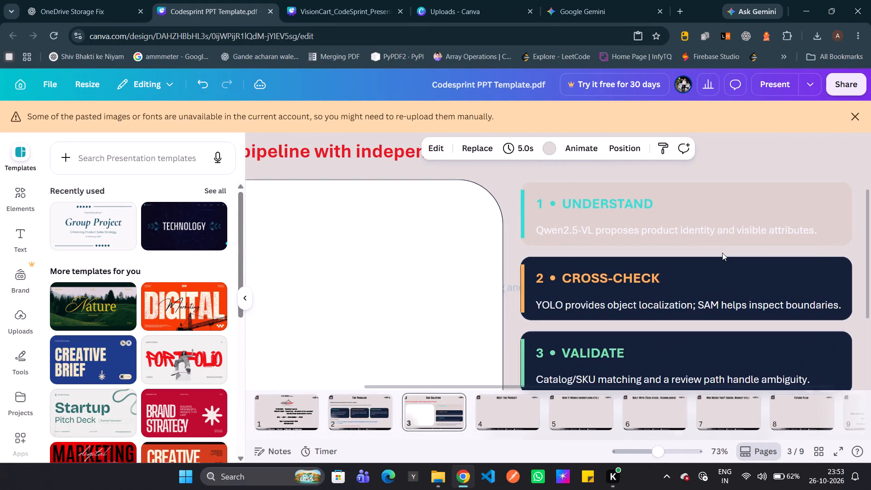
Switch to ChatGPT's template-filled version and sample the 01 Input card's off-white background, #FAF8F6, with the Snipping Tool color picker.
click(369, 8)
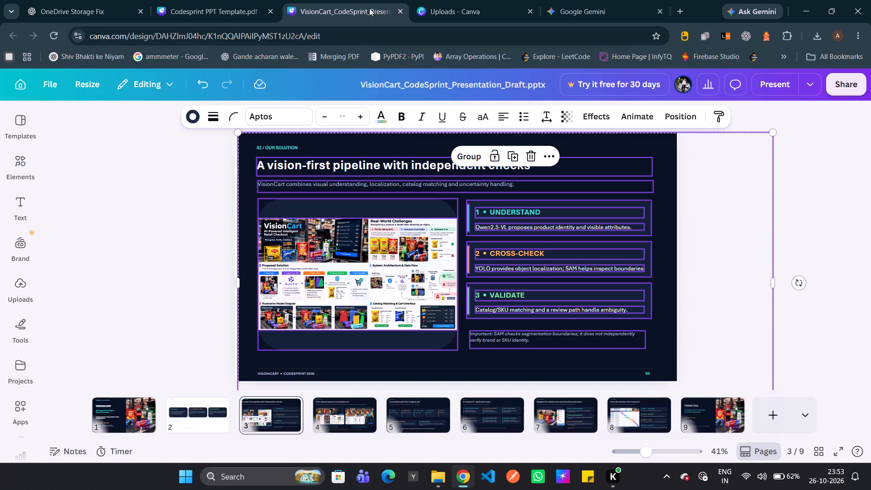
click(209, 0)
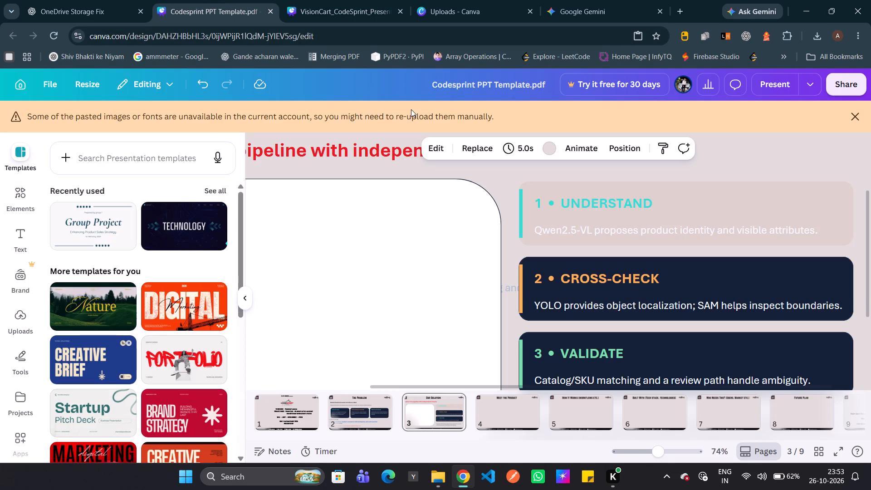
click(120, 0)
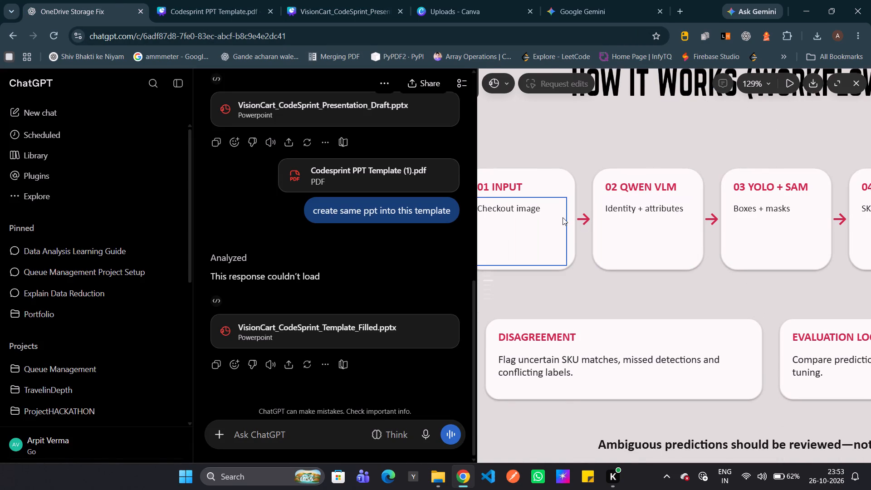
scroll(563, 217, right, 3)
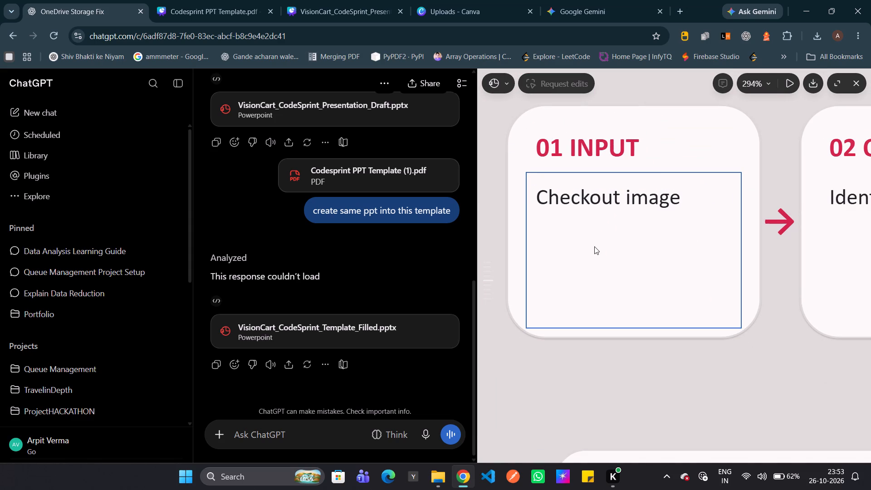
right_click(691, 146)
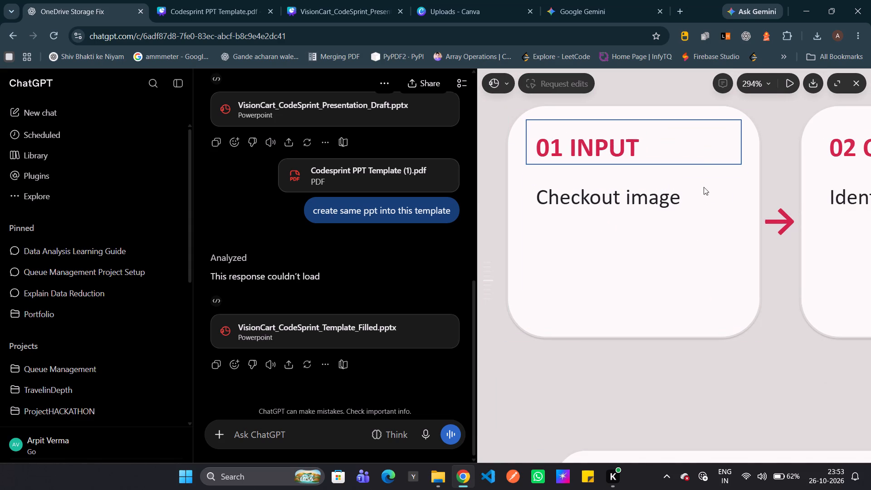
right_click(706, 194)
key(shift+super+s)
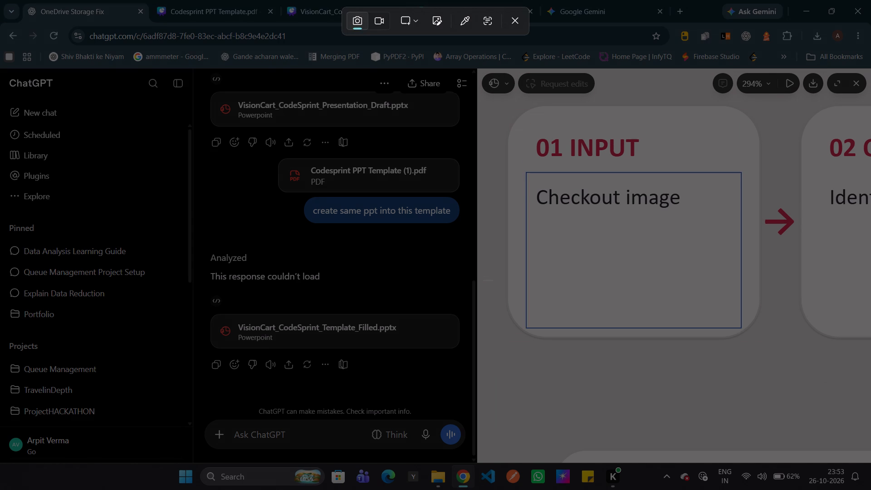
click(465, 15)
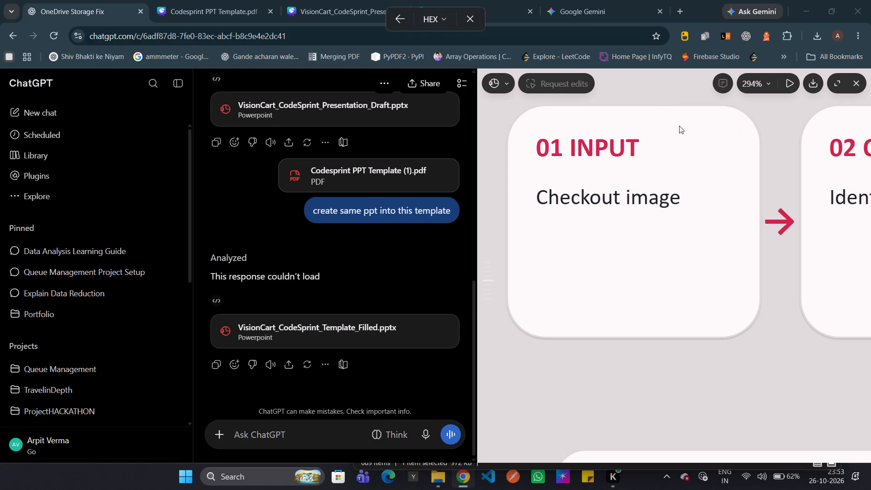
click(703, 137)
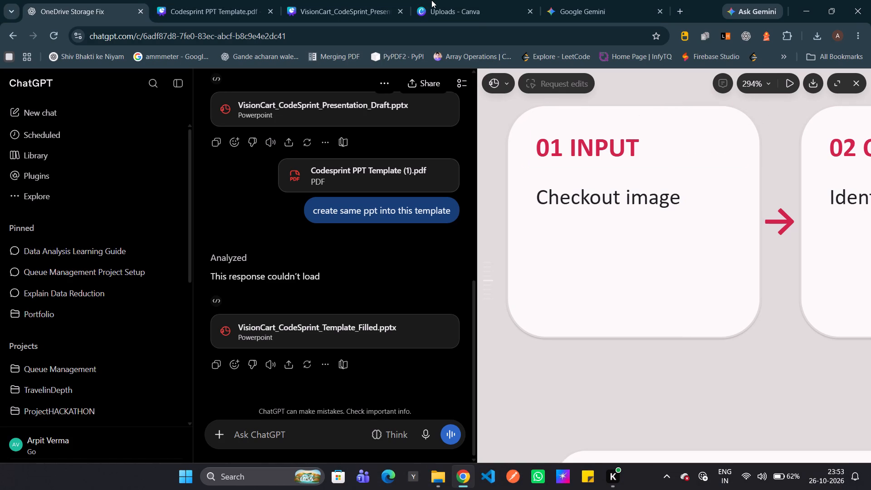
Return to the Codesprint template and set the Understand card's background to the copied colour #FAF8F6.
click(483, 1)
click(266, 0)
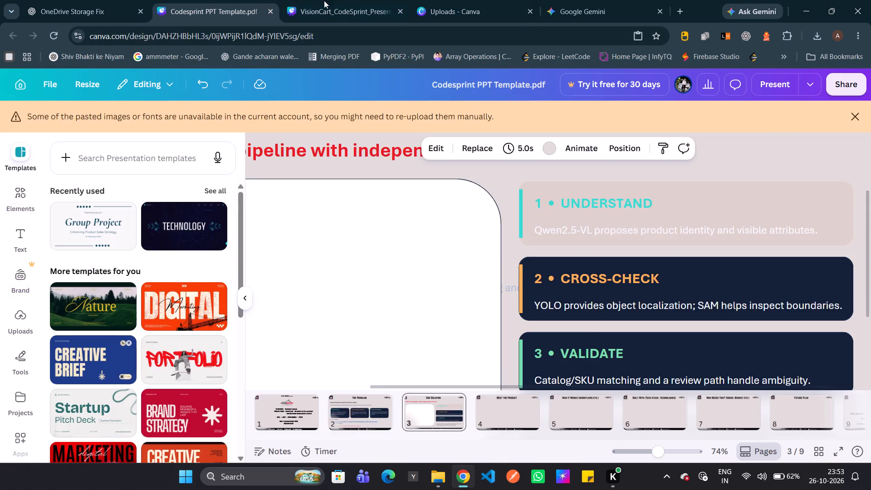
click(337, 0)
click(243, 0)
click(685, 189)
click(478, 149)
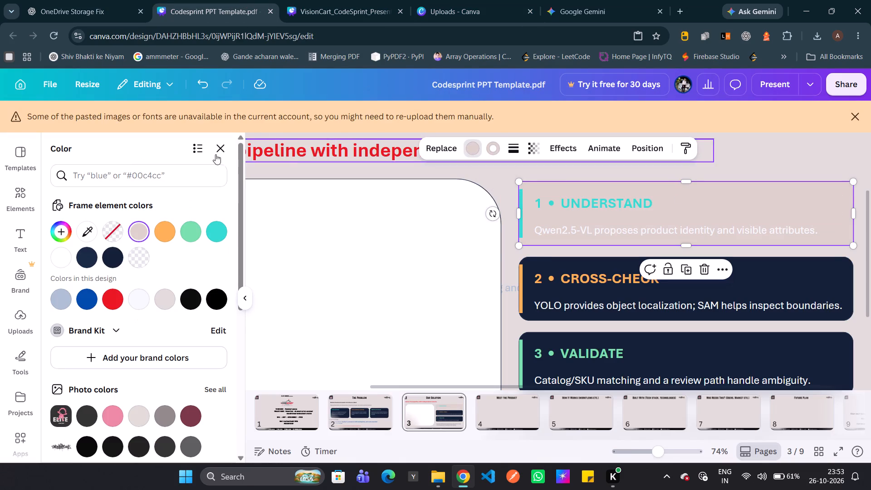
click(122, 177)
key(ctrl+v)
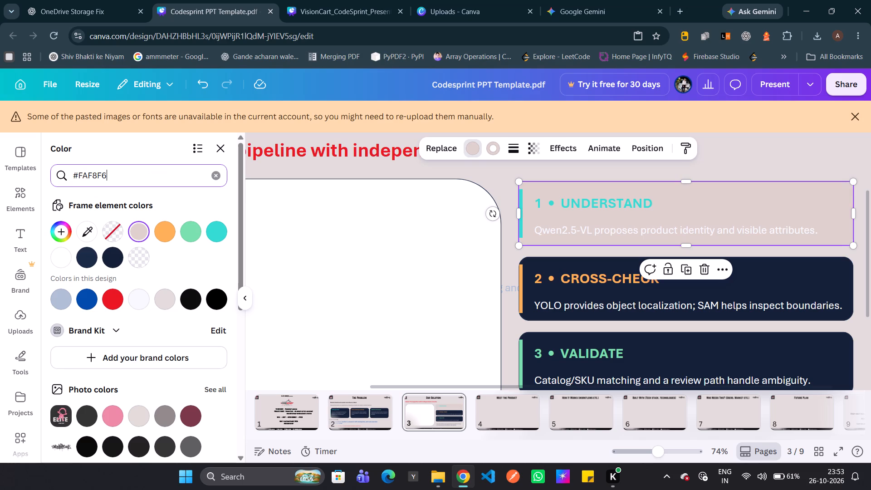
click(63, 225)
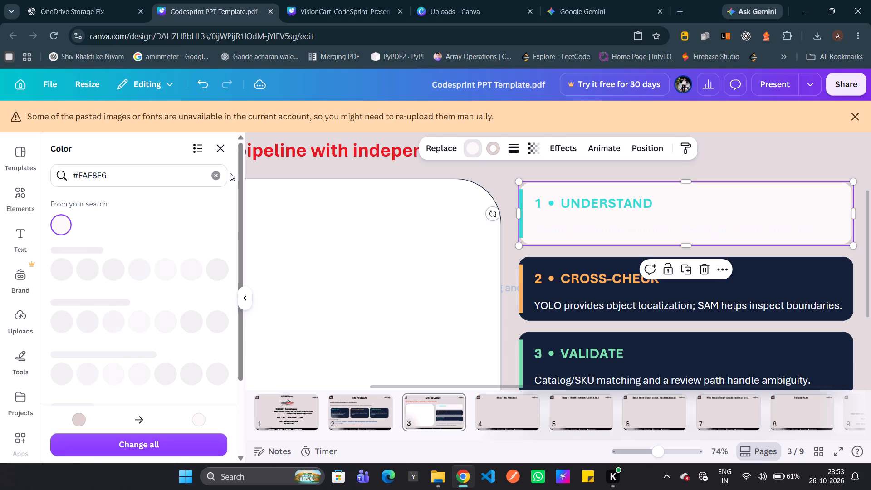
click(222, 149)
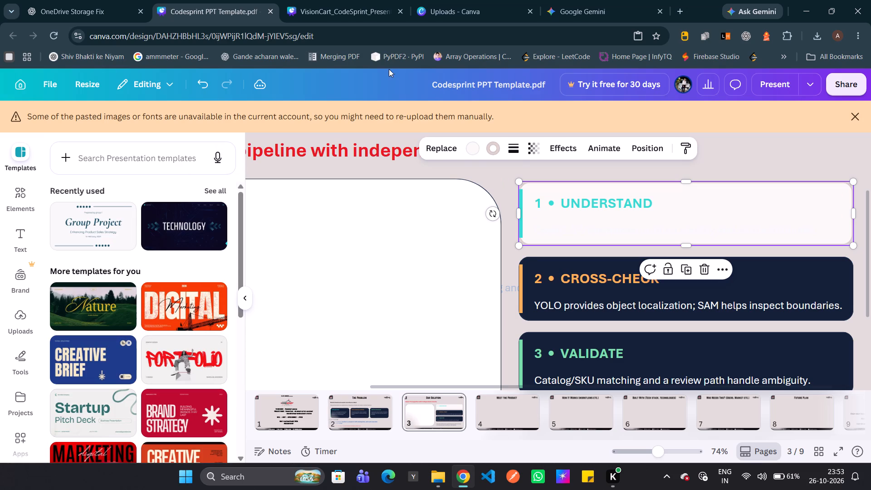
Recheck ChatGPT's card styling and set the Understand card's description text to dark gray #0d0d0d.
click(391, 0)
click(151, 0)
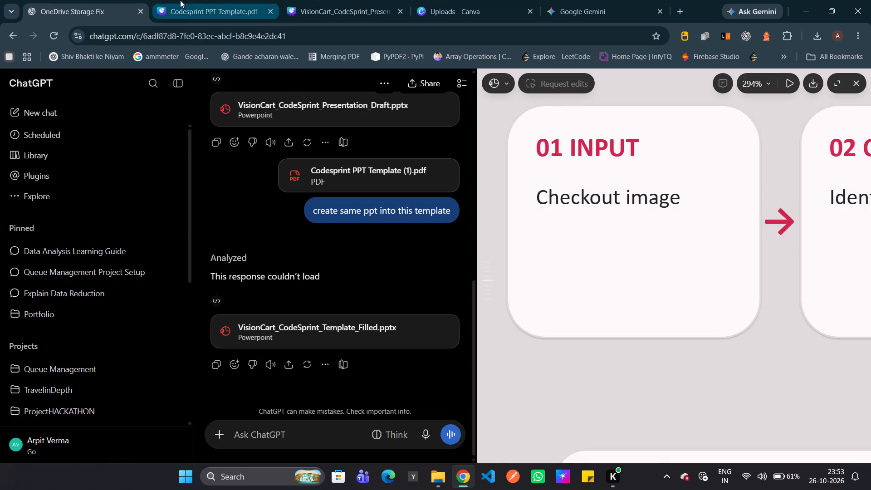
click(196, 0)
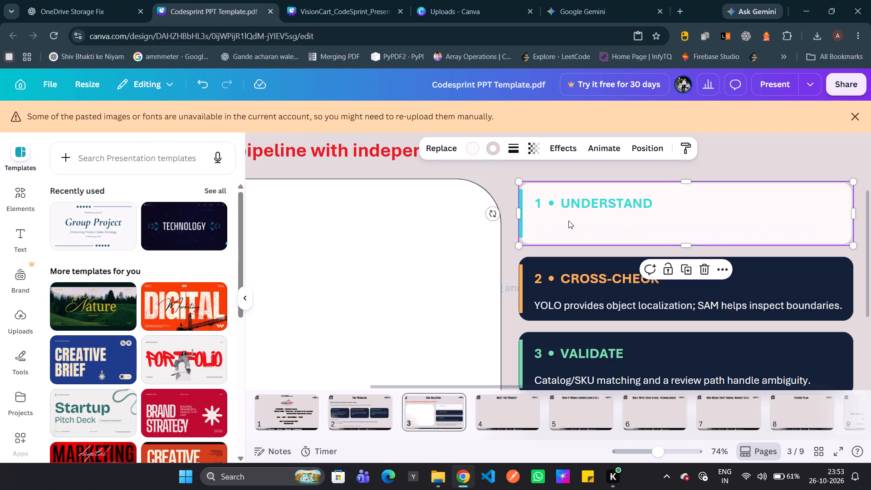
click(569, 221)
click(572, 228)
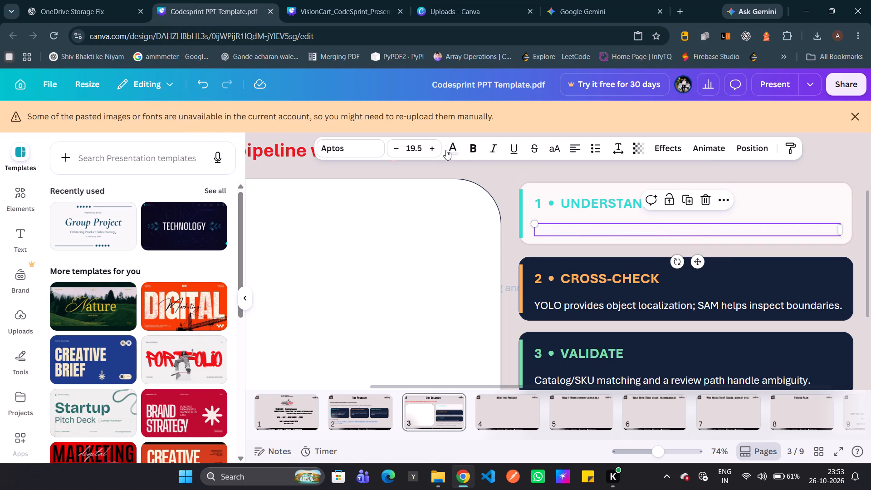
click(449, 148)
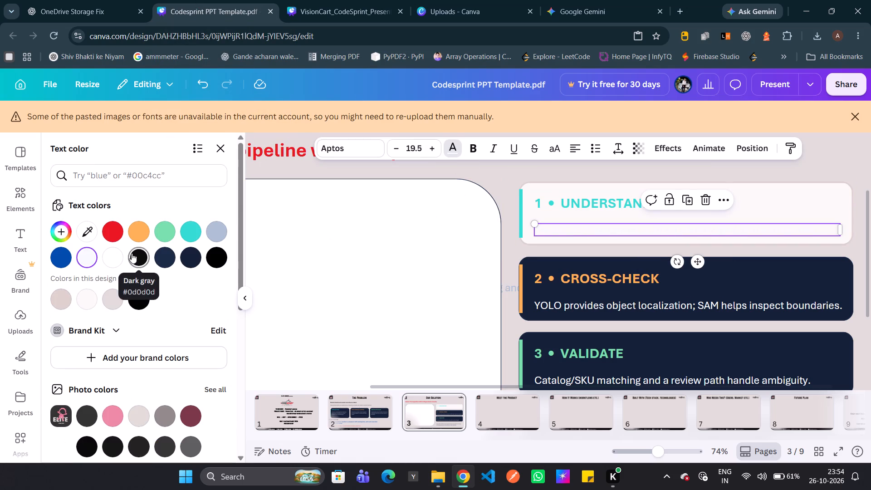
click(132, 253)
Set the "1 • UNDERSTAND" heading's text to a custom dark red solid colour, #B9121A.
click(594, 201)
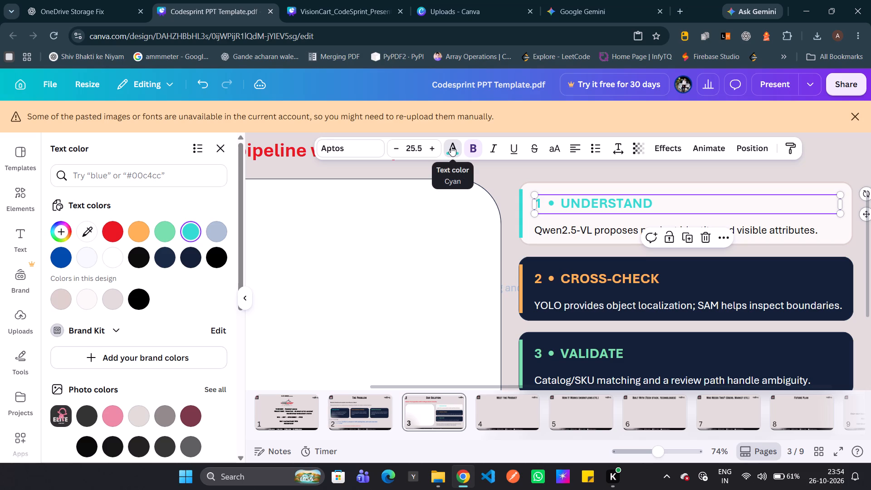
click(113, 233)
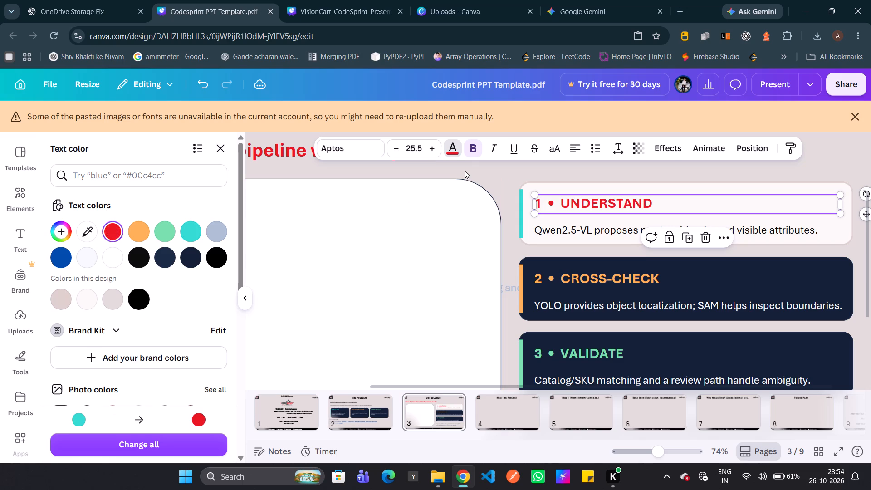
click(109, 229)
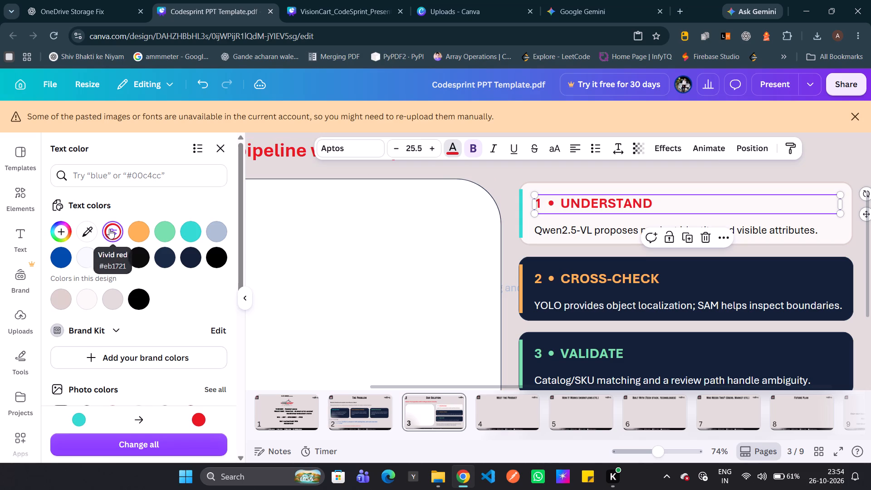
drag(206, 284, 208, 289)
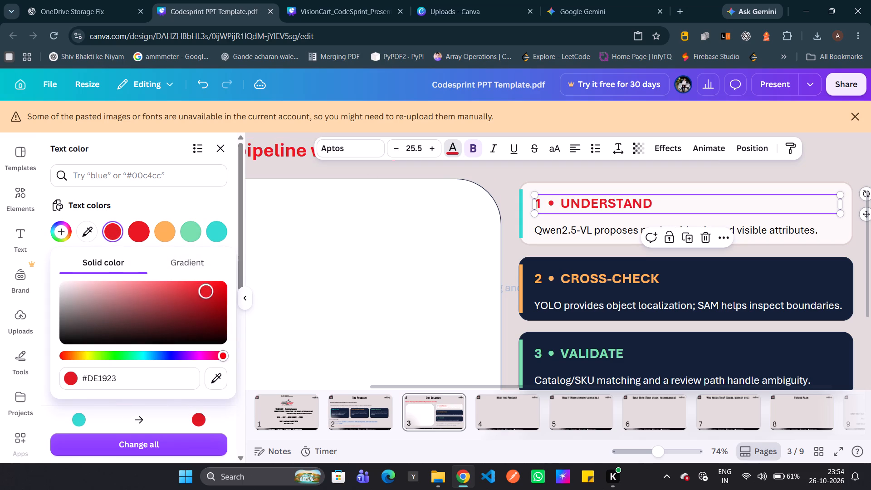
drag(208, 289, 211, 299)
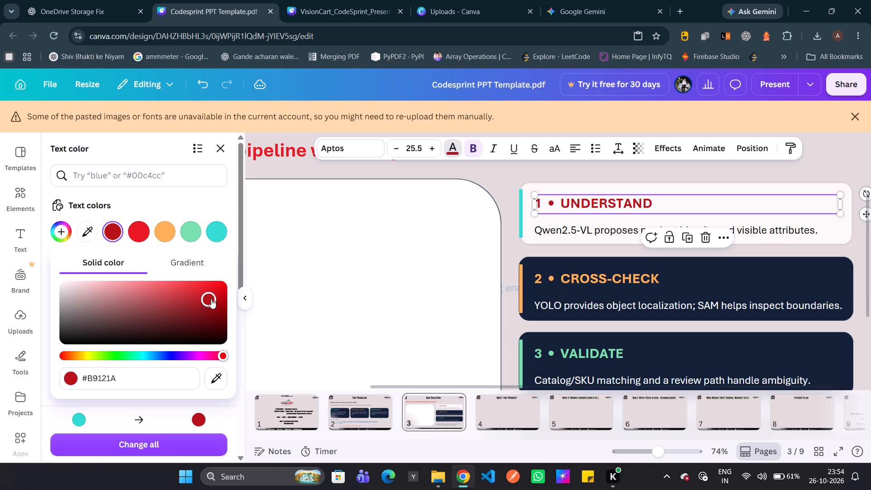
Apply the Understand heading's dark red, #B9121A, to the "2 • CROSS-CHECK" and "3 • VALIDATE" headings.
click(570, 279)
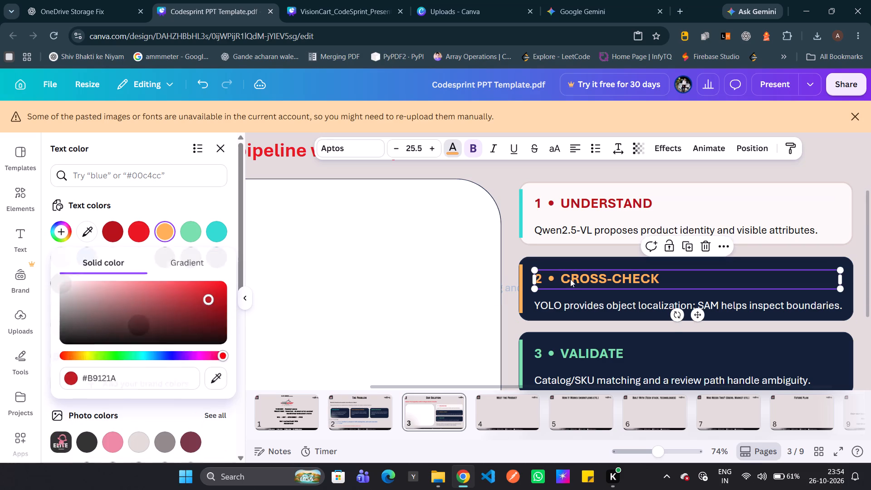
click(450, 147)
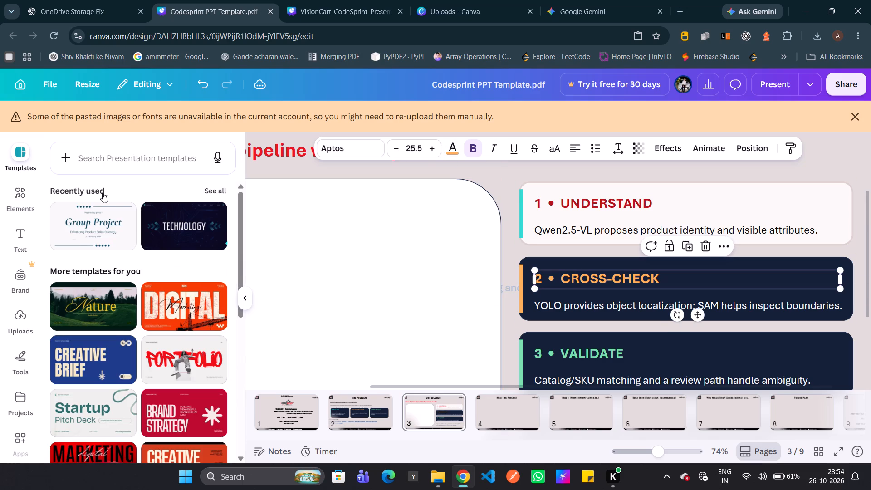
click(563, 202)
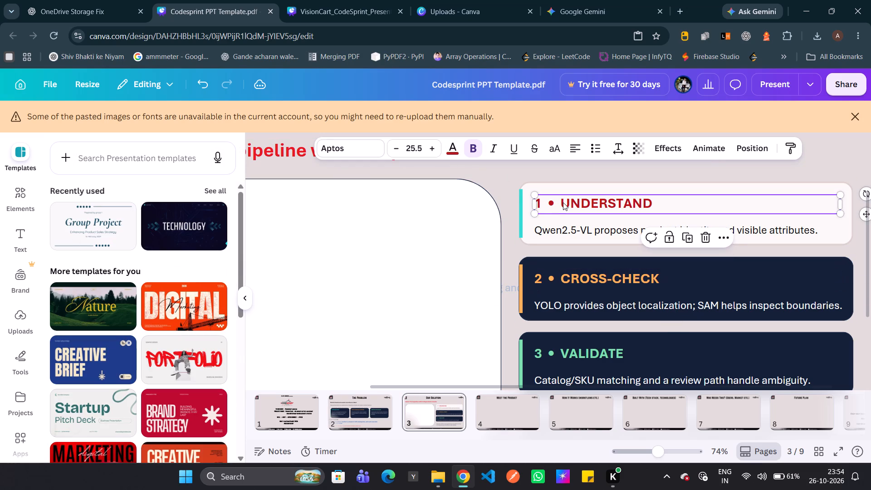
click(447, 150)
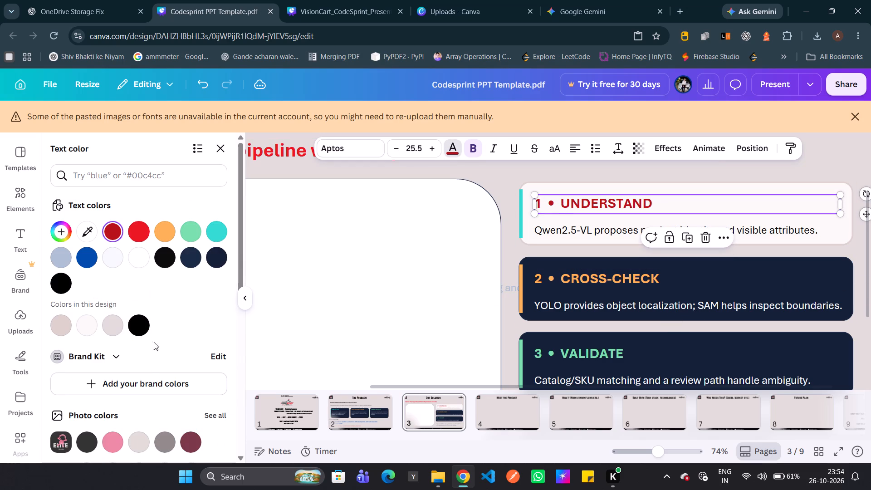
click(611, 276)
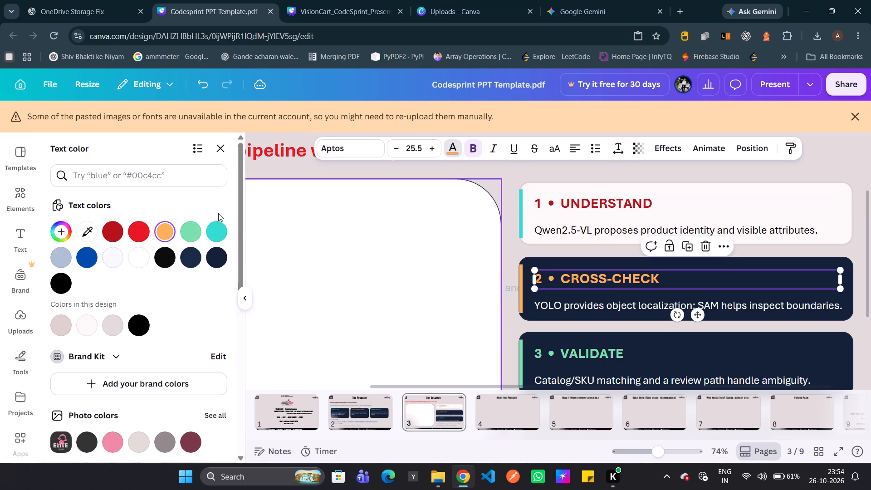
click(114, 230)
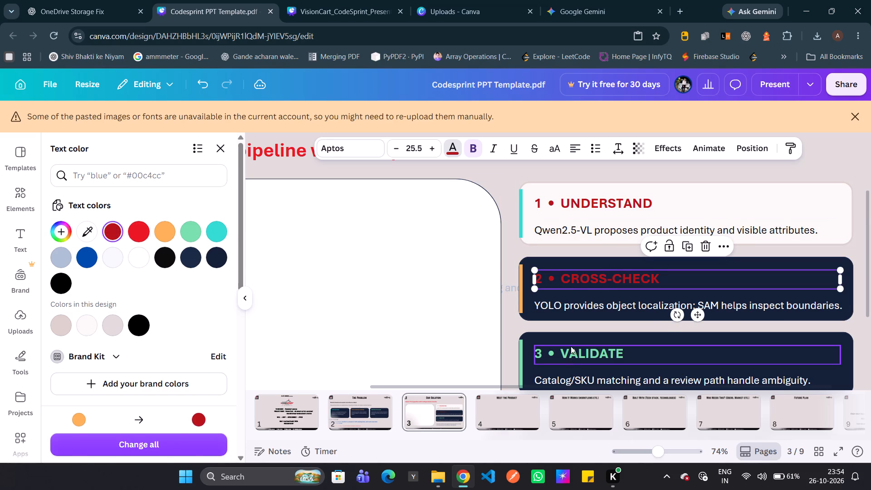
click(571, 346)
click(118, 230)
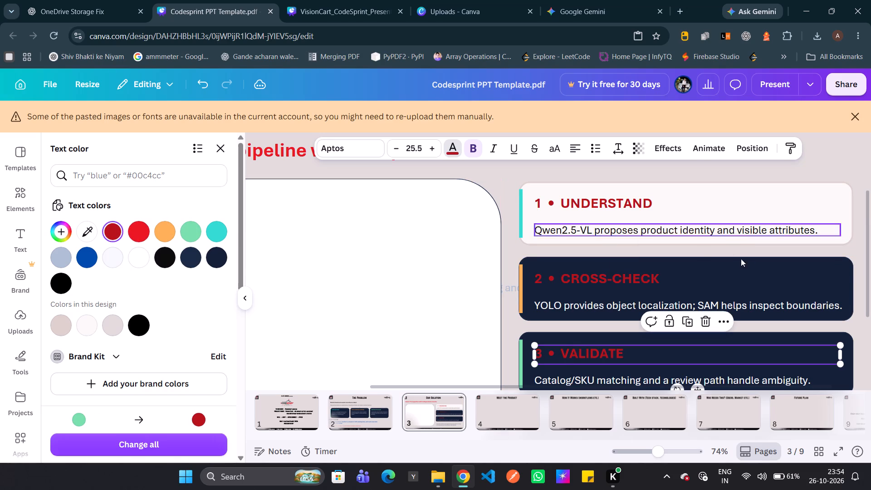
Set the Cross-Check card's background to #FAF8F6, matching the Understand card.
click(767, 274)
click(811, 261)
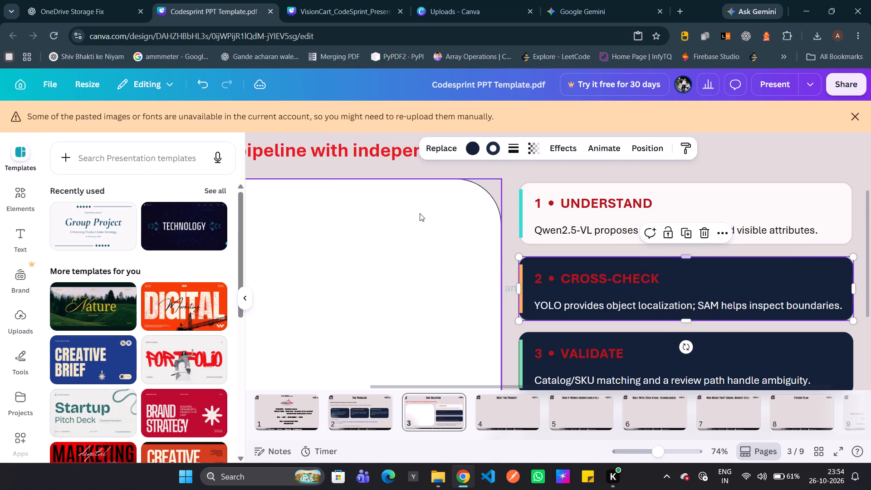
click(473, 145)
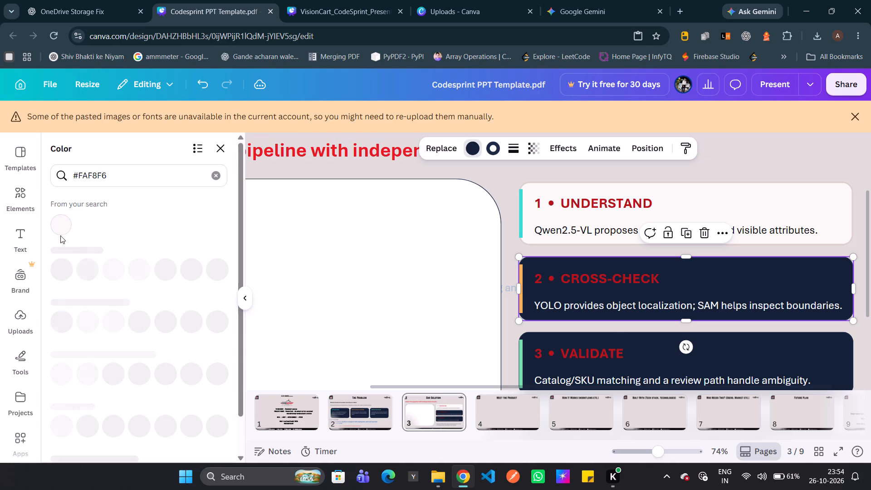
click(71, 222)
Set the Cross-Check card's description text to the dark gray #0d0d0d used in the Understand card.
click(656, 301)
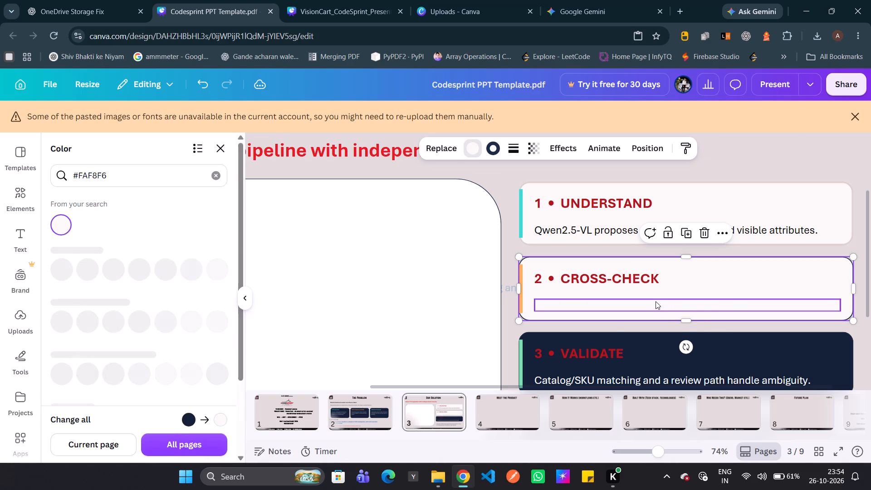
click(658, 284)
drag(510, 290, 509, 307)
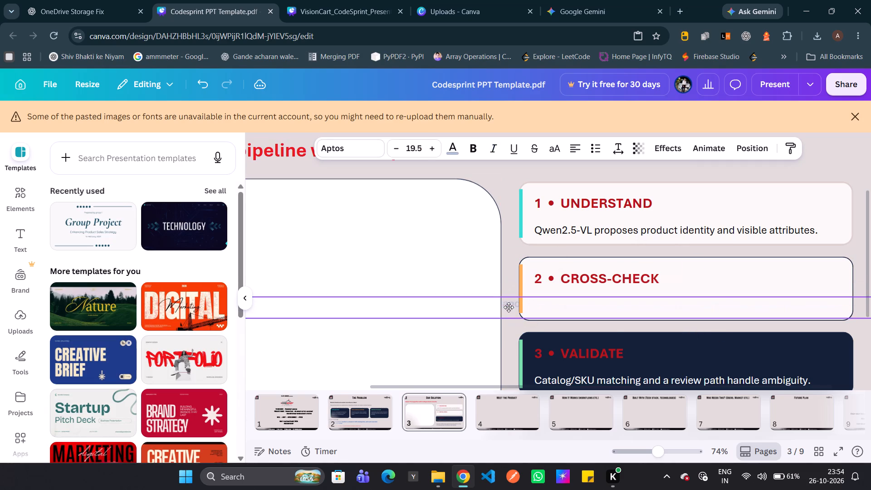
drag(509, 307, 504, 298)
click(615, 300)
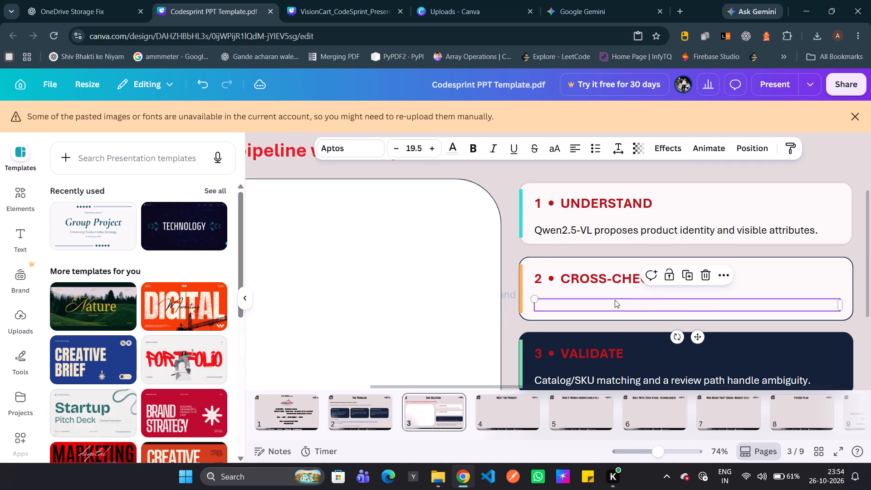
click(452, 153)
click(161, 257)
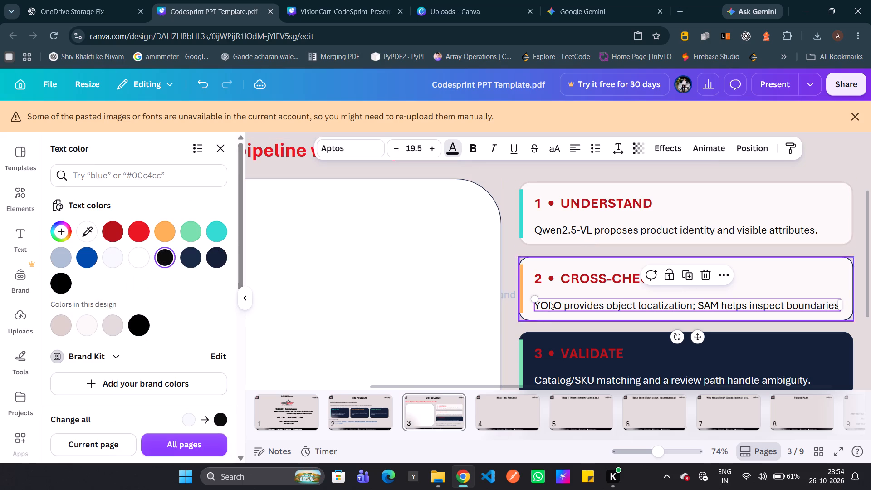
Set the overlapping "VisionCart combines visual understanding…" summary line's text to the same dark gray, #0d0d0d.
click(500, 293)
drag(509, 295, 513, 299)
click(444, 148)
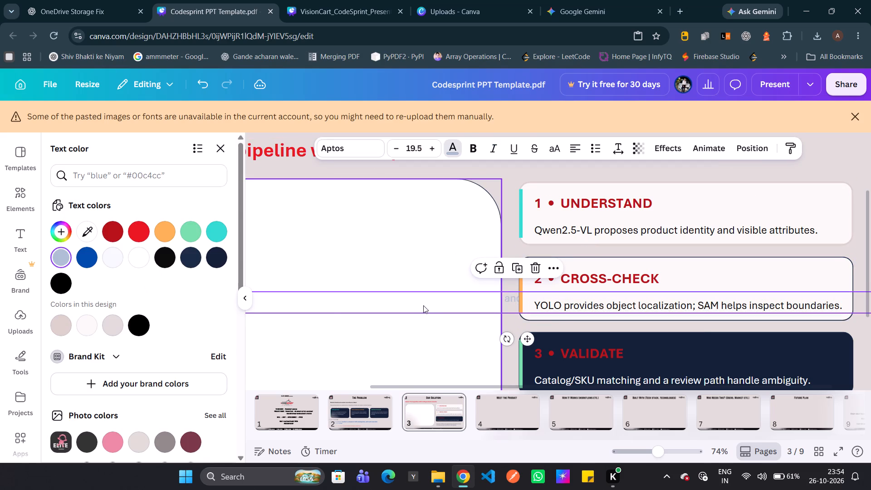
click(166, 254)
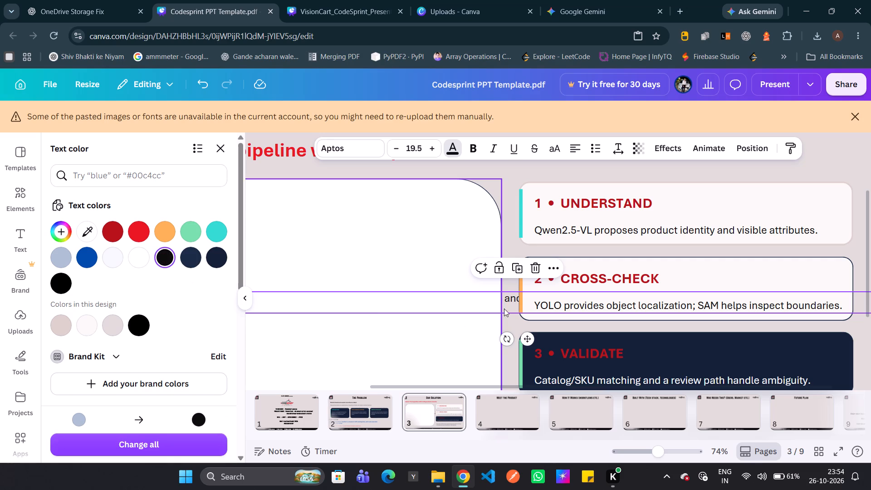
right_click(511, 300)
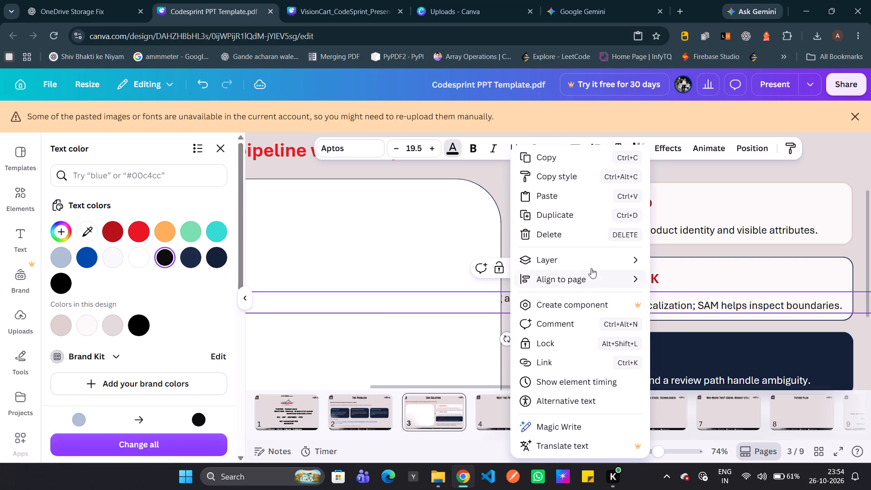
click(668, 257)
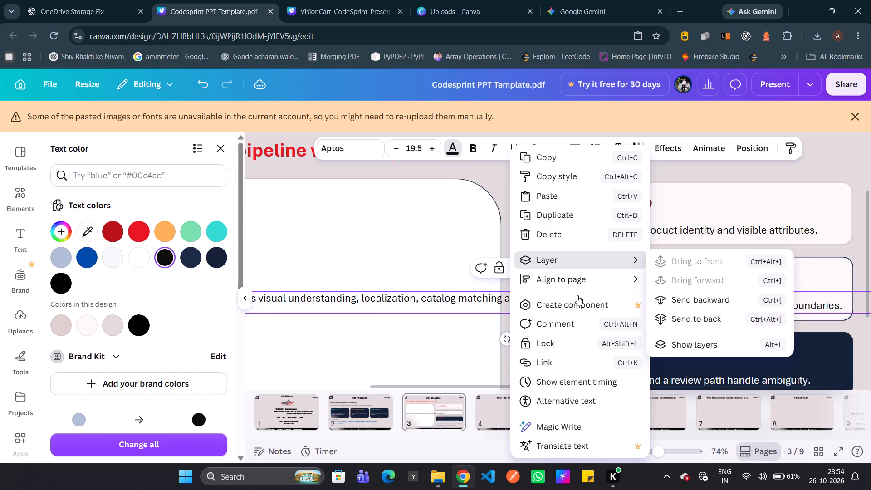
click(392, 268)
Set the Validate card's background to #FAF8F6.
scroll(590, 335, down, 1)
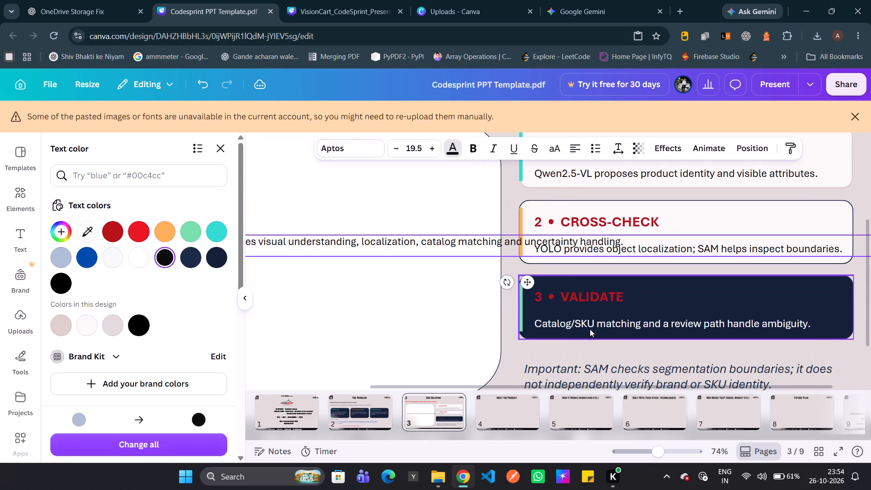
click(671, 301)
click(709, 279)
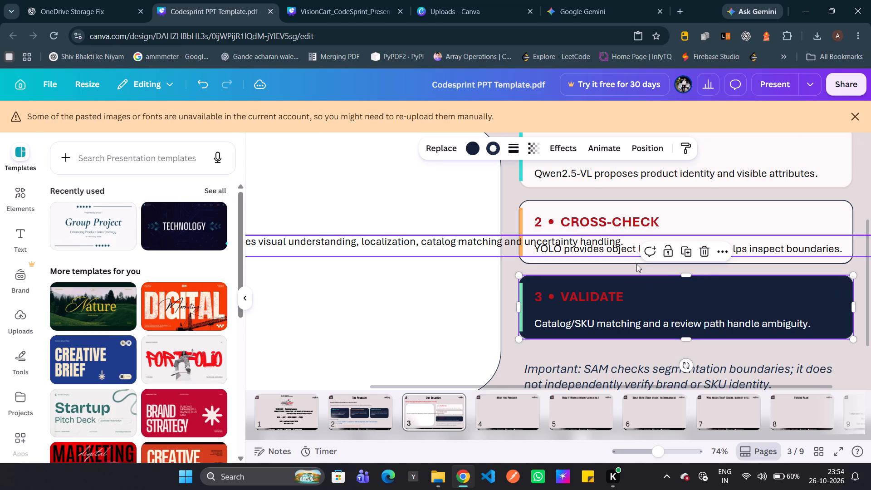
click(473, 145)
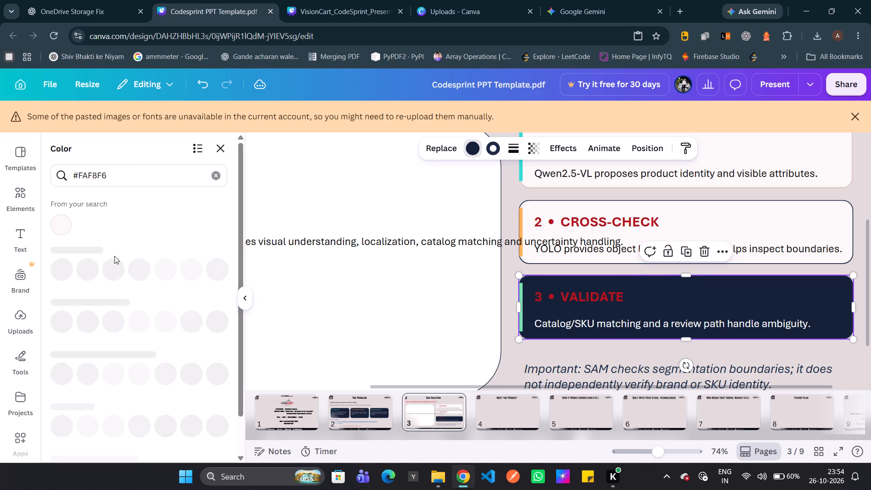
click(62, 233)
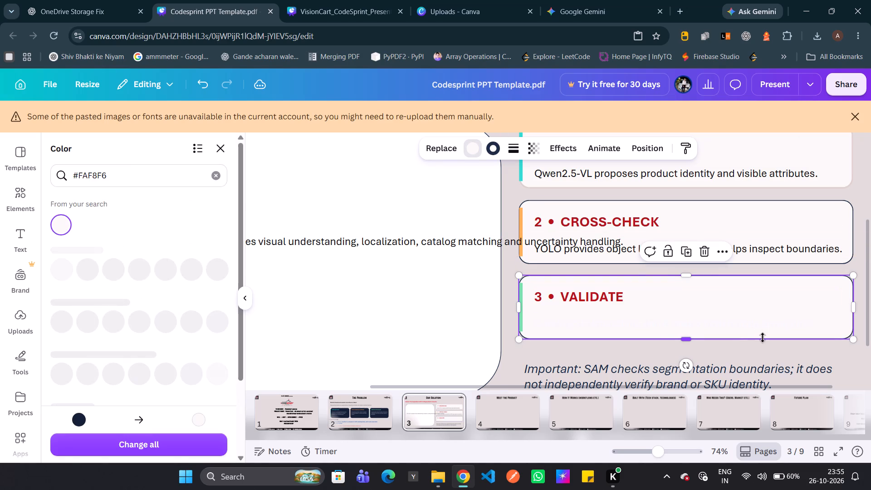
Change the border colour of the Cross-Check and Validate cards to the design's pale dusty pink.
click(828, 207)
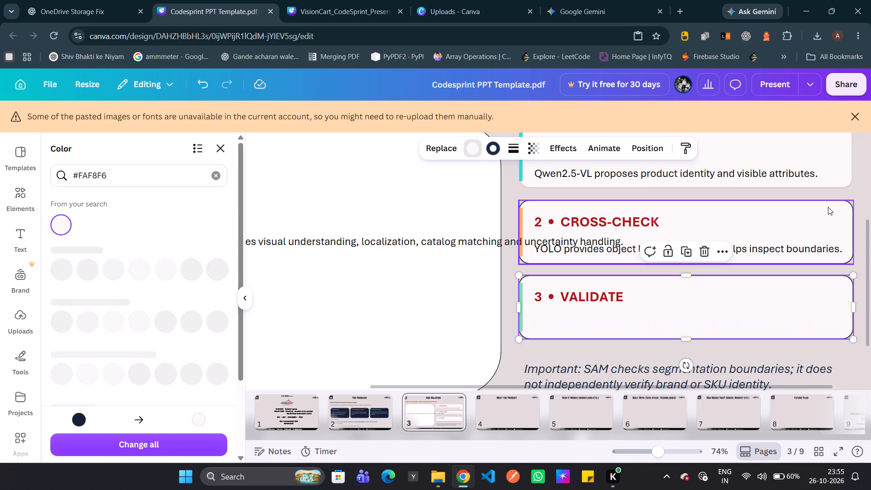
click(497, 152)
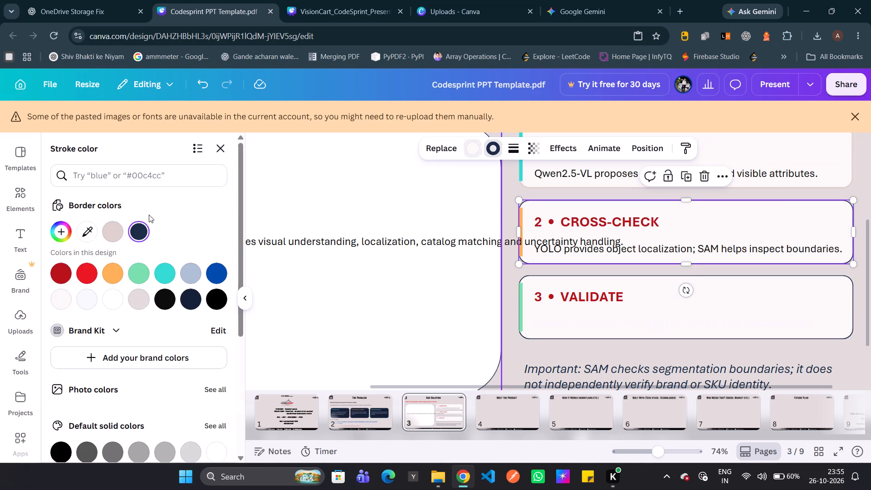
click(107, 232)
scroll(531, 261, up, 1)
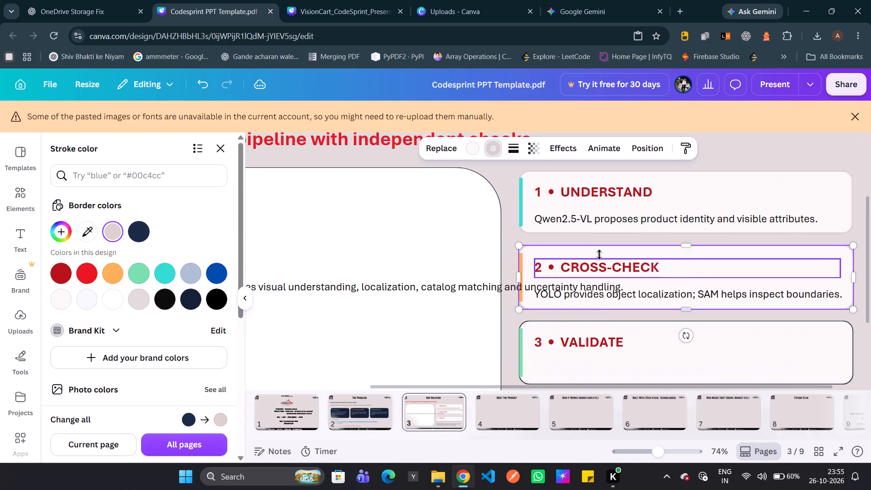
scroll(661, 276, down, 1)
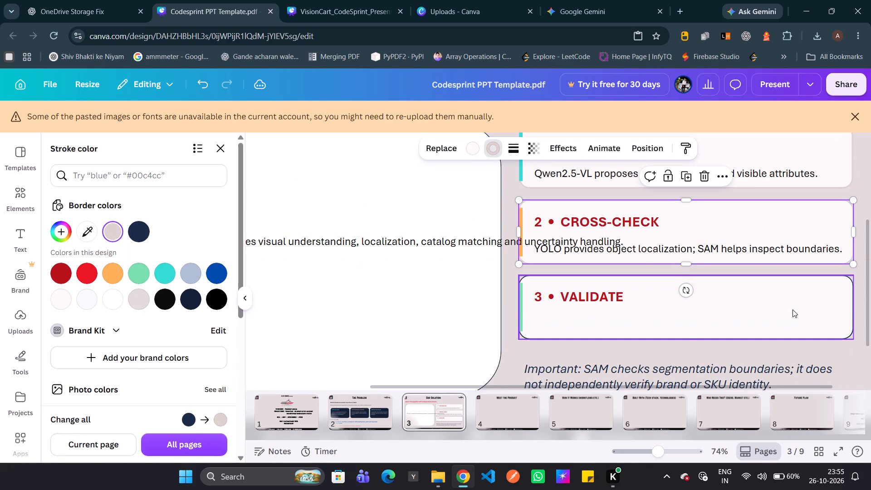
click(793, 309)
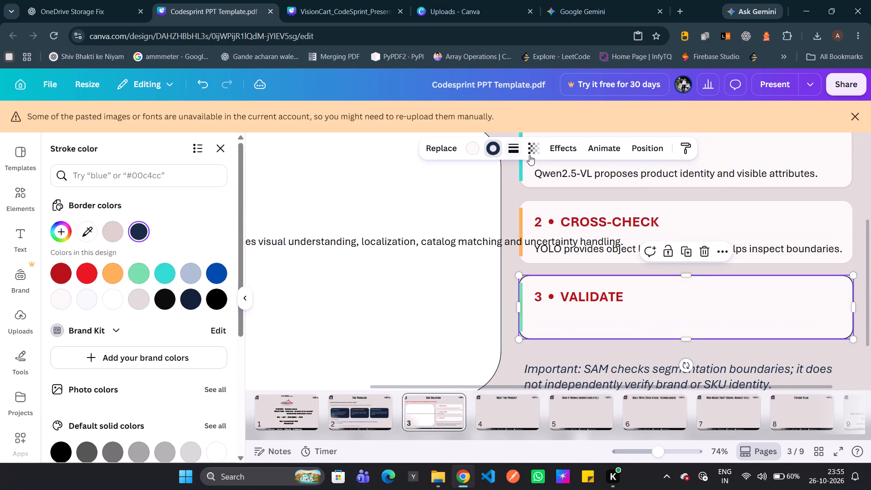
click(514, 151)
click(493, 146)
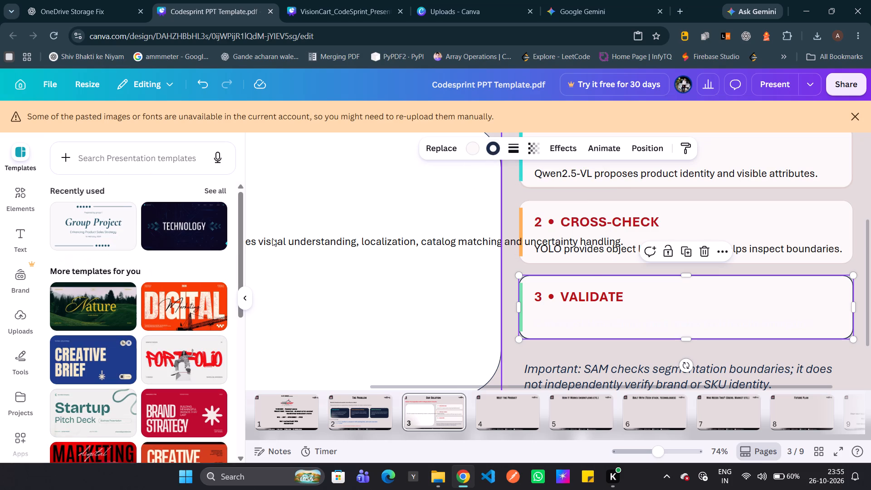
click(497, 151)
click(115, 225)
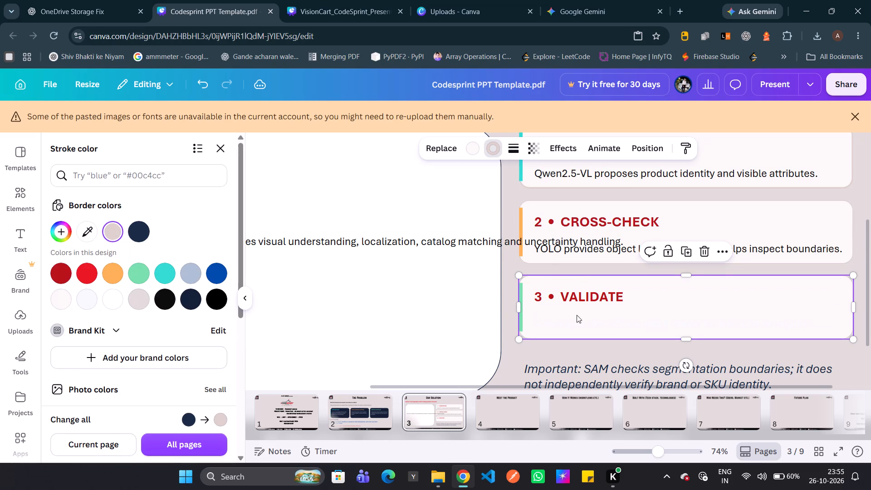
Set the Validate card's description text to the same dark gray, #0d0d0d.
click(578, 326)
click(455, 149)
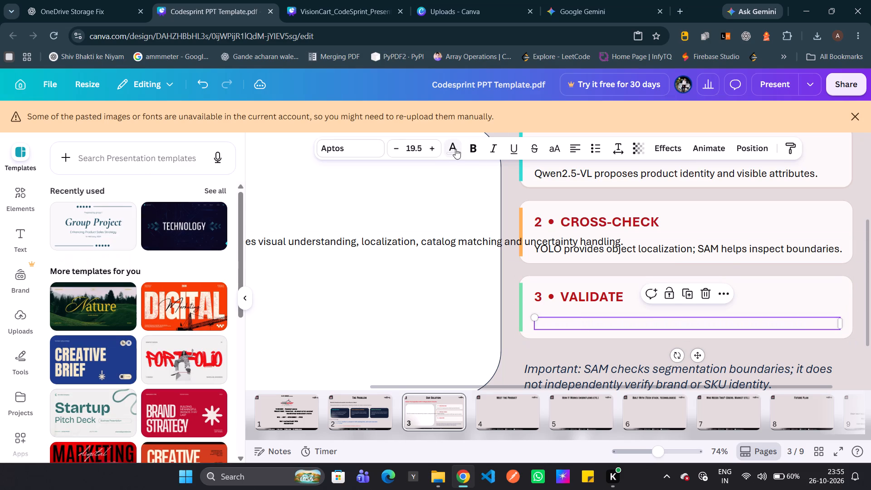
click(174, 254)
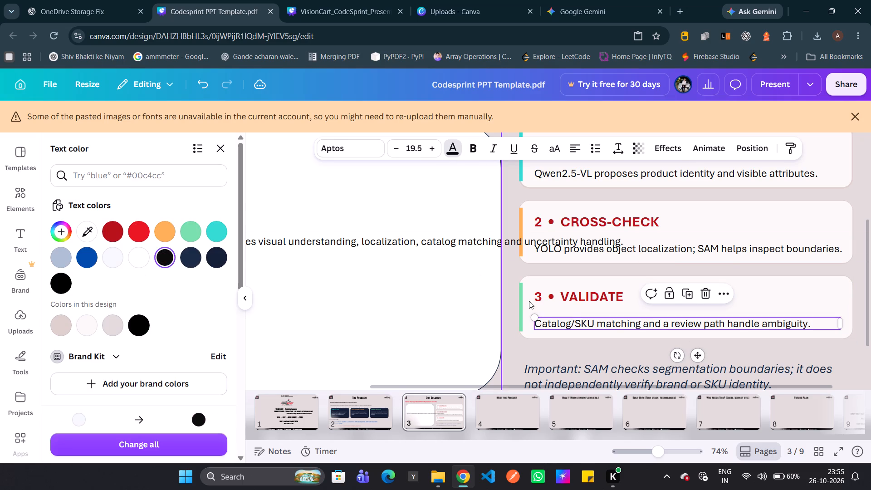
click(575, 348)
Delete the turquoise, orange and green accent bars from the edges of the Understand, Cross-Check and Validate cards.
scroll(579, 336, up, 1)
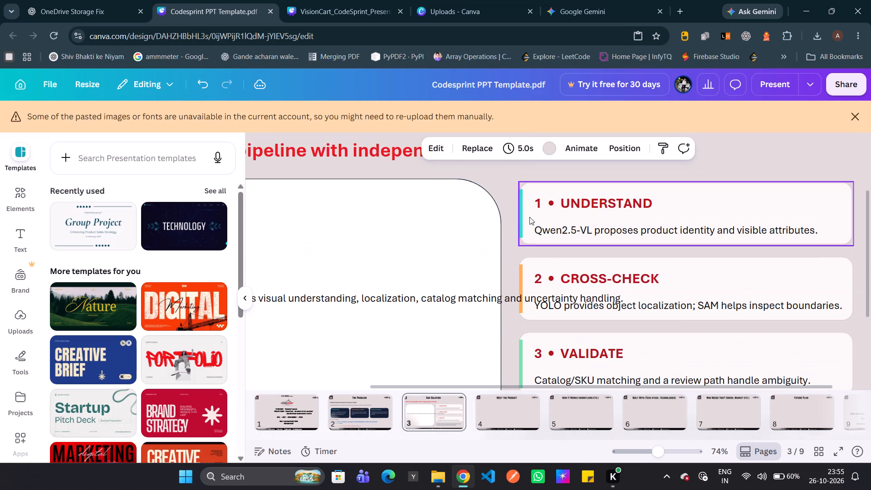
click(522, 216)
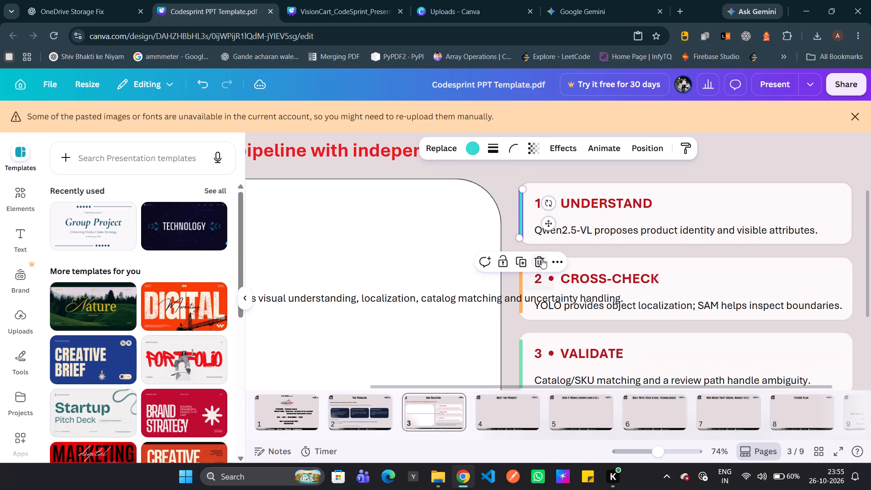
click(542, 259)
click(523, 283)
click(538, 243)
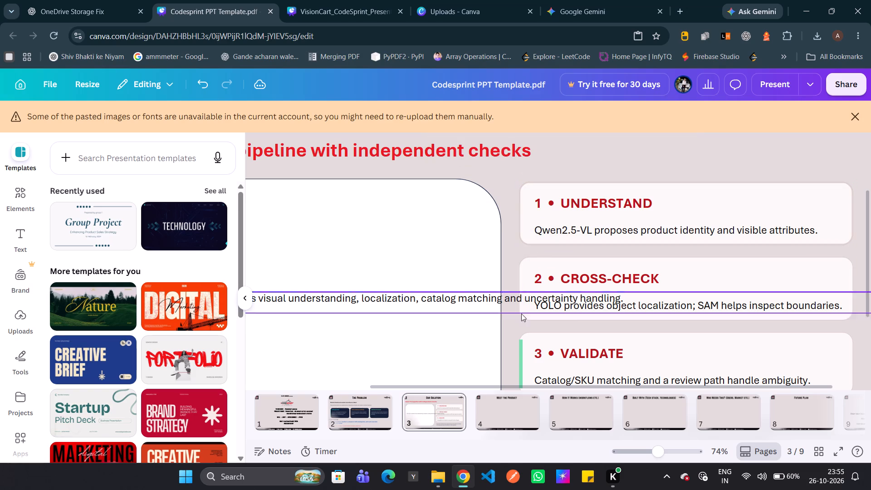
click(520, 351)
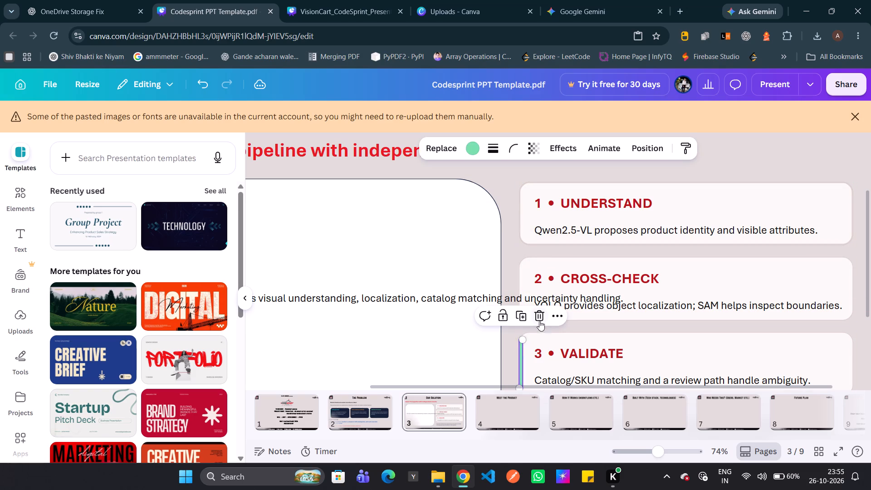
click(539, 319)
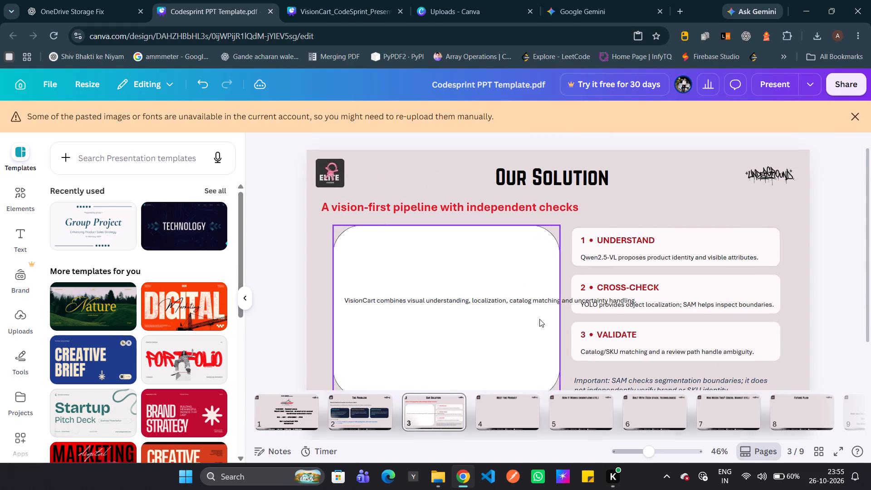
Change the large white rounded box's border to the same pale dusty pink as the cards.
click(521, 336)
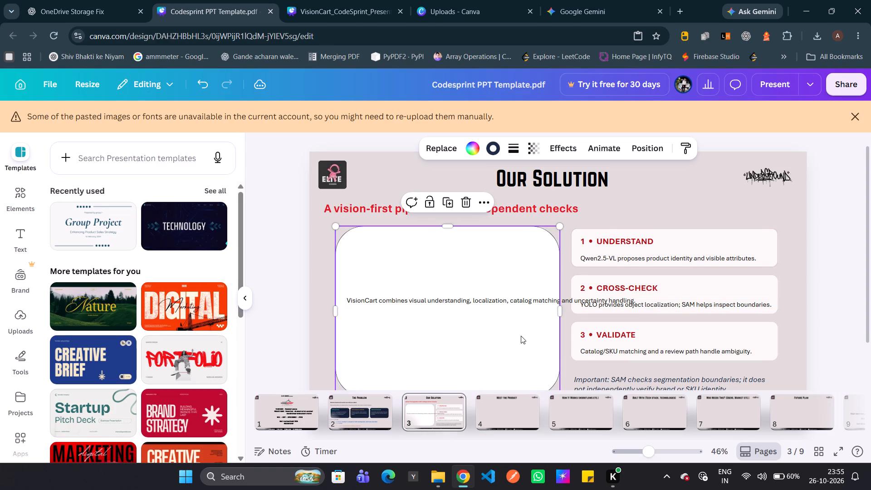
click(501, 152)
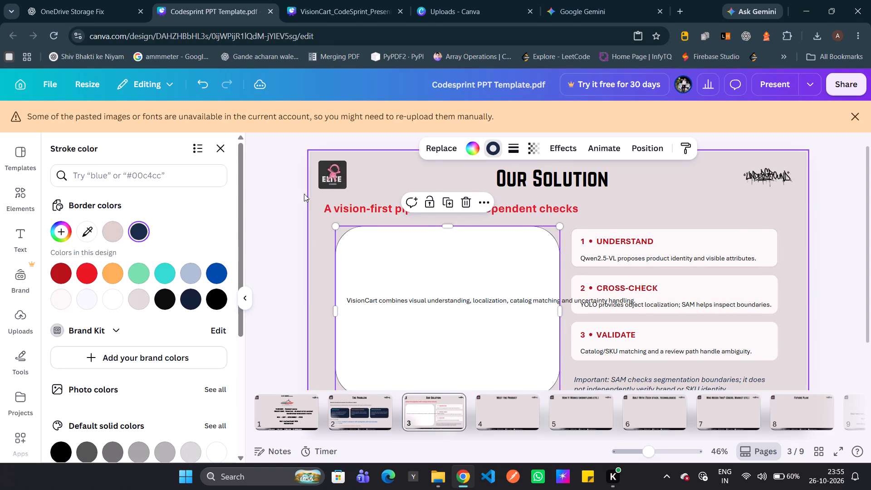
click(108, 232)
click(275, 236)
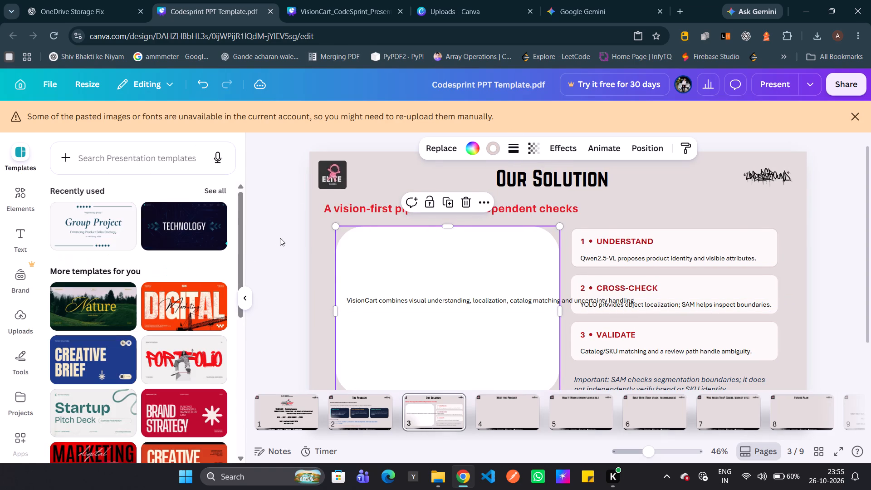
click(320, 291)
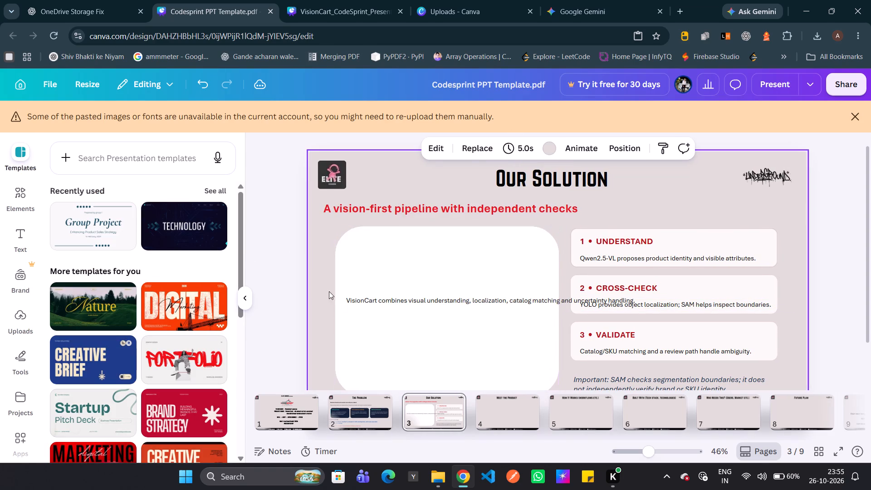
Move the "VisionCart combines visual understanding…" summary line to just below the "A vision-first pipeline with independent checks" subtitle.
drag(435, 304, 417, 219)
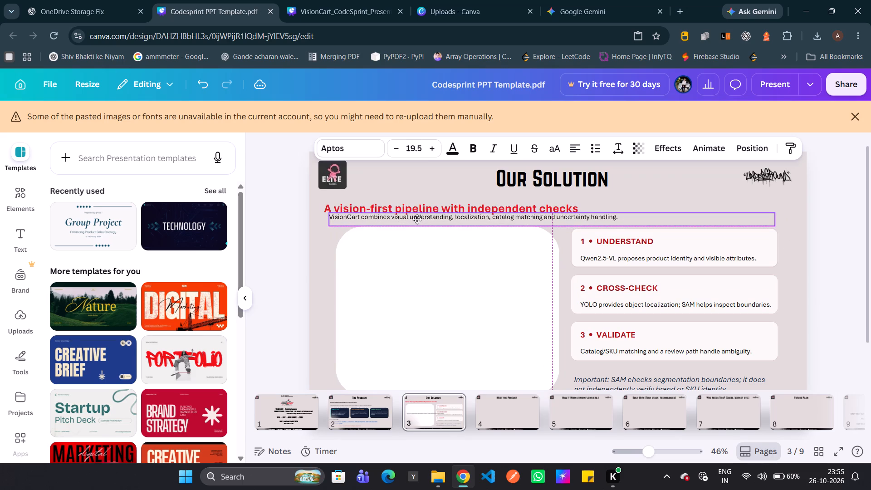
drag(417, 219, 415, 225)
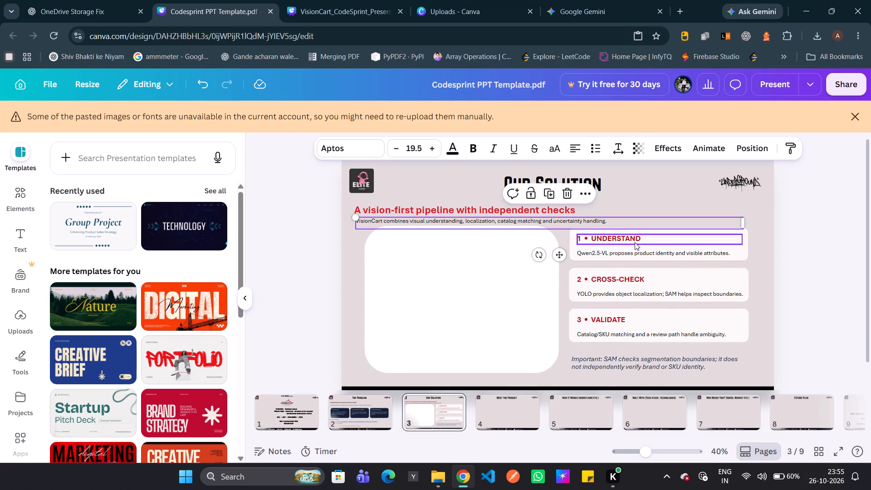
Move the "VisionCart combines visual understanding…" line to the slide's bottom edge below the white rounded box, and narrow its text box to fit.
drag(585, 221, 584, 377)
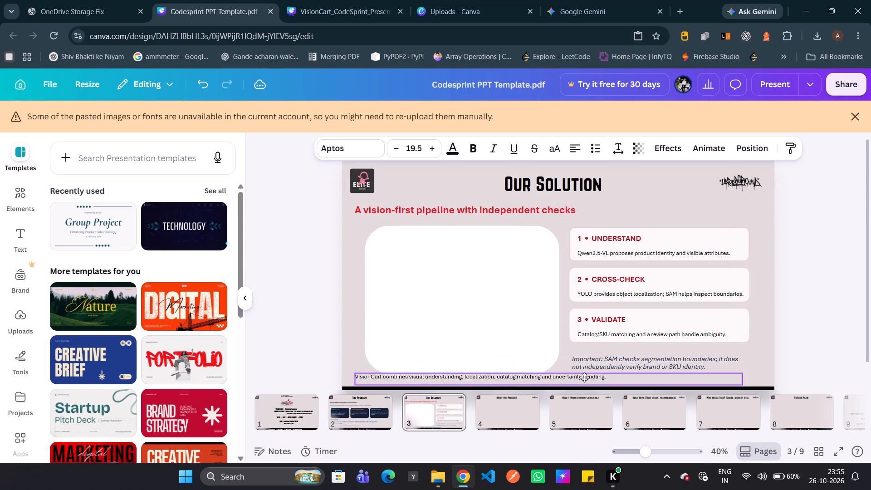
drag(584, 377, 585, 382)
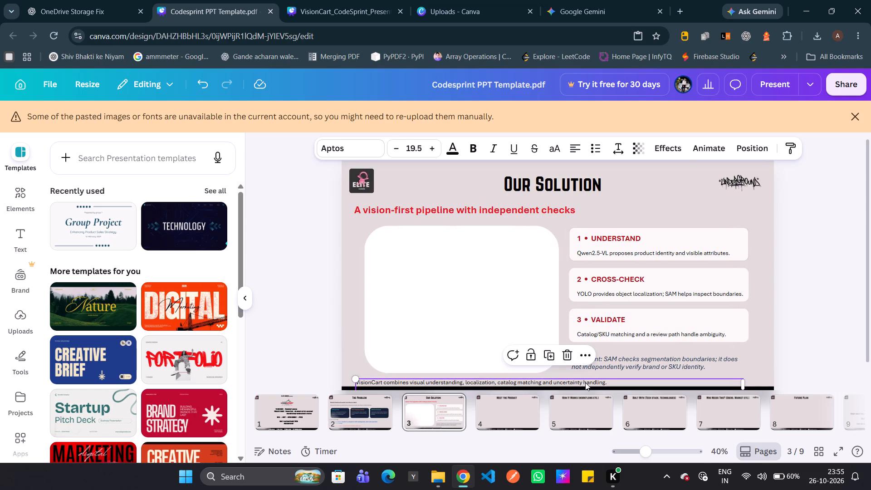
drag(746, 383, 680, 368)
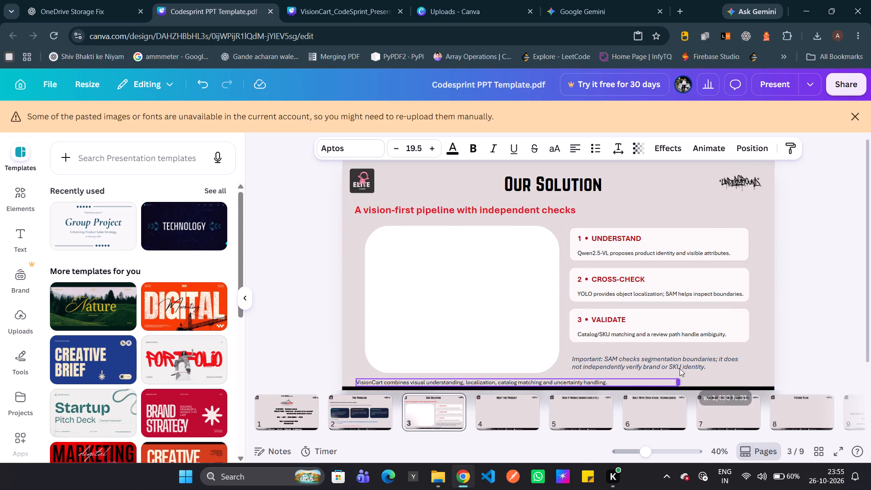
drag(680, 368, 623, 373)
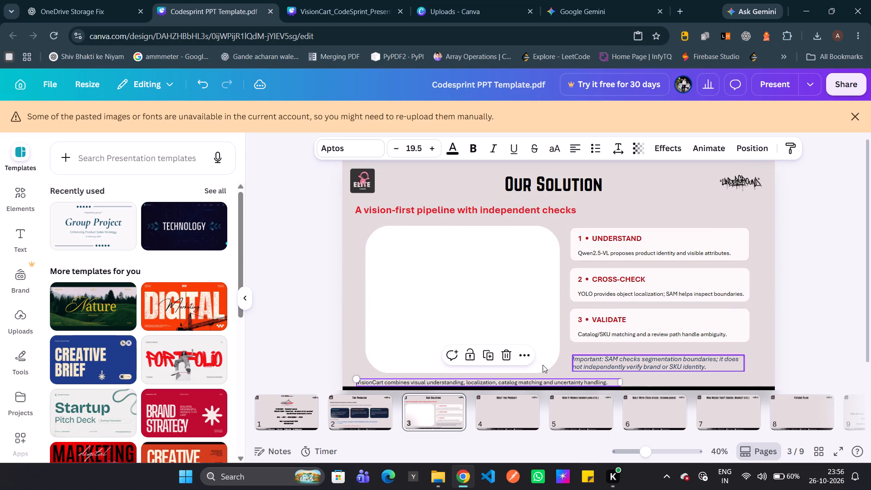
Shrink the large white rounded box slightly from its bottom-right corner to leave more space above the summary line.
click(463, 296)
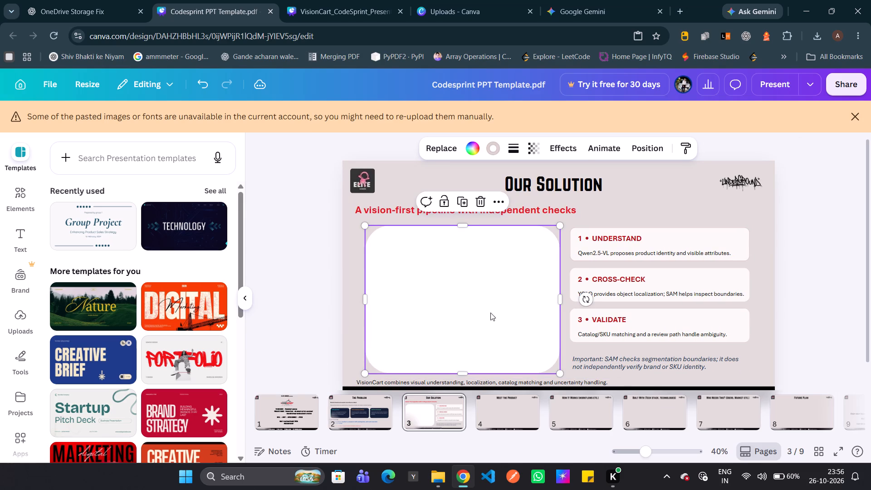
drag(558, 375, 544, 363)
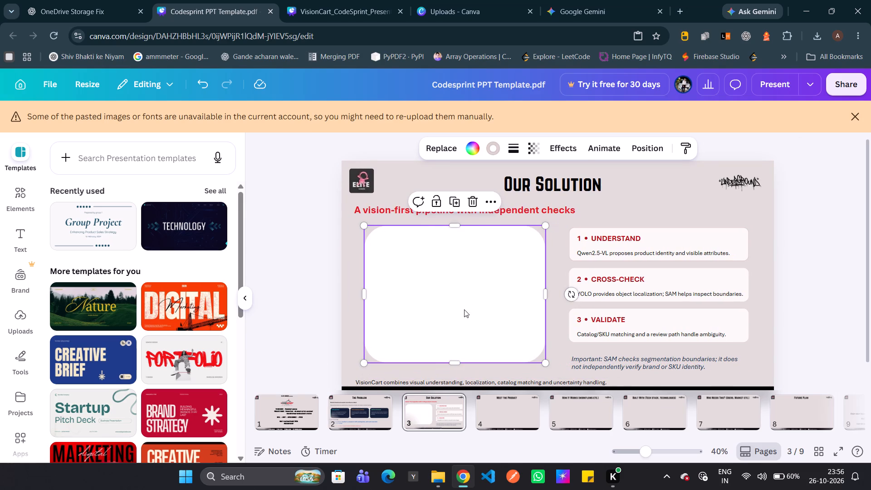
Nudge the summary line slightly up and toward the slide's left edge, increase its font size to 23.5 and widen its text box.
drag(464, 382, 462, 377)
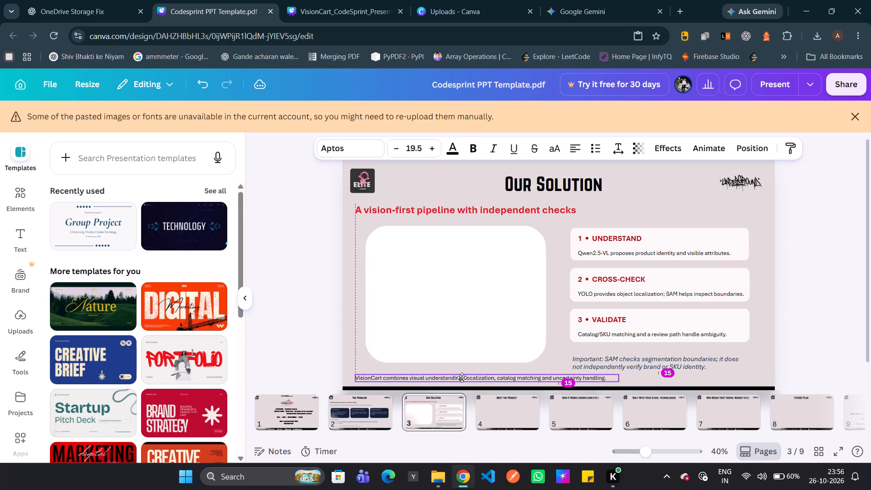
drag(462, 377, 459, 379)
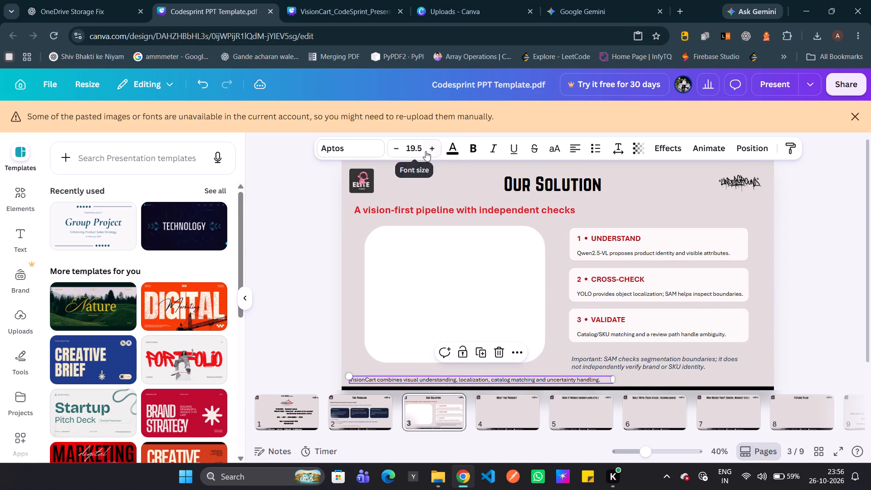
triple_click(430, 148)
click(430, 148)
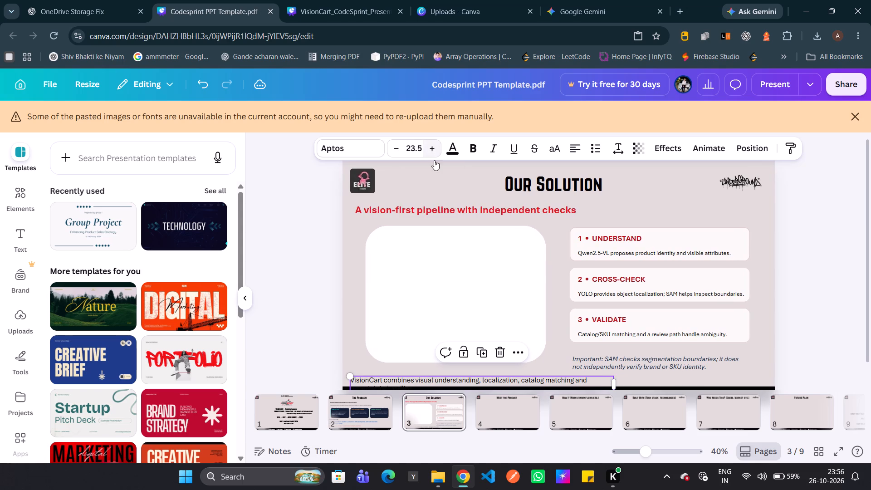
drag(614, 387, 645, 381)
click(630, 378)
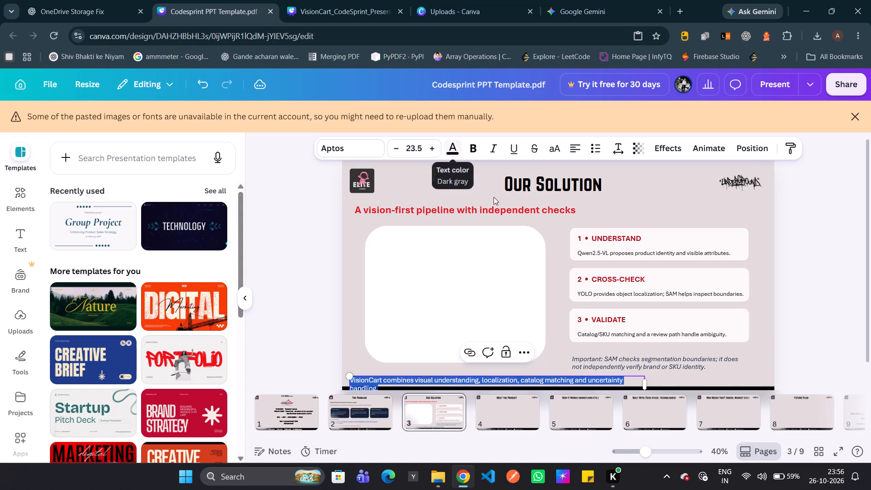
Increase the font size of the Understand, Cross-Check and Validate cards' description texts to 20.5.
click(593, 254)
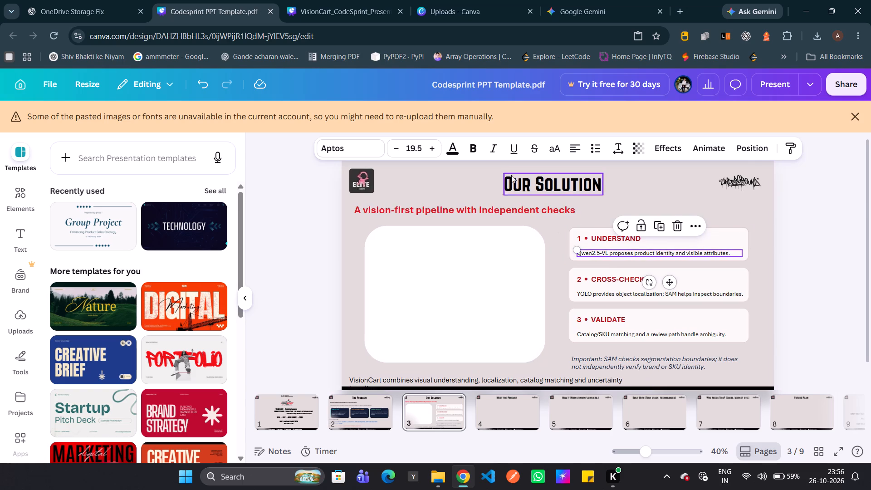
click(438, 147)
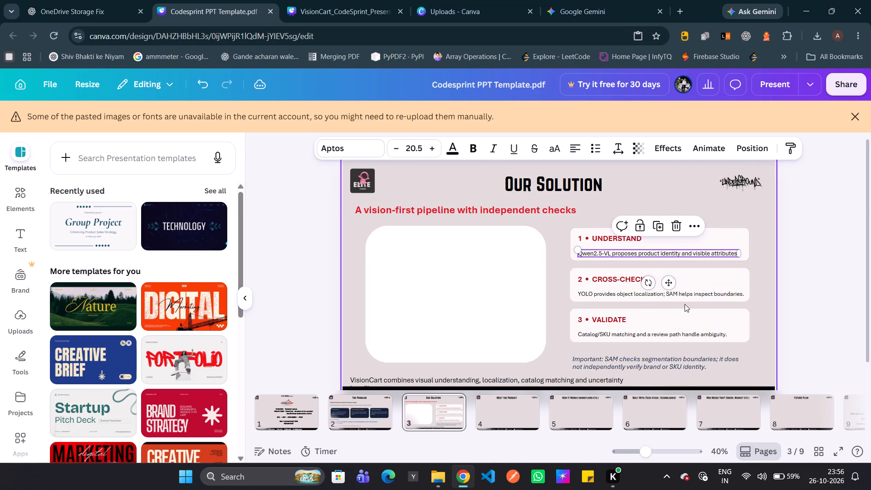
click(687, 297)
click(429, 149)
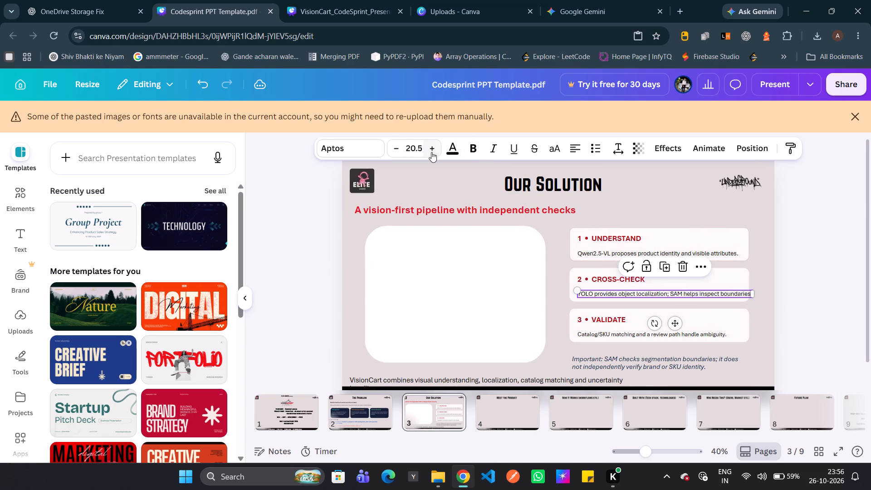
click(620, 330)
click(620, 333)
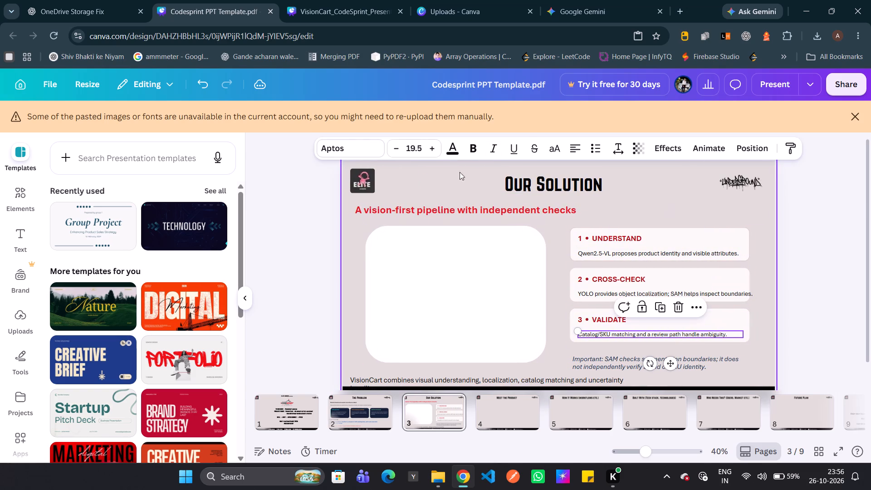
click(429, 153)
click(300, 261)
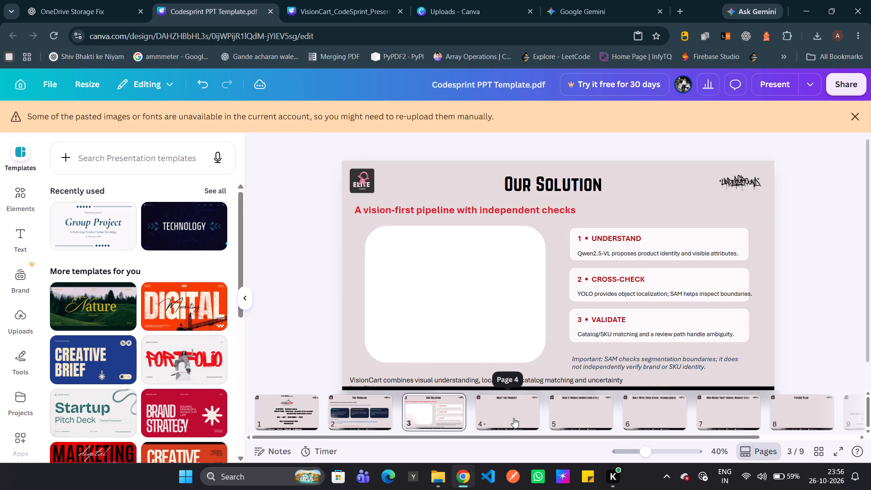
Widen the summary line's text box further so that the whole sentence fits on one line.
click(473, 381)
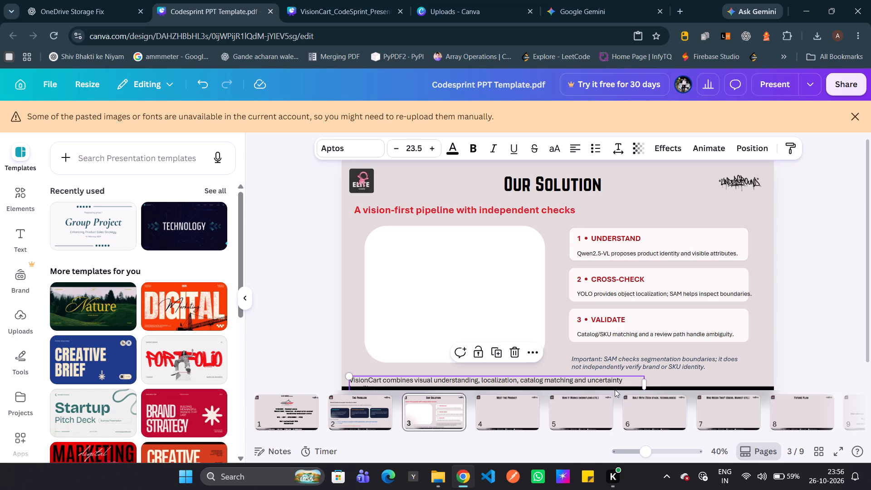
drag(647, 385, 673, 384)
click(311, 315)
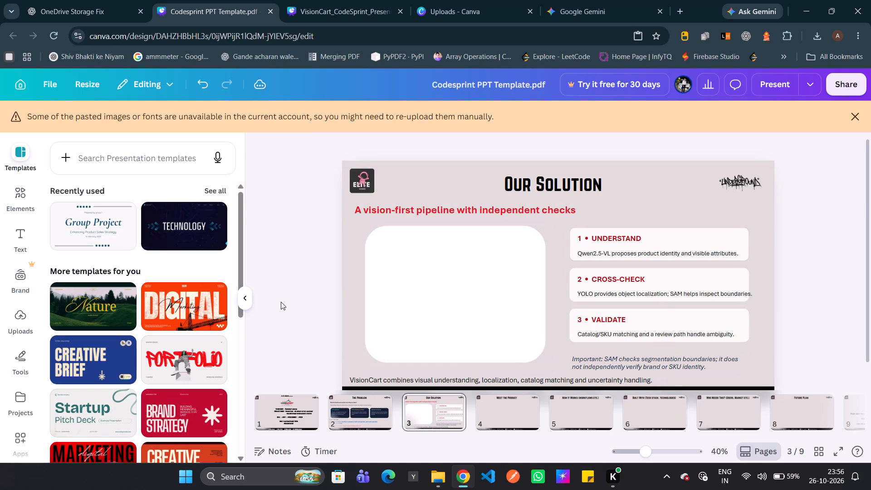
Switch to the VisionCart draft and delete the dark navy background from slide 4, "From camera input to a reviewable cart".
click(512, 412)
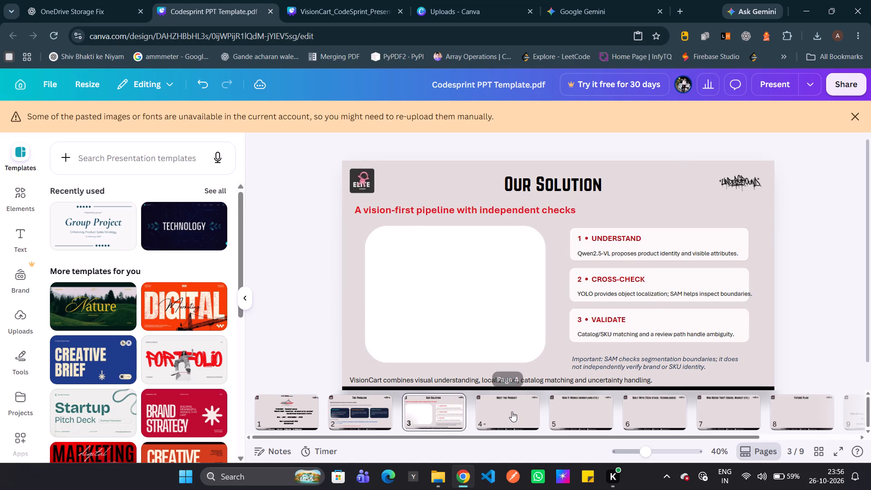
click(304, 0)
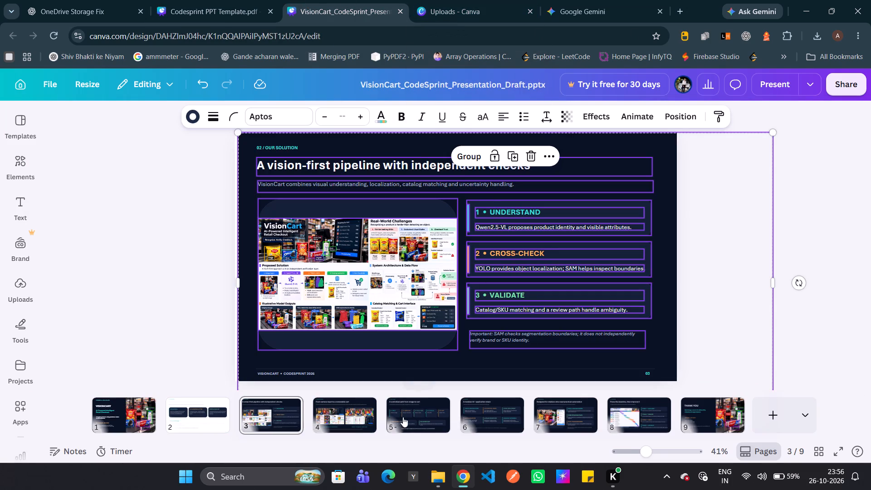
click(318, 416)
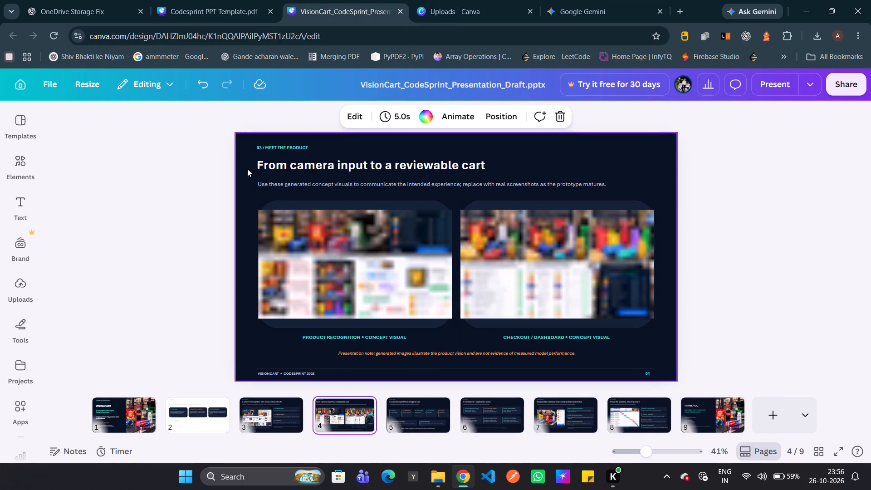
drag(240, 166, 301, 211)
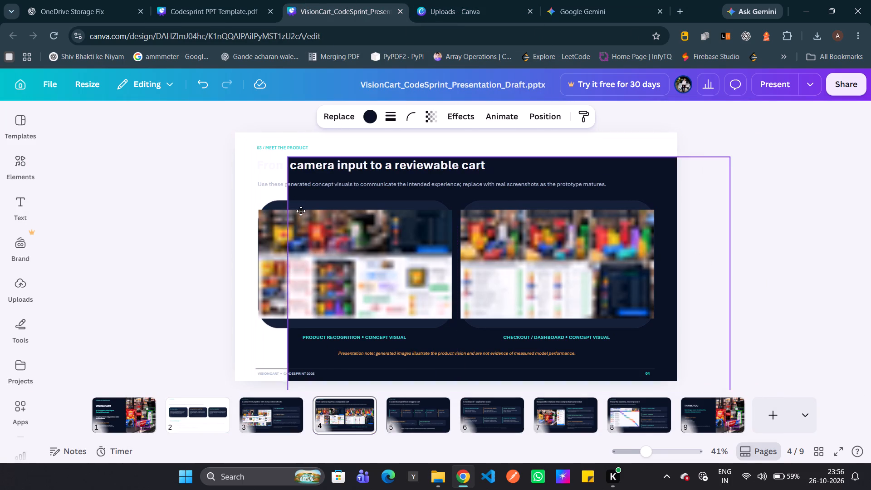
drag(301, 211, 559, 272)
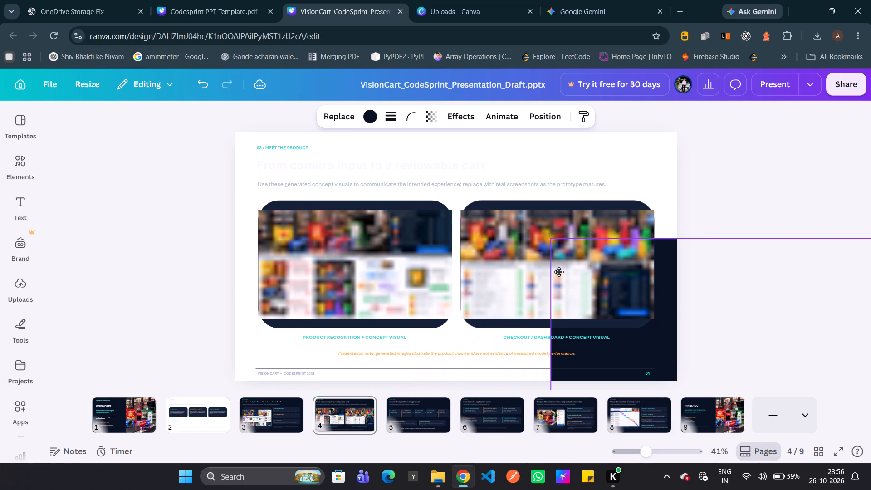
drag(559, 272, 532, 283)
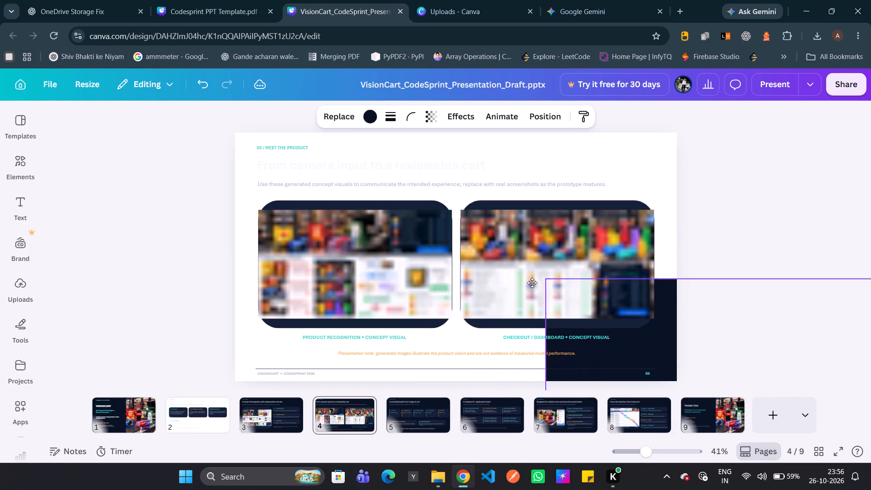
drag(532, 283, 497, 242)
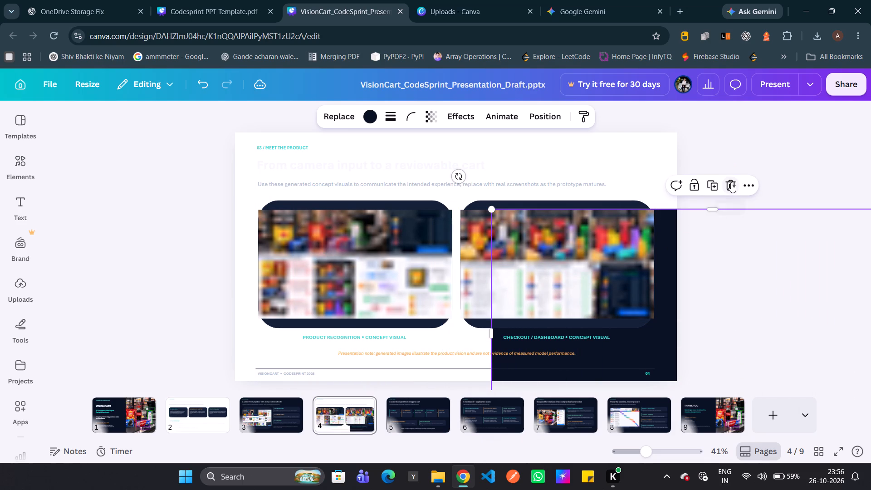
click(731, 182)
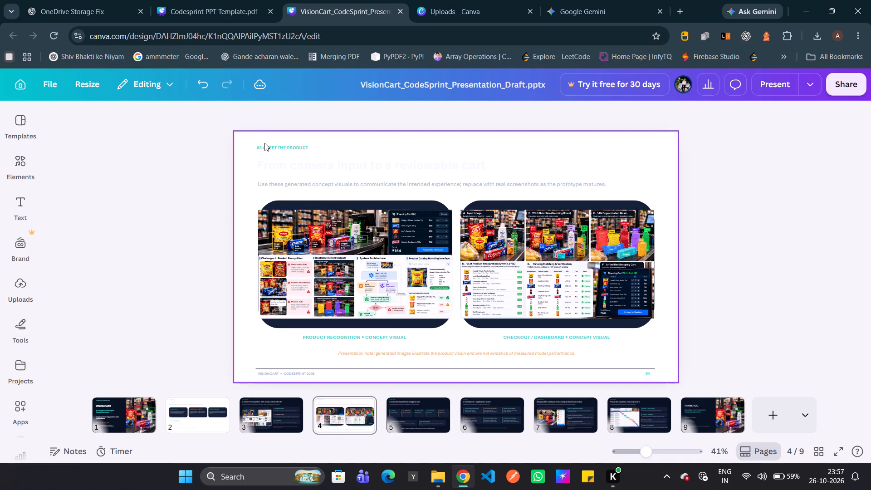
Group draft slide 4's heading, description, two image panels, captions and presentation note, and copy the group.
click(241, 138)
drag(248, 163, 297, 207)
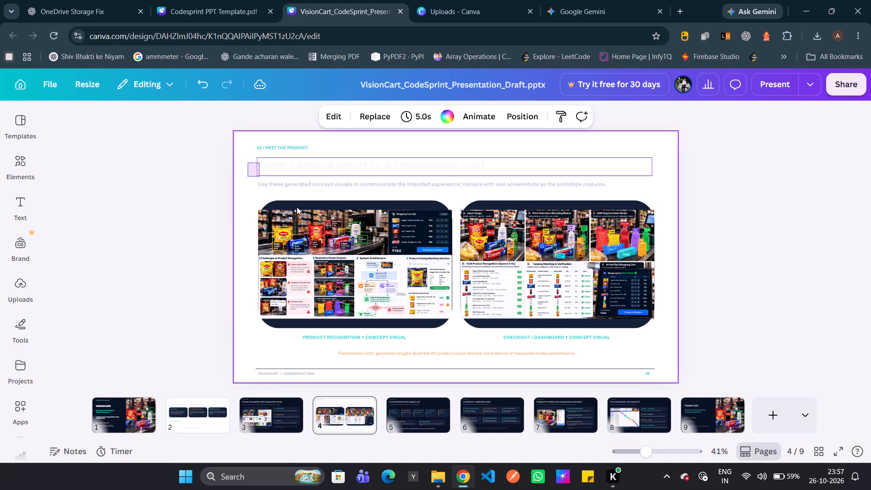
drag(297, 207, 607, 369)
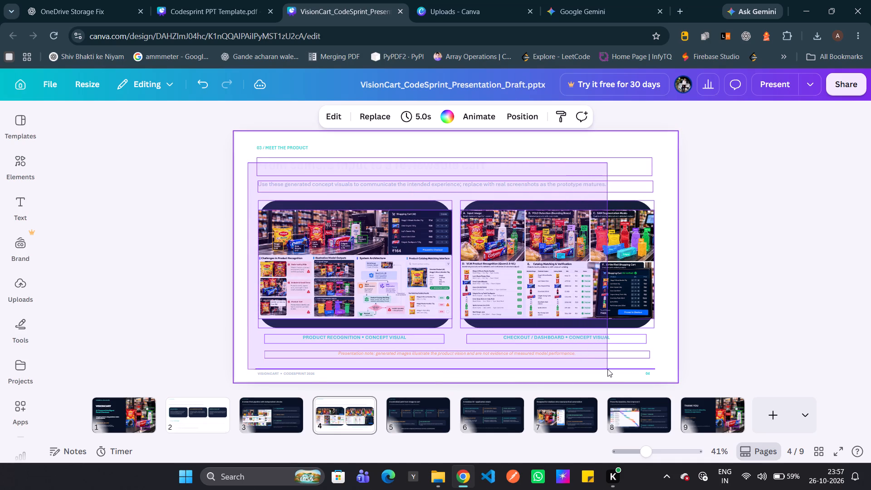
drag(607, 369, 612, 355)
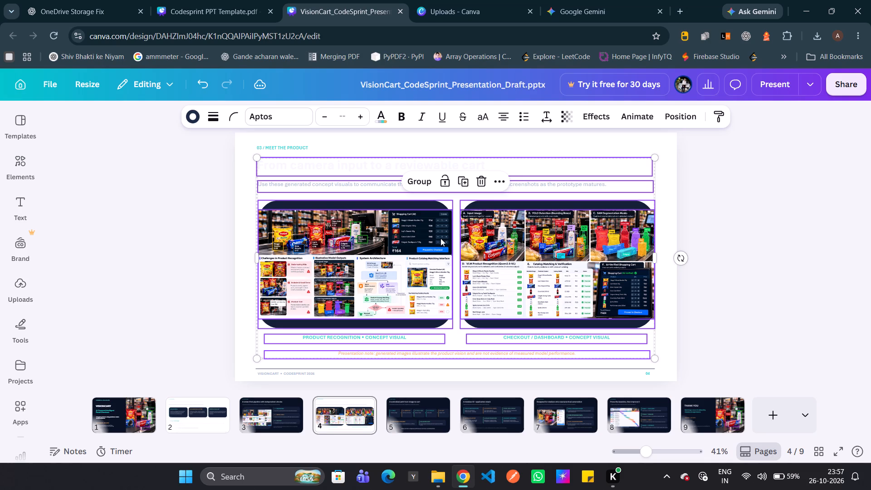
click(420, 176)
click(511, 187)
click(536, 214)
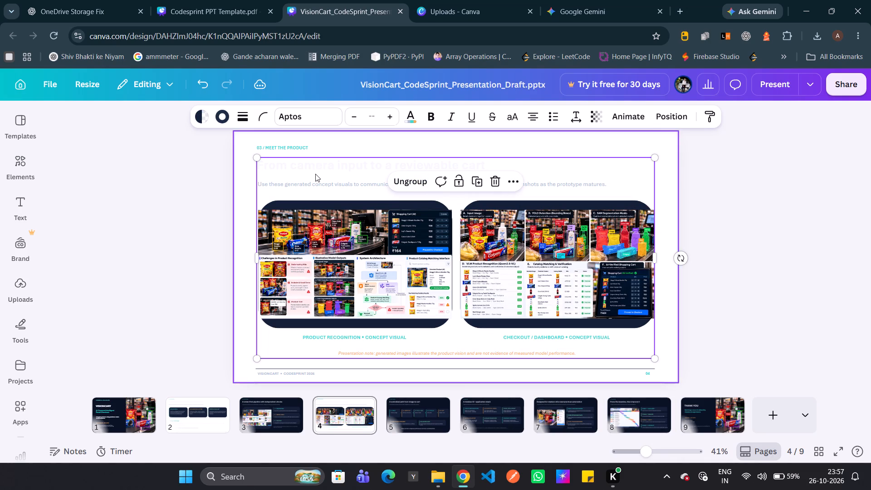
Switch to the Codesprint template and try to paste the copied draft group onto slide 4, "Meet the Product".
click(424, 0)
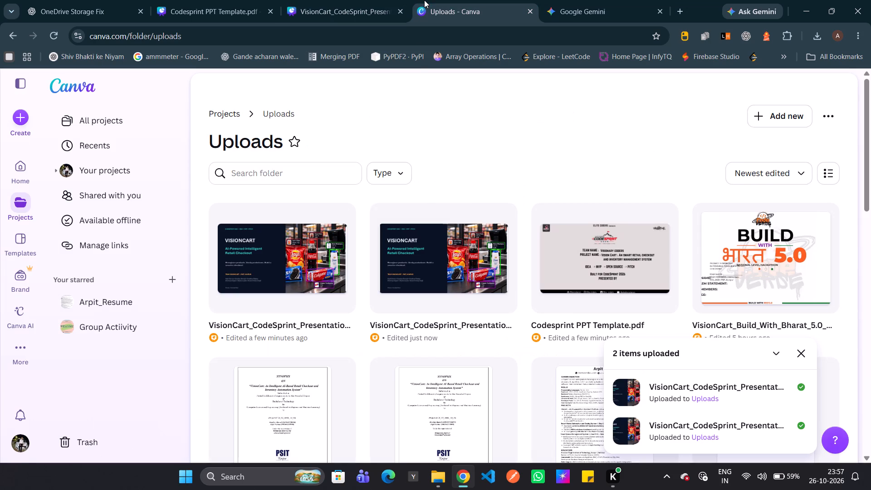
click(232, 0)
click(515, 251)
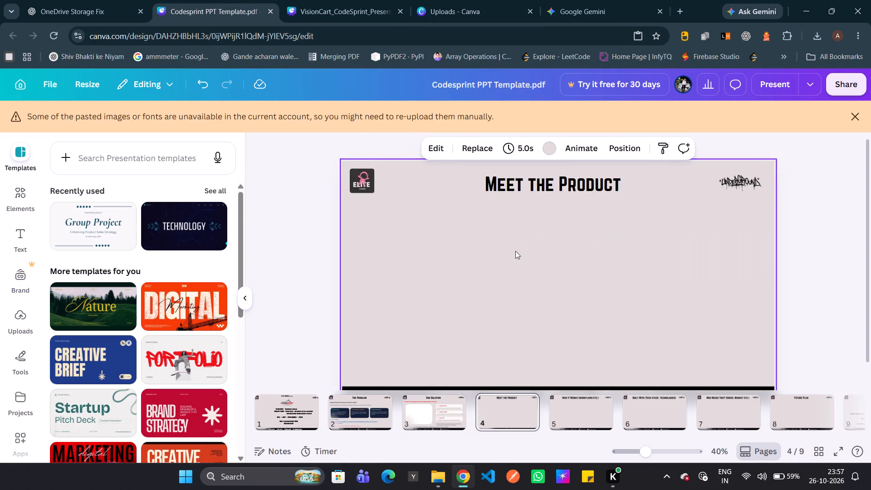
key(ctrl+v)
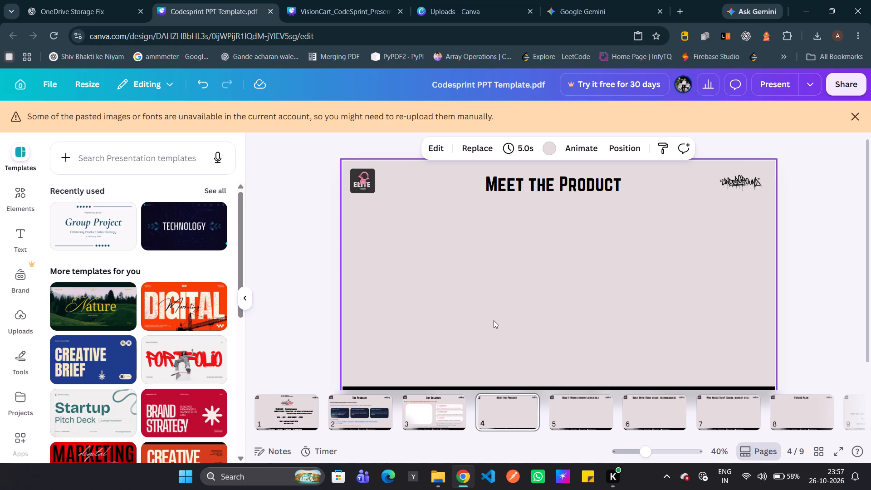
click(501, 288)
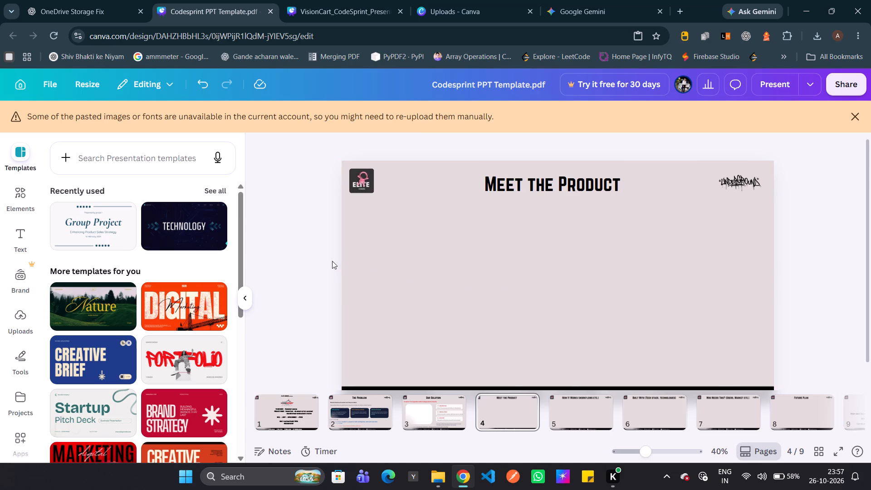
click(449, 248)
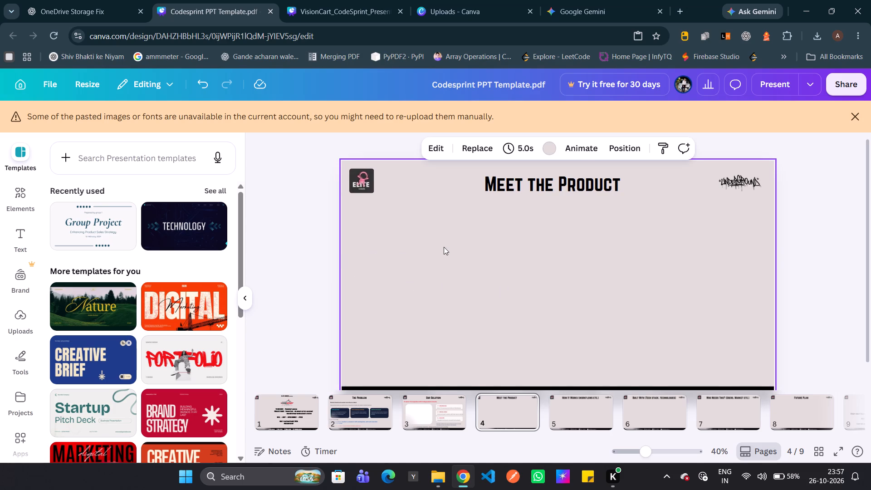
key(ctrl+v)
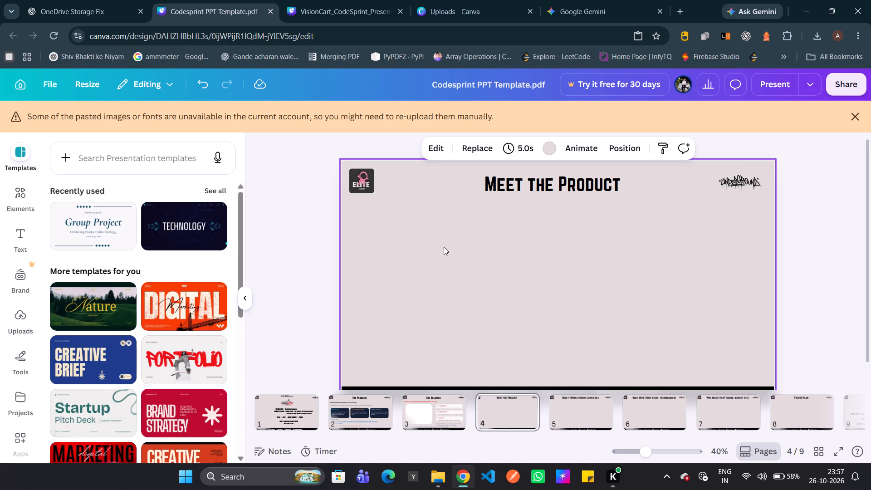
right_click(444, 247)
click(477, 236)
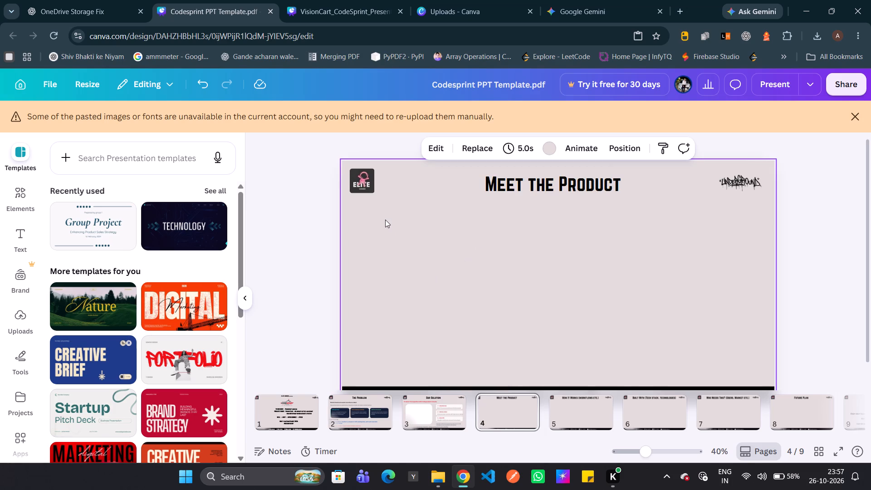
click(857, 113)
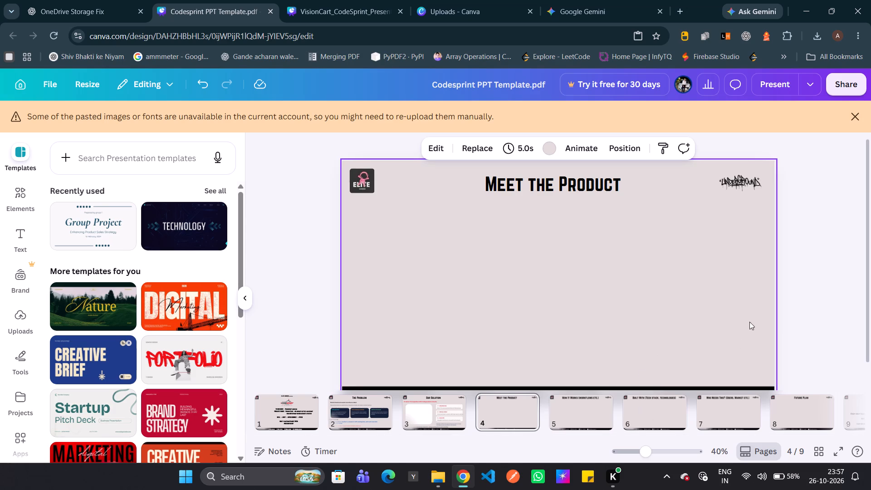
Copy the heading and image-panel group from draft slide 4 again and paste it onto the template's "Meet the Product" slide.
click(323, 0)
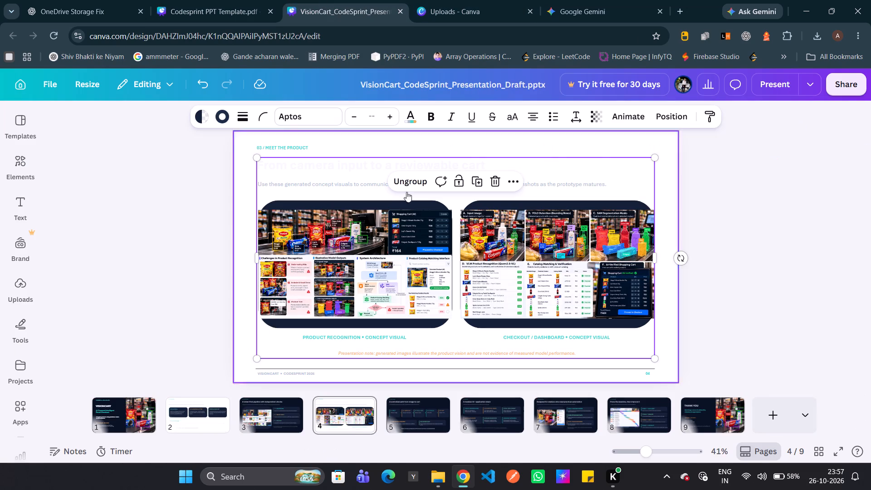
scroll(503, 364, down, 2)
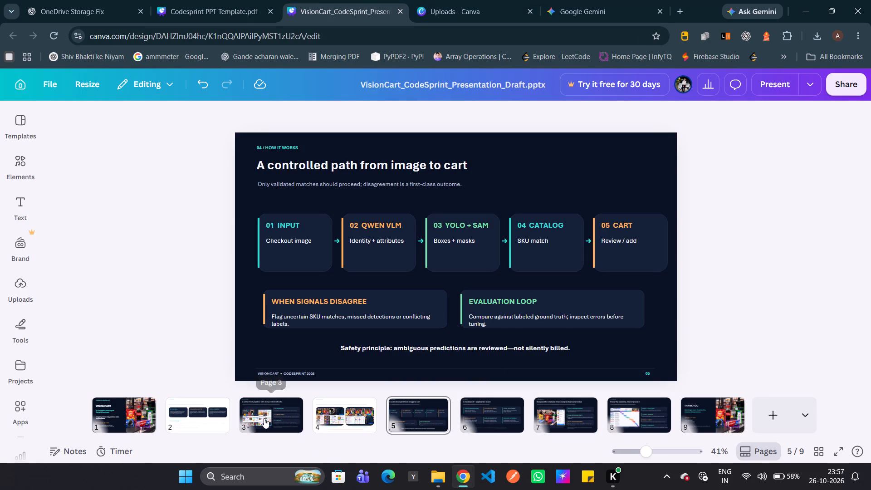
scroll(284, 421, up, 2)
scroll(415, 312, up, 1)
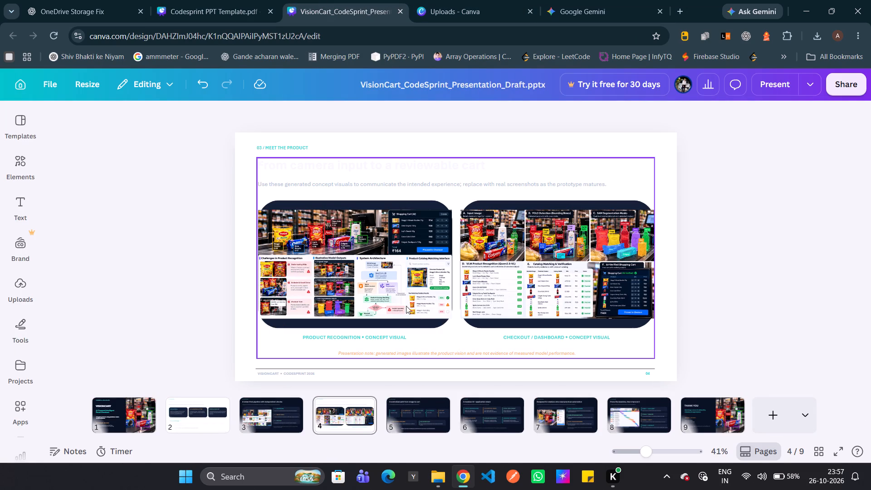
click(227, 0)
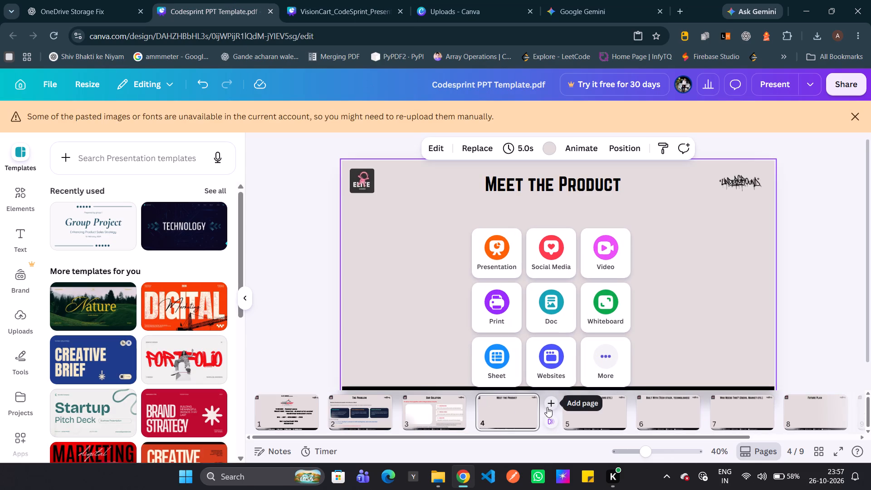
click(337, 13)
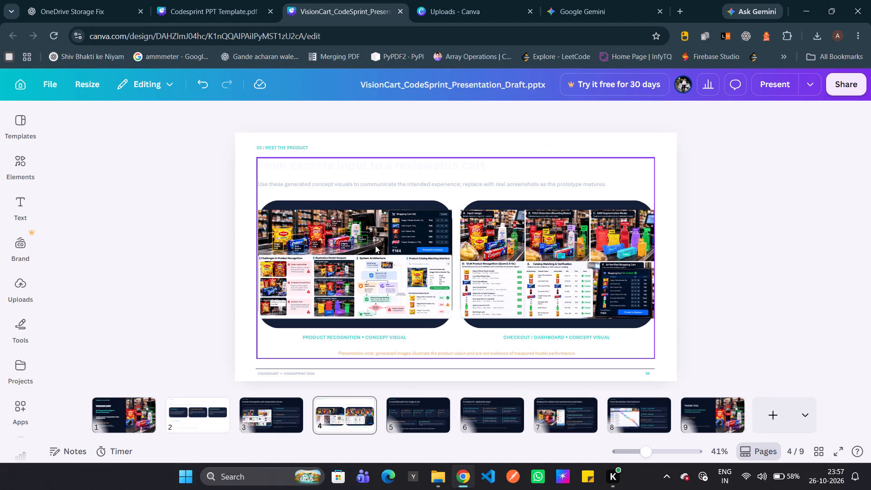
drag(249, 158, 299, 223)
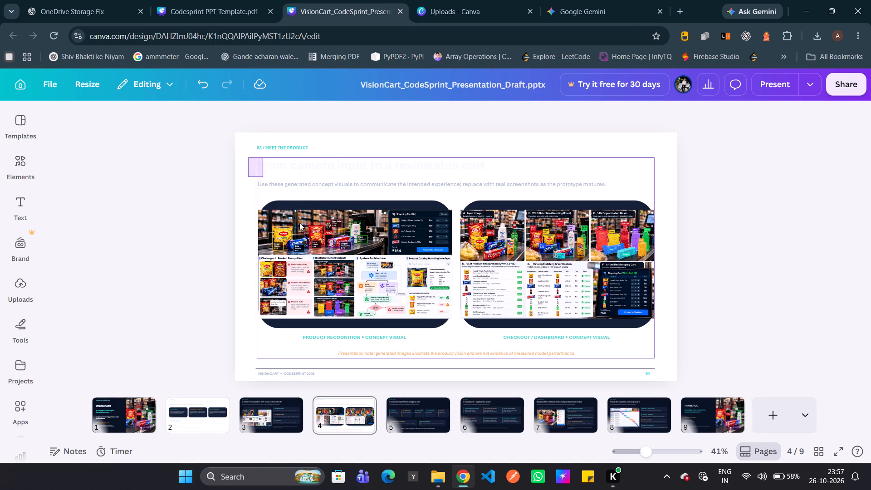
drag(299, 223, 588, 351)
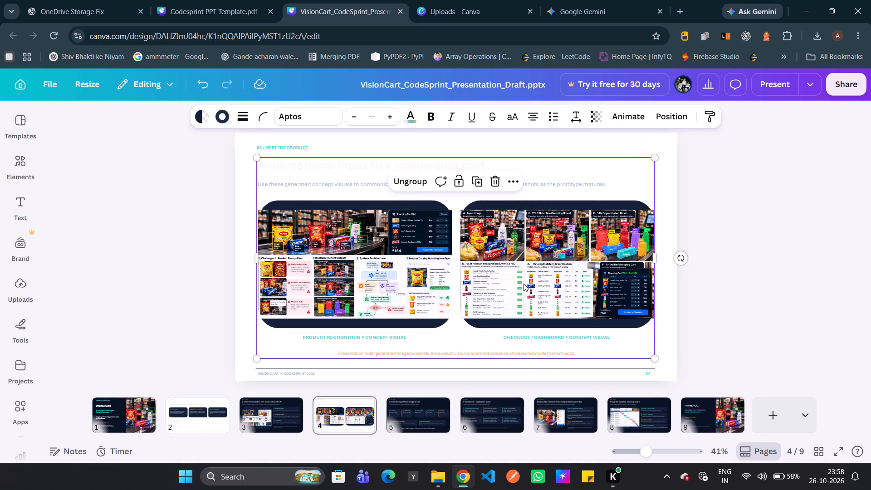
key(ctrl+c)
key(ctrl+c)
key(ctrl+c)
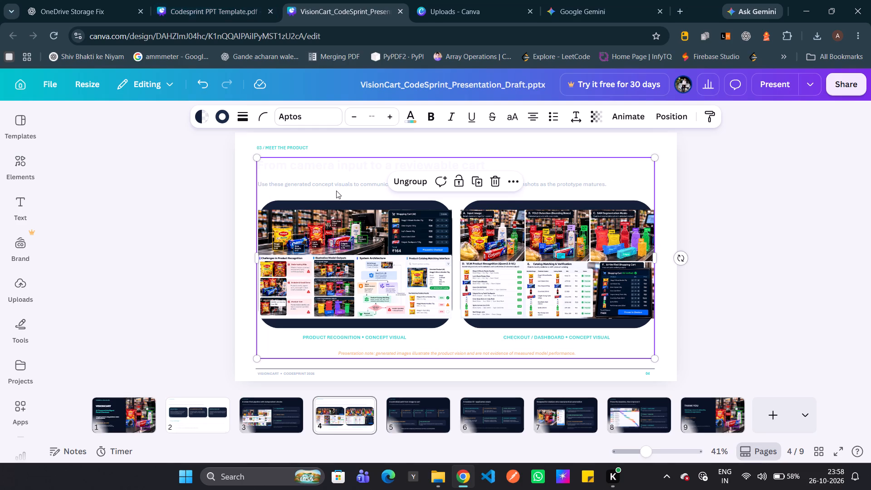
click(336, 191)
click(202, 0)
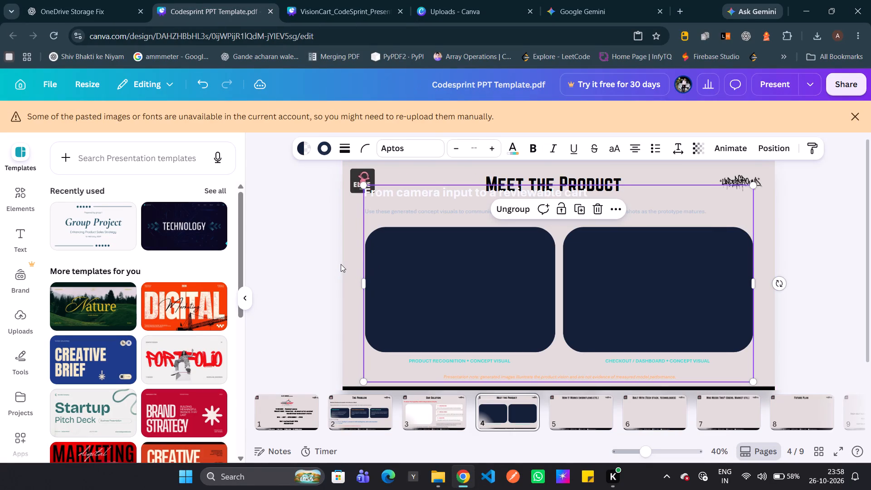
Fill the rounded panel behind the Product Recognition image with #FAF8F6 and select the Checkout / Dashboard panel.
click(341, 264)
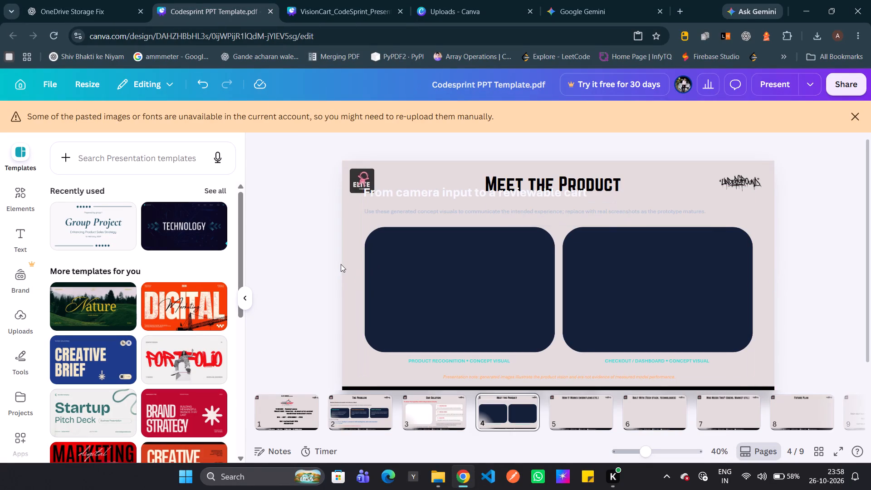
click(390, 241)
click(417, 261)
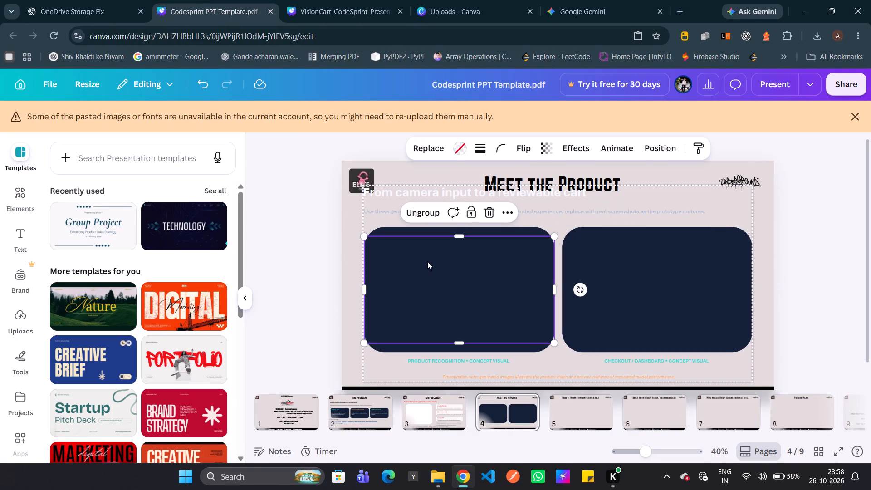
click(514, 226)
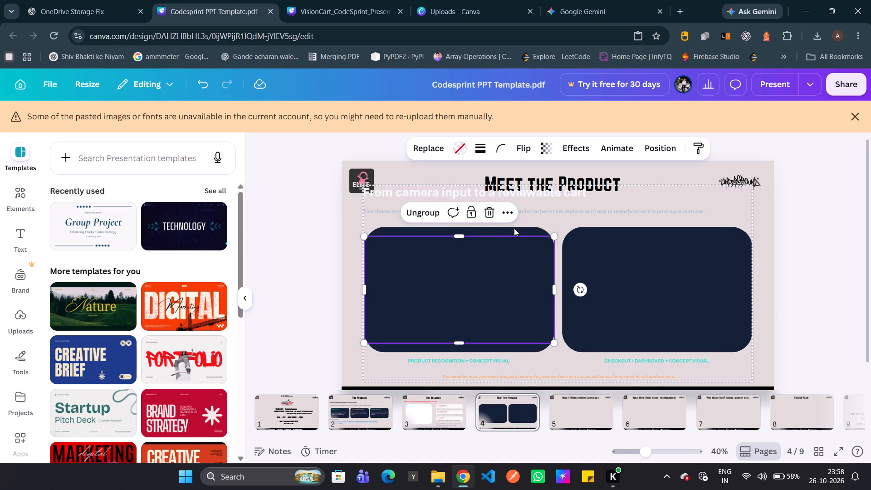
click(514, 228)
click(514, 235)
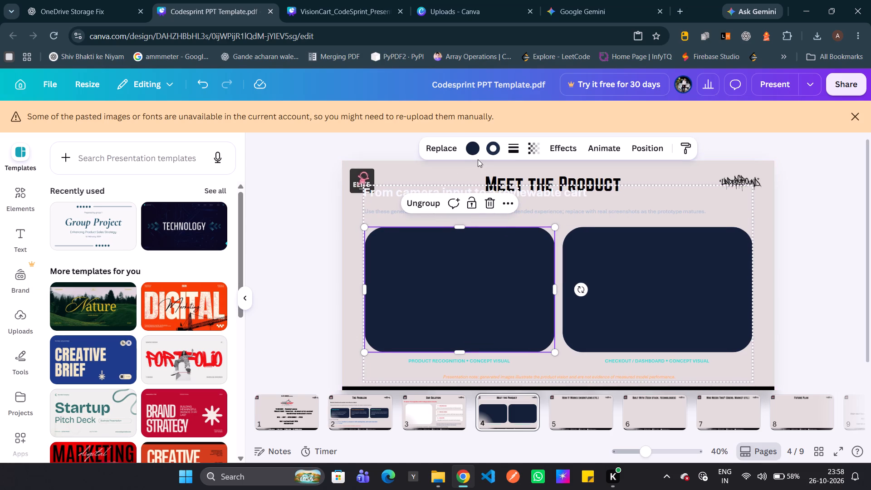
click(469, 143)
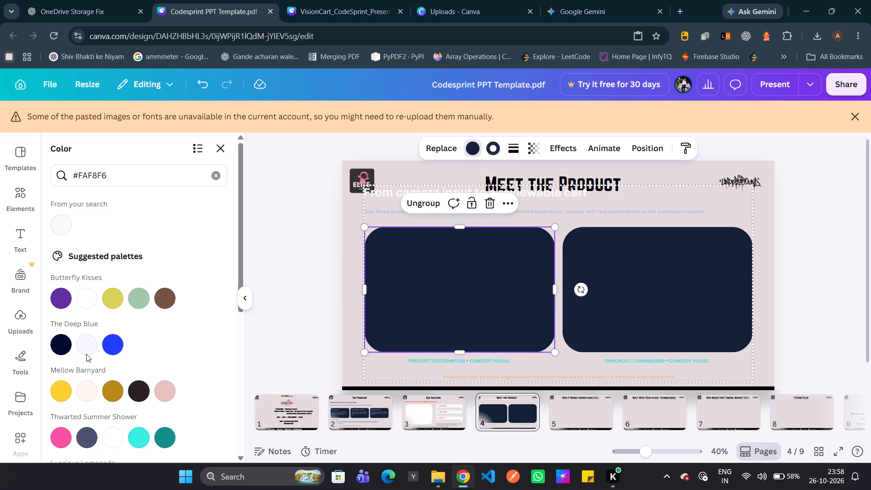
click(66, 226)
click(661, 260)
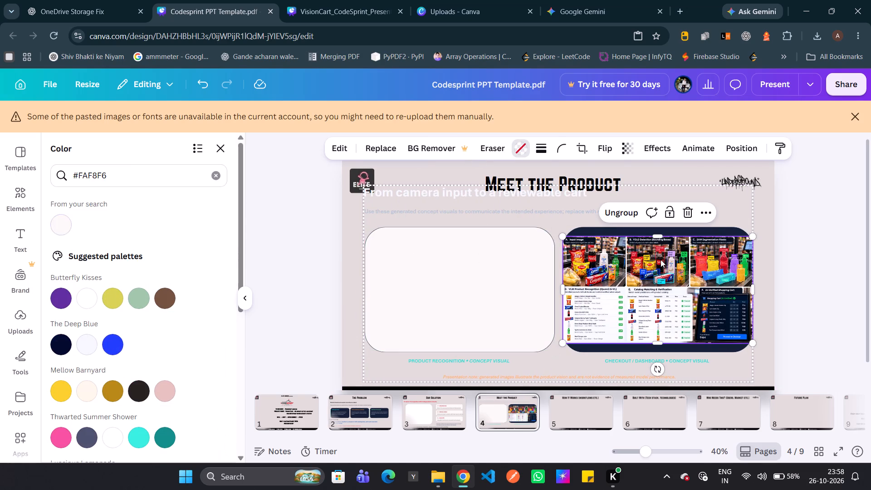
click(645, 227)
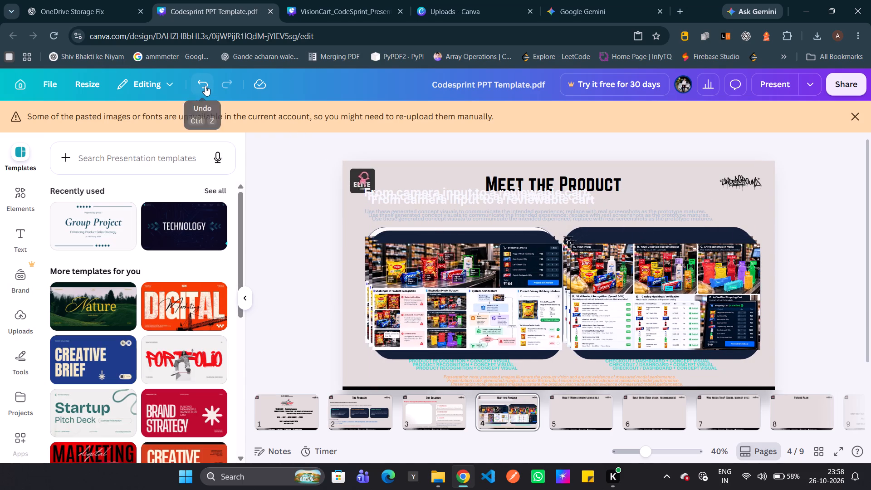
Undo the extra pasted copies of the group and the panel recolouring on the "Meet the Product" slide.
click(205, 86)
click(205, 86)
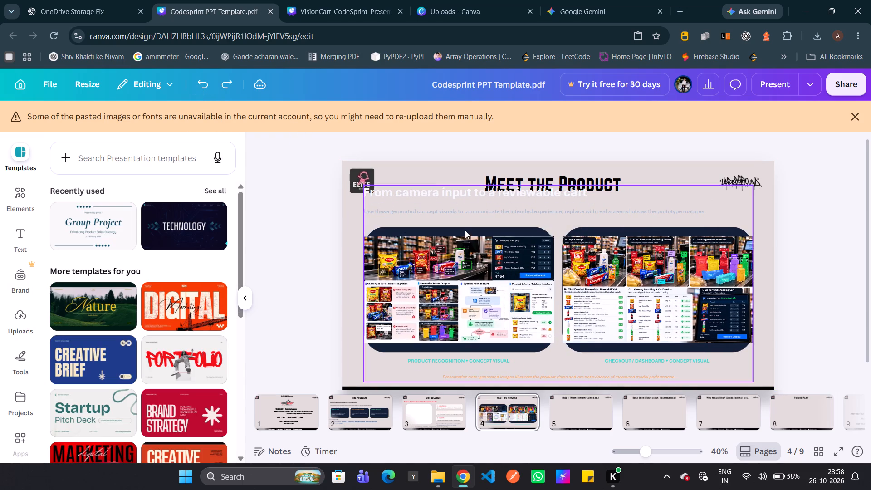
Fill the rounded panels behind the Product Recognition and Checkout / Dashboard images with #FAF8F6.
click(466, 230)
click(468, 225)
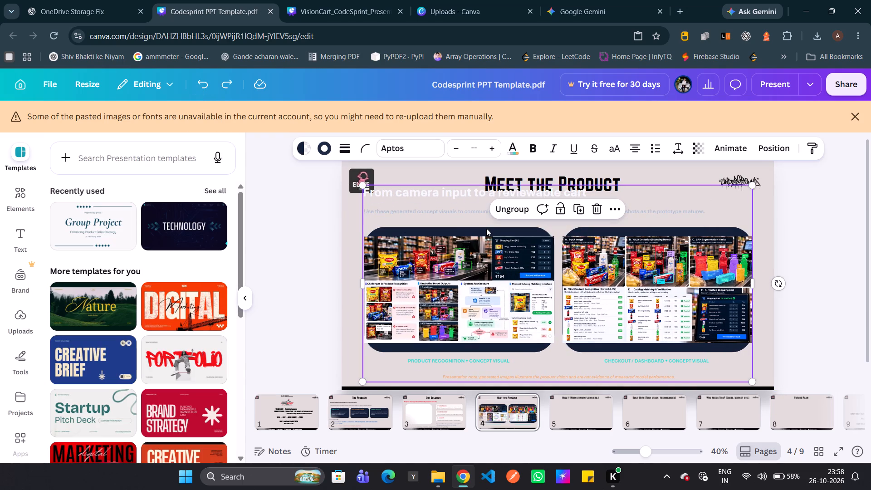
click(486, 228)
click(490, 233)
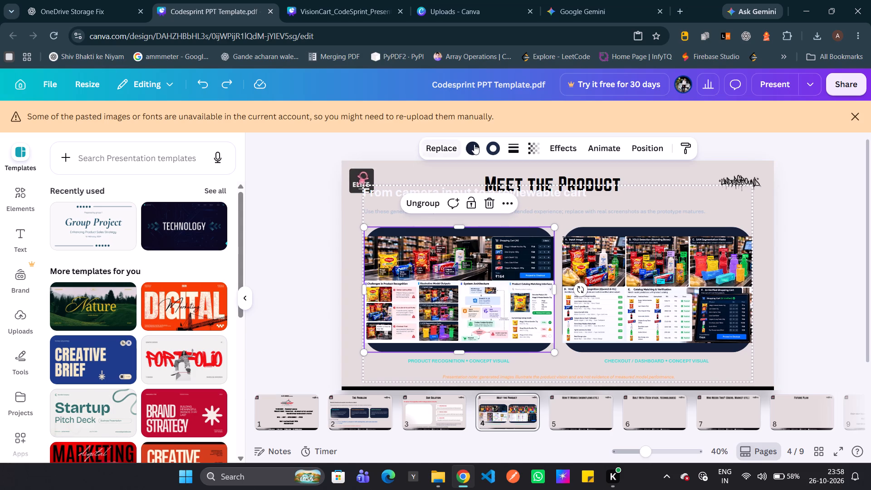
click(475, 144)
click(69, 221)
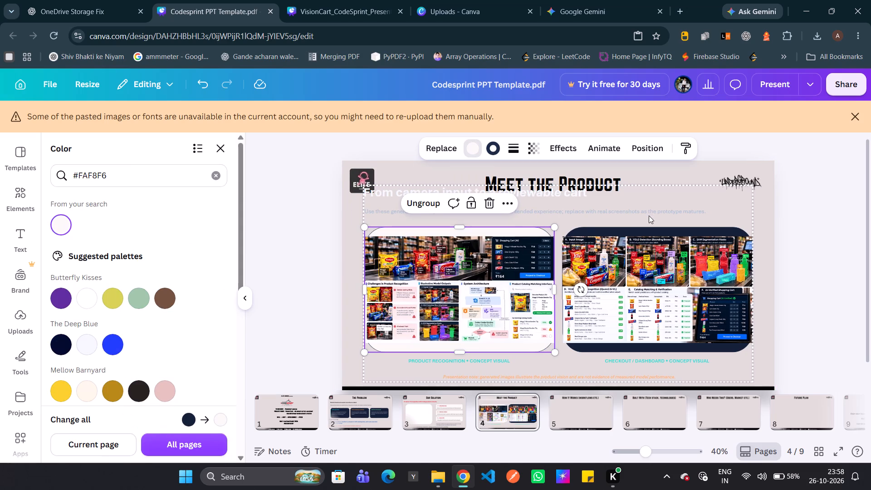
click(646, 229)
click(62, 216)
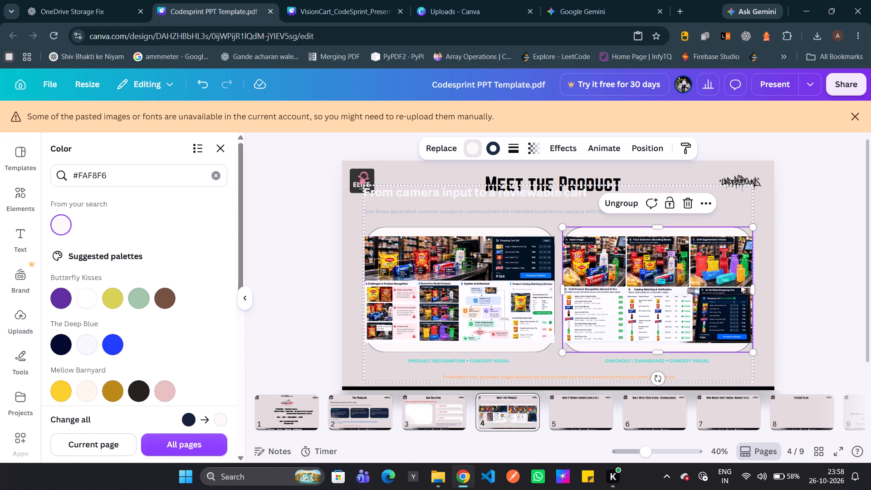
click(281, 239)
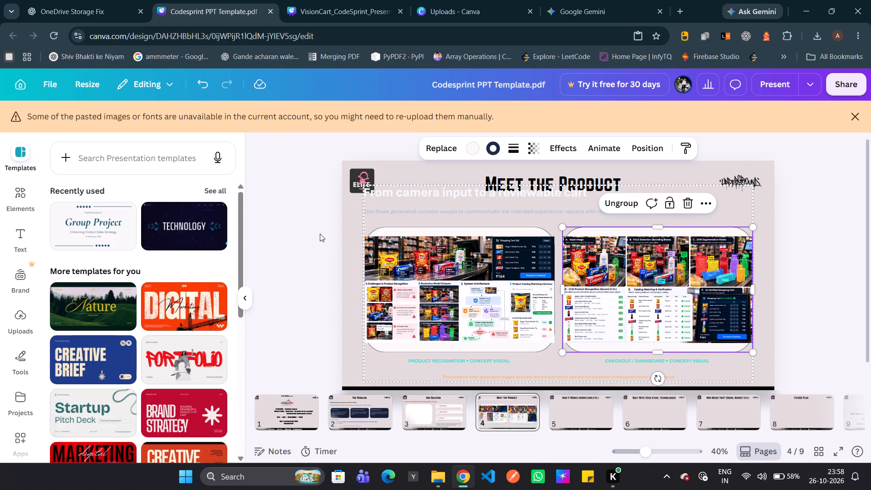
click(320, 234)
Move the whole pasted group down and slightly left so its heading sits below the "Meet the Product" title.
drag(416, 195, 404, 220)
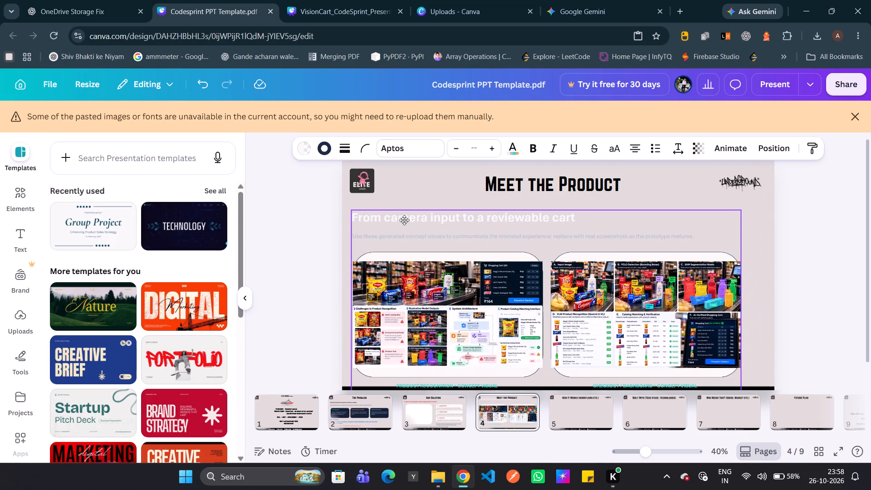
drag(404, 220, 405, 213)
Recolour the heading "From camera input to a reviewable cart" dark red and reduce its font size to 27.
click(406, 211)
click(406, 211)
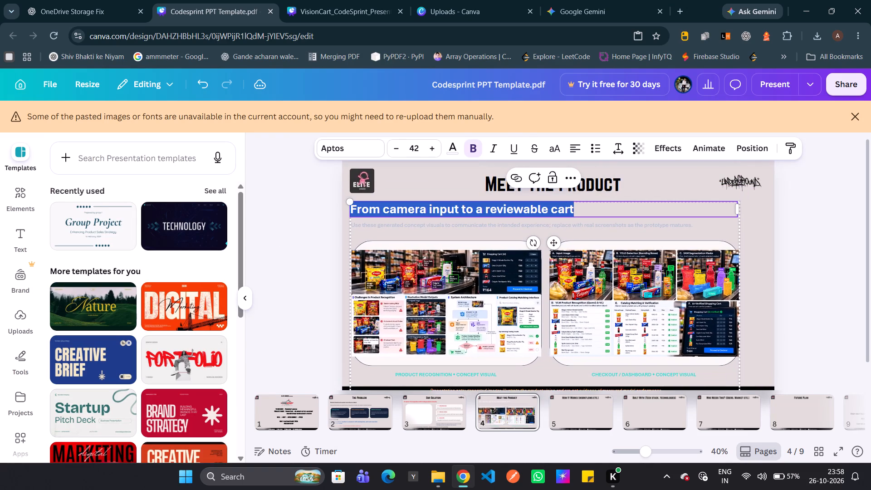
click(452, 147)
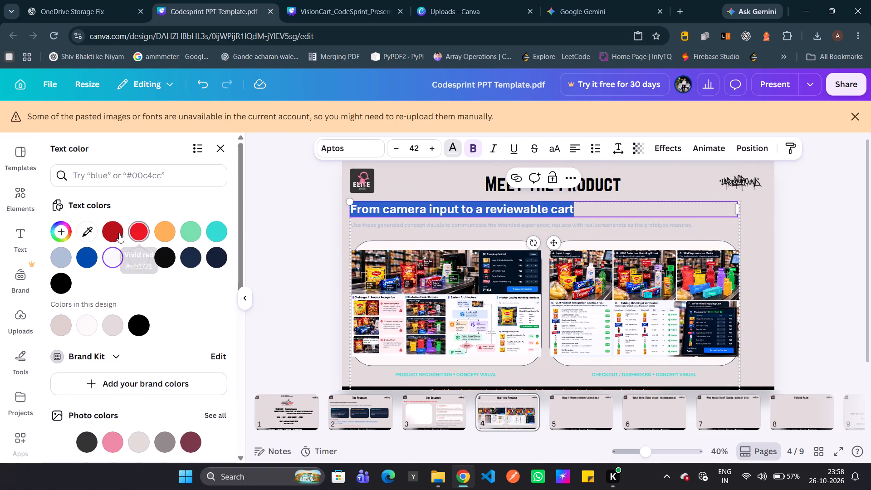
click(119, 233)
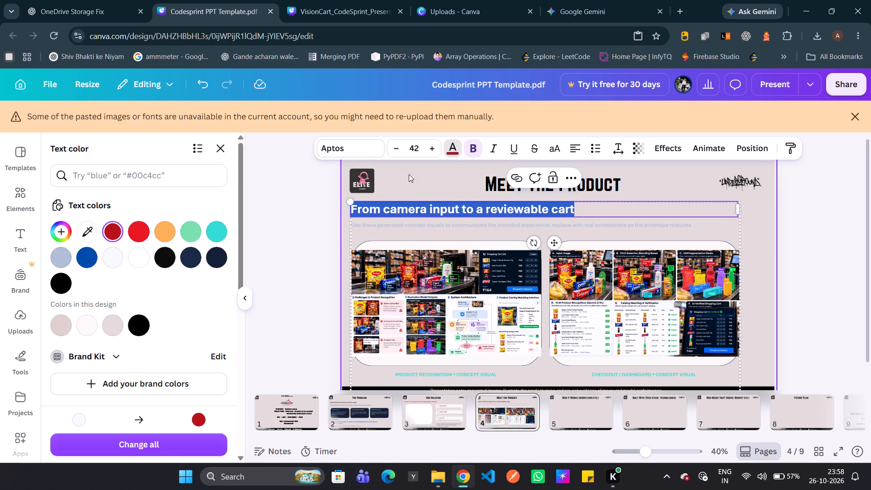
triple_click(397, 147)
triple_click(397, 147)
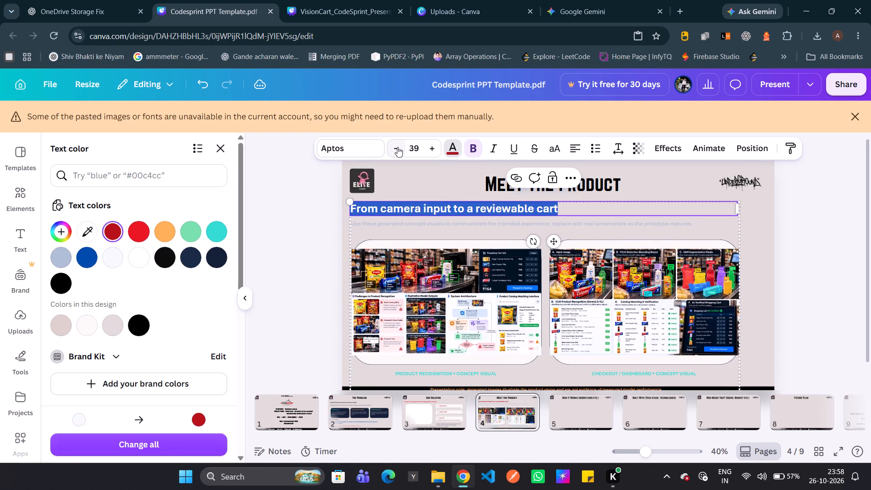
click(397, 147)
double_click(397, 147)
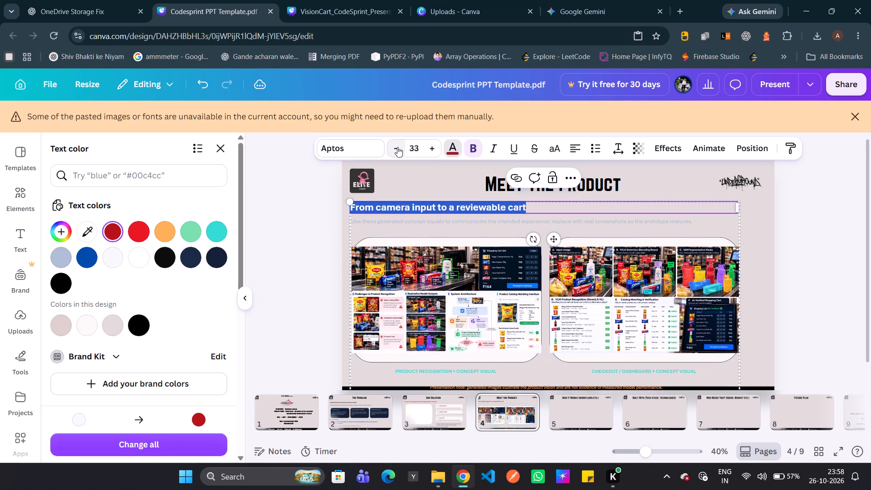
click(397, 147)
triple_click(397, 147)
double_click(397, 147)
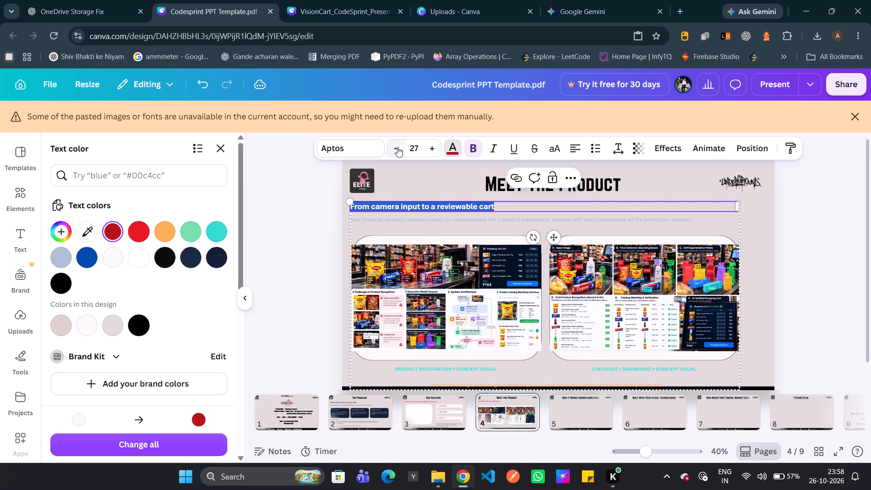
Enlarge the description line under the heading to size 25.5 and widen its text box towards the slide's right margin.
click(383, 219)
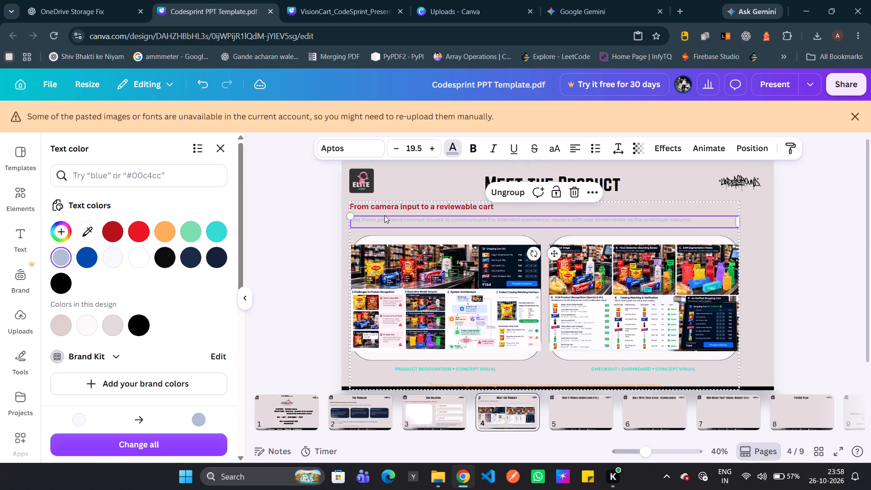
click(384, 215)
double_click(387, 222)
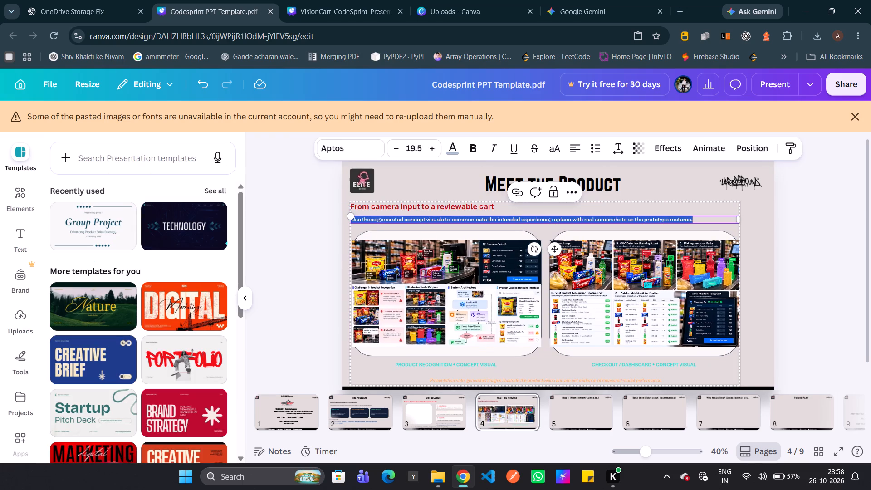
triple_click(438, 150)
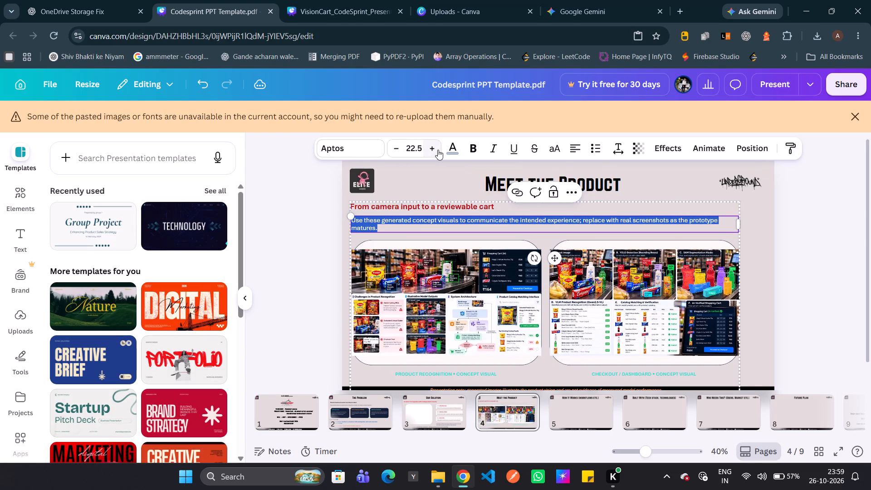
click(438, 150)
double_click(438, 150)
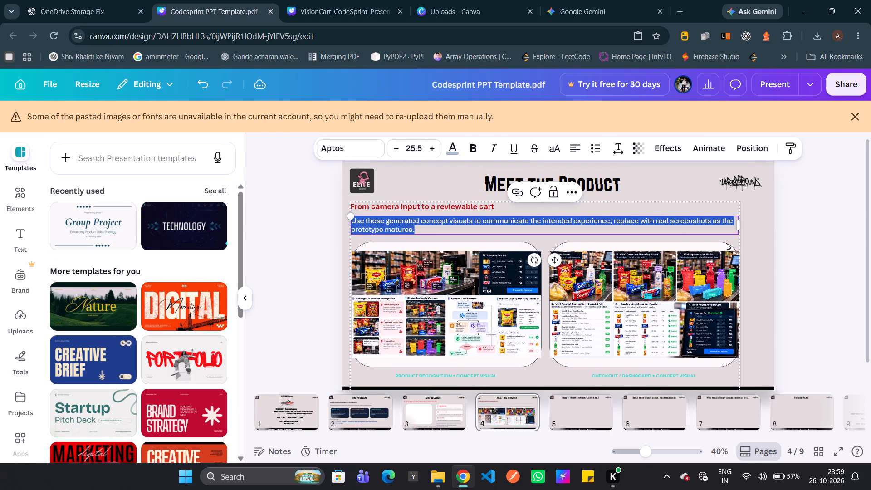
drag(745, 226, 785, 223)
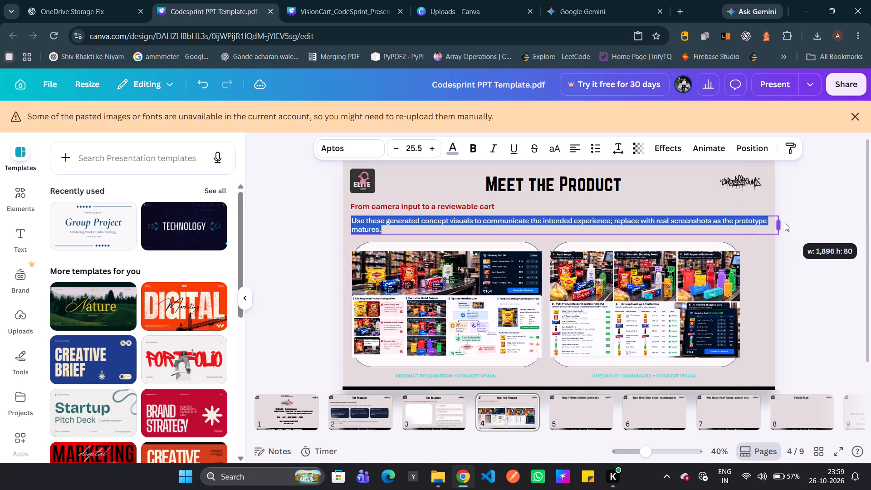
drag(785, 223, 774, 220)
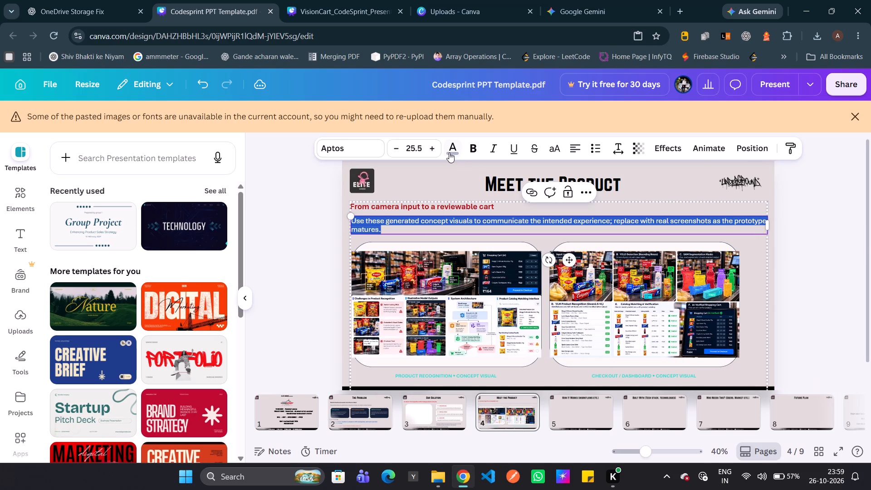
Recolour the description text under the heading black.
click(453, 146)
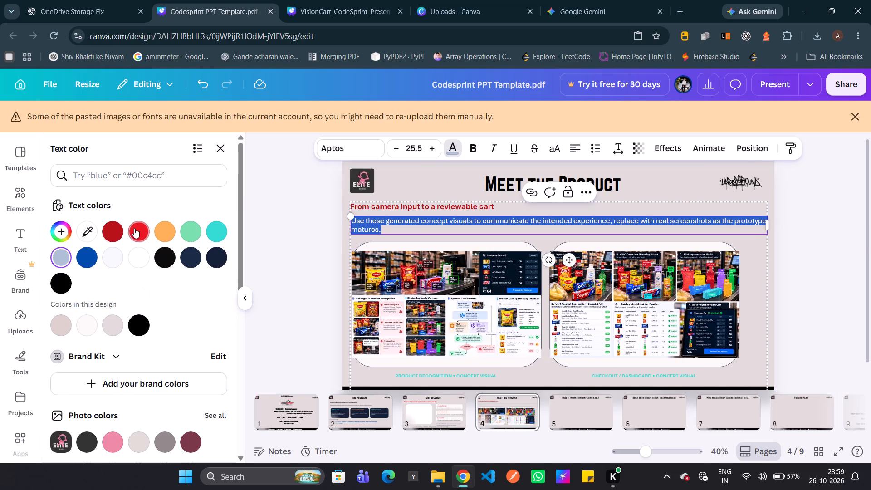
click(134, 228)
click(171, 257)
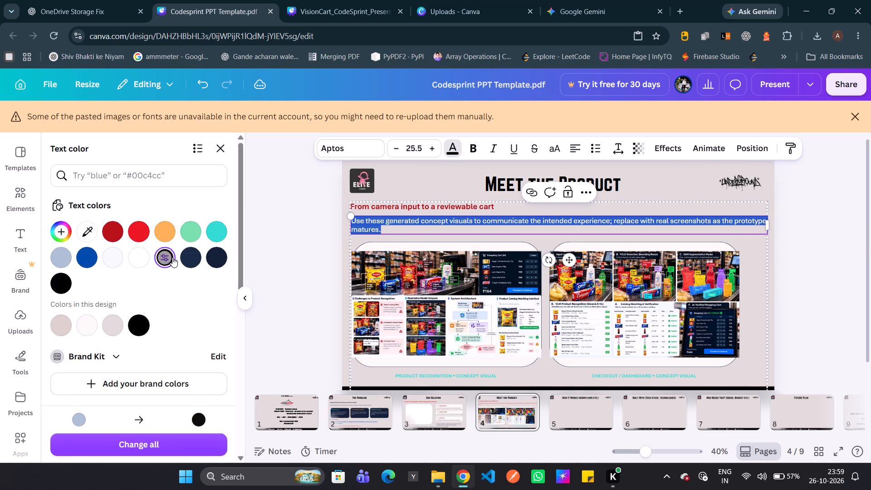
click(284, 251)
click(284, 251)
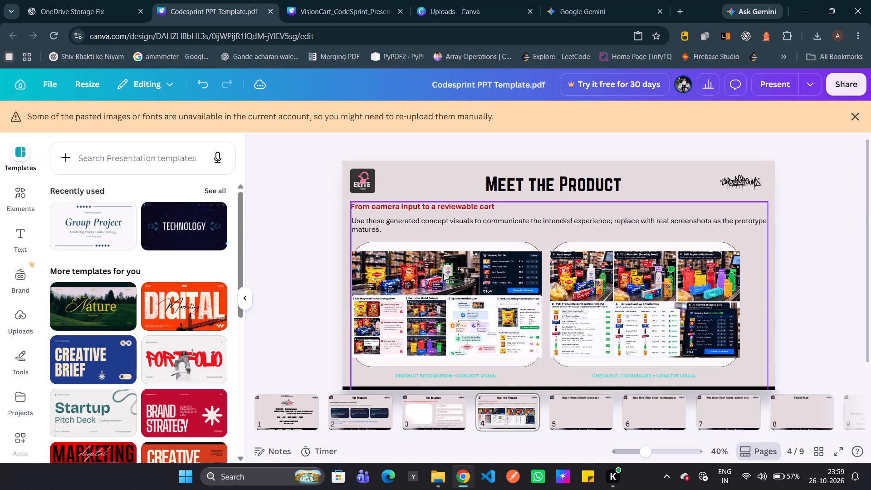
Remove the semicolon after "experience" in the description, leaving a single space before "replace with real screenshots".
click(623, 224)
click(615, 220)
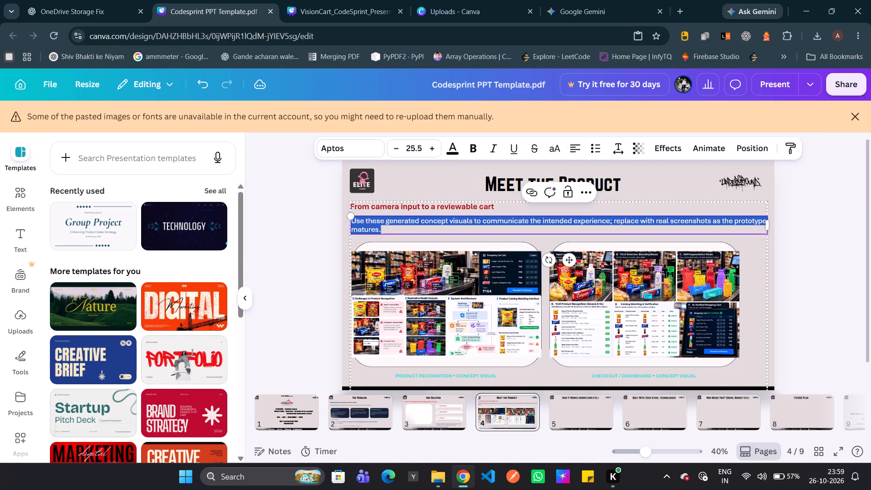
click(613, 220)
key(BackSpace)
key(BackSpace)
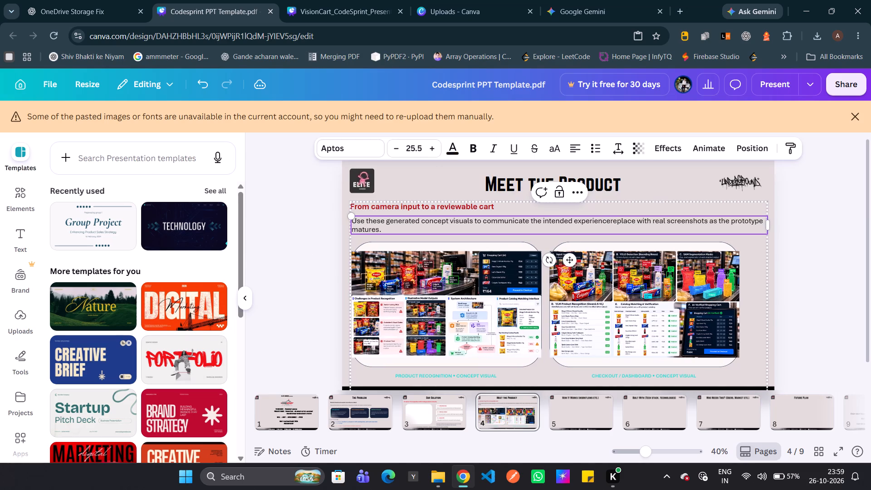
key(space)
click(314, 274)
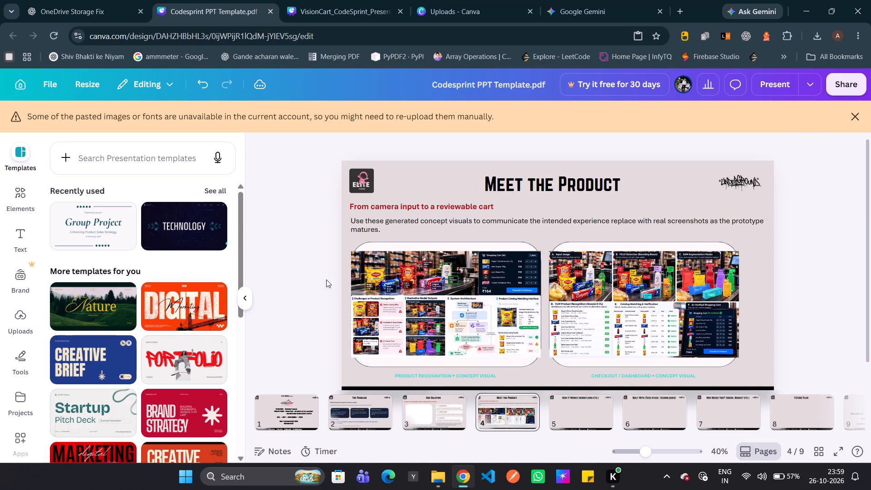
Increase the corner rounding of the Checkout / Dashboard image.
click(434, 287)
click(599, 289)
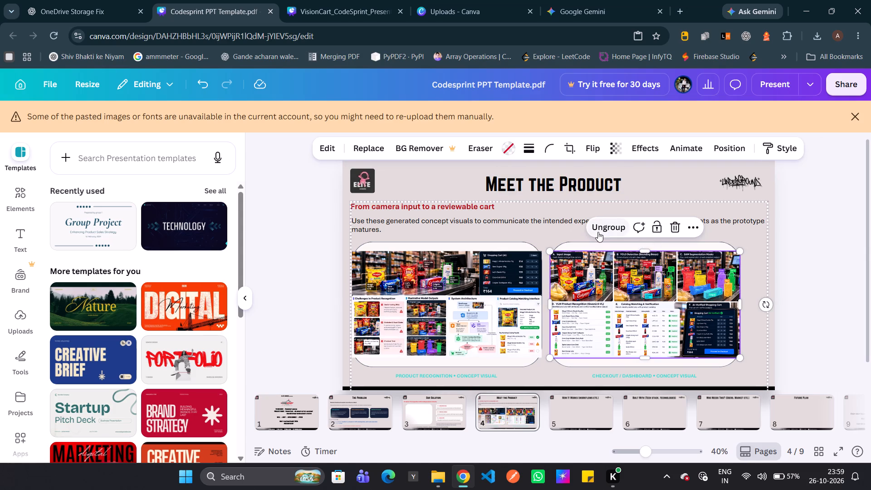
click(559, 145)
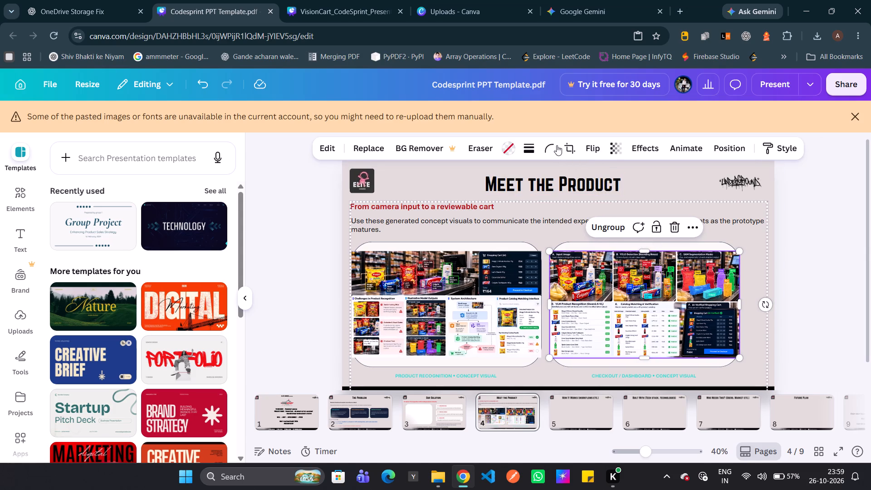
click(551, 147)
drag(495, 196, 504, 196)
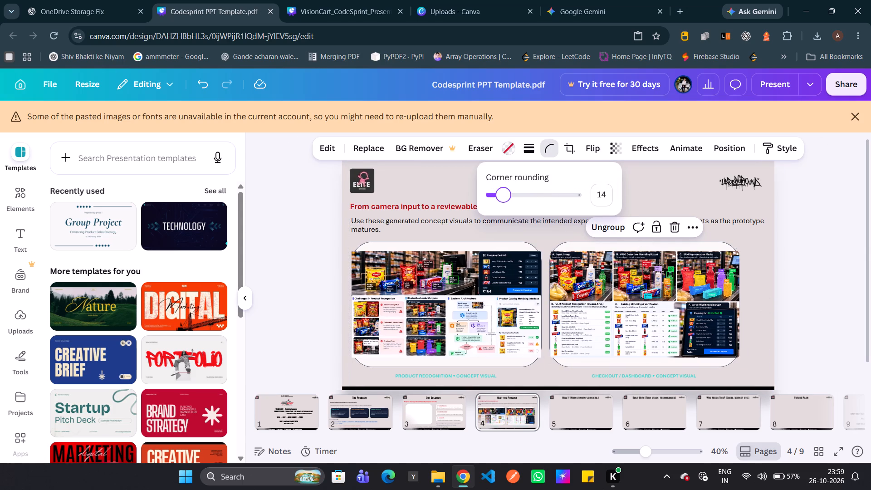
drag(504, 196, 514, 196)
click(598, 281)
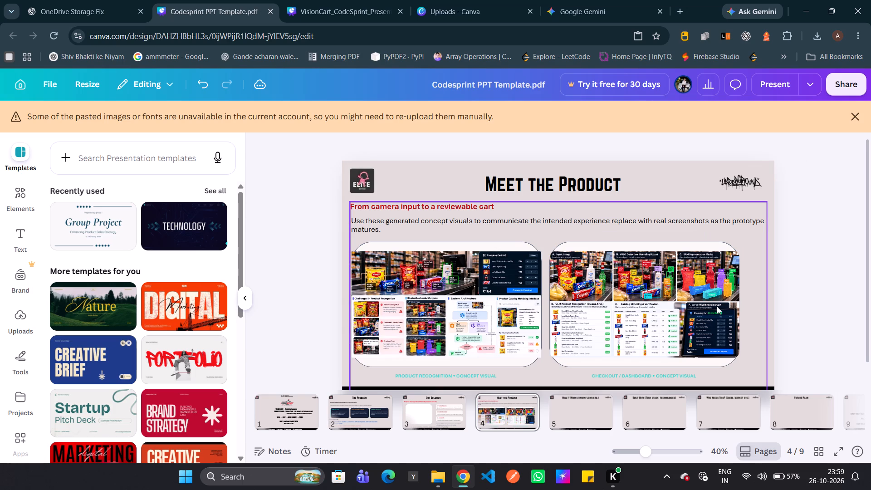
Enlarge the rounded panel behind the Checkout / Dashboard image and shift it right to align with the description's right edge.
click(706, 367)
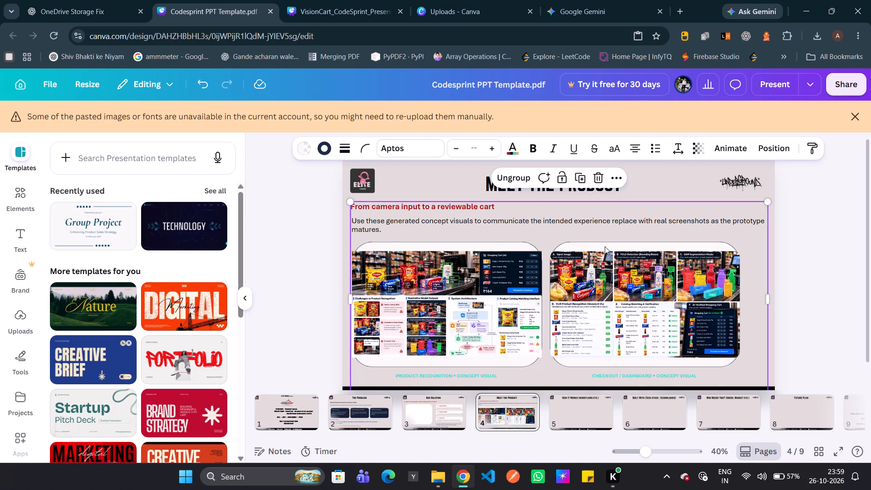
click(605, 246)
drag(743, 241, 770, 244)
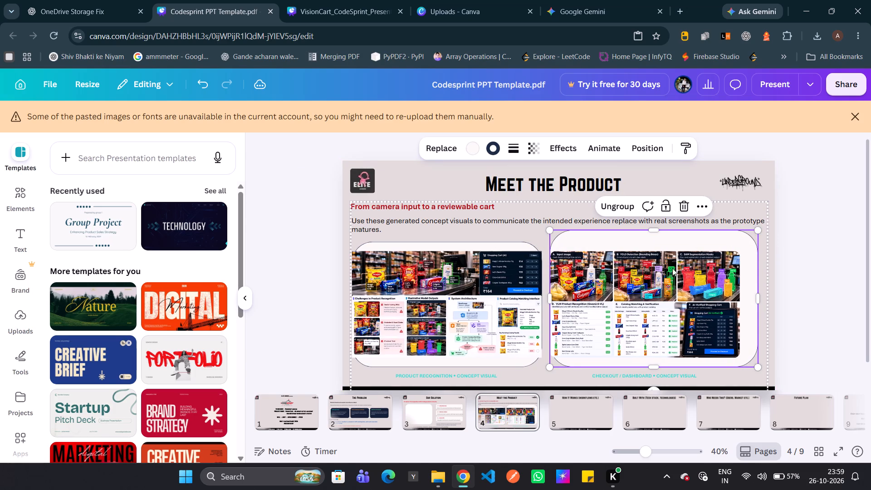
drag(674, 300, 688, 301)
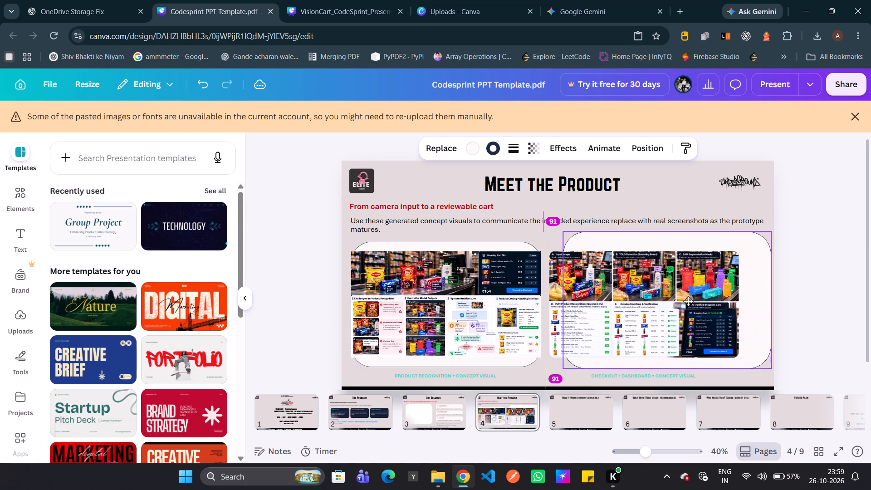
drag(688, 301, 684, 303)
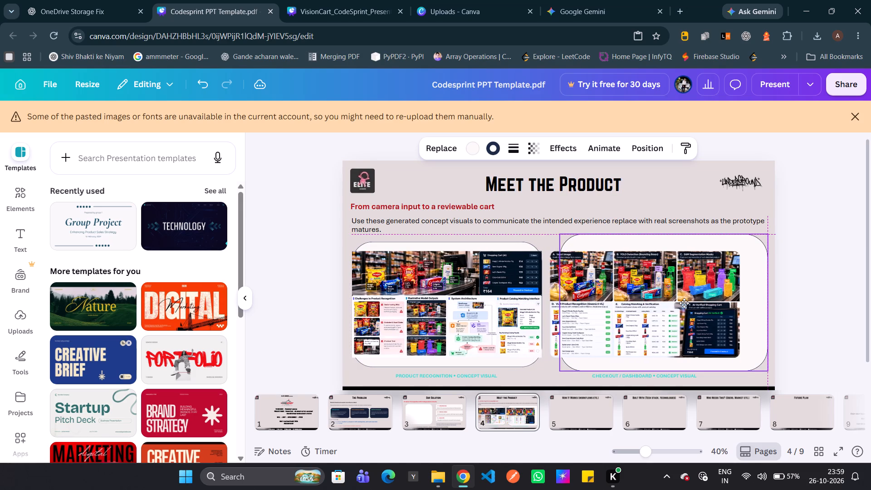
drag(684, 303, 682, 303)
Move the Checkout / Dashboard image right into its enlarged panel and scale it up slightly.
click(631, 306)
drag(611, 306, 627, 305)
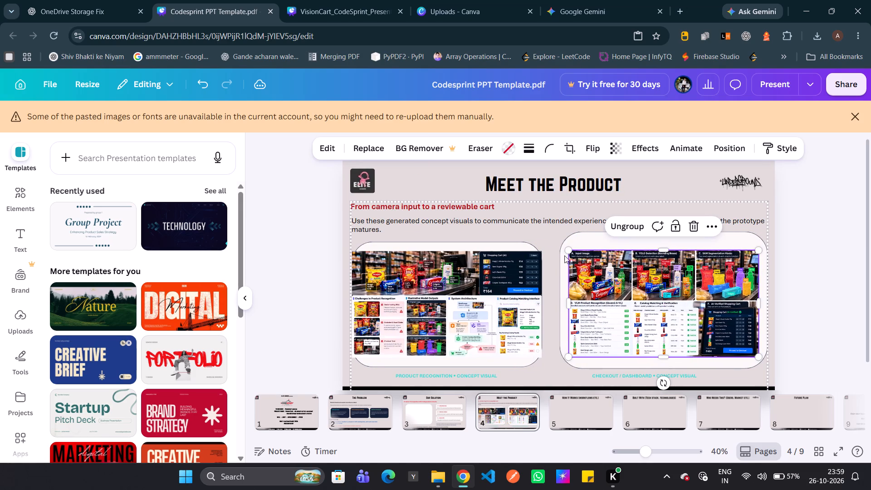
drag(567, 252, 566, 242)
click(627, 304)
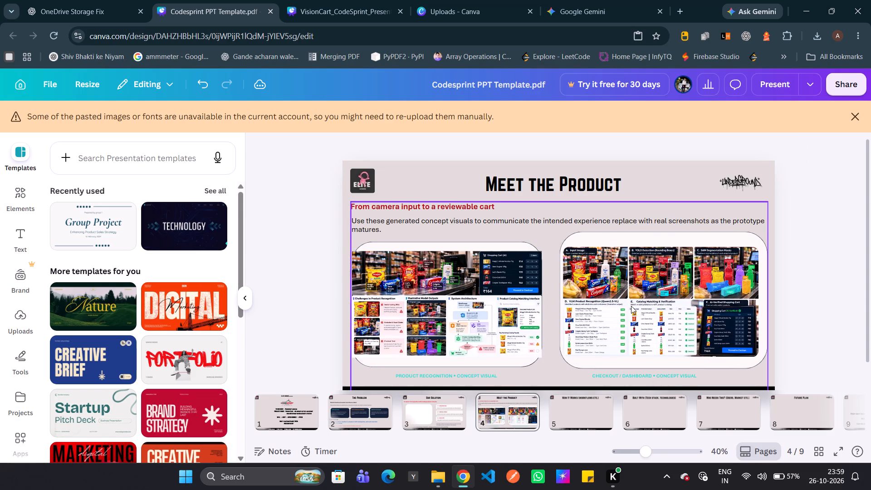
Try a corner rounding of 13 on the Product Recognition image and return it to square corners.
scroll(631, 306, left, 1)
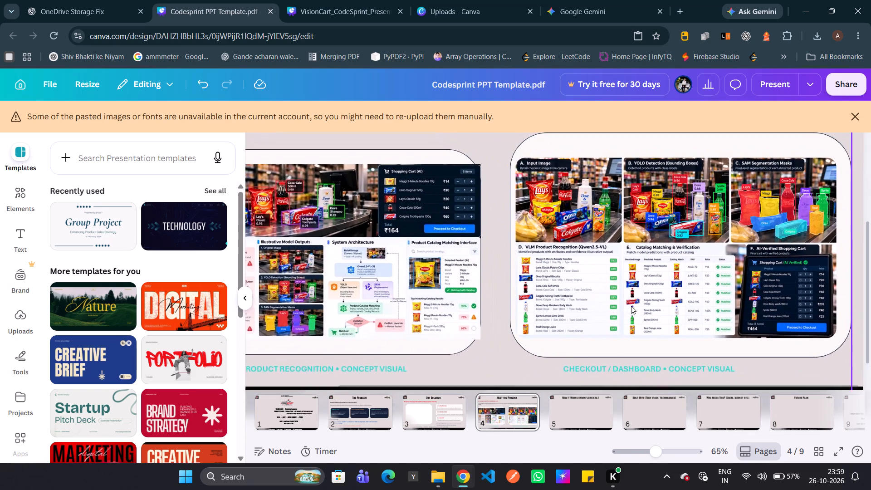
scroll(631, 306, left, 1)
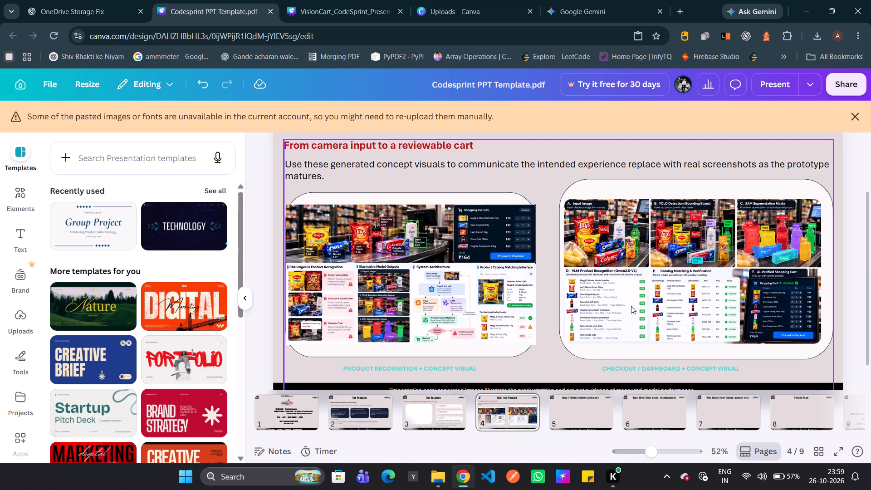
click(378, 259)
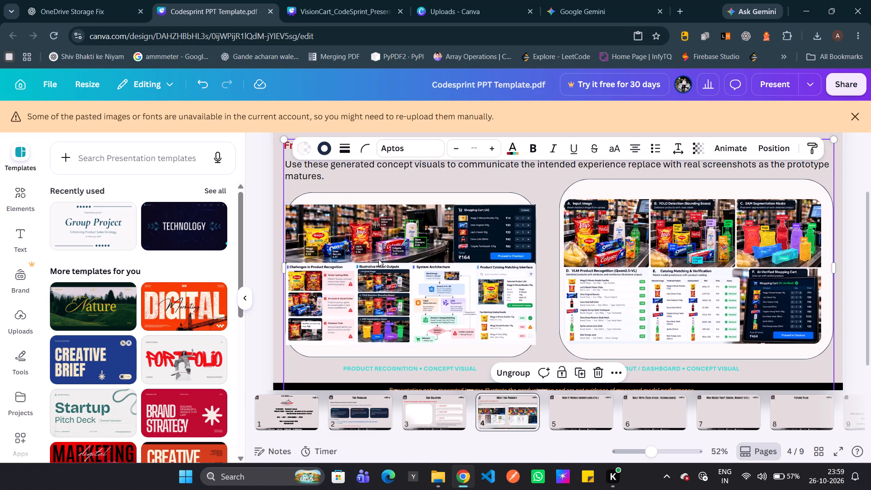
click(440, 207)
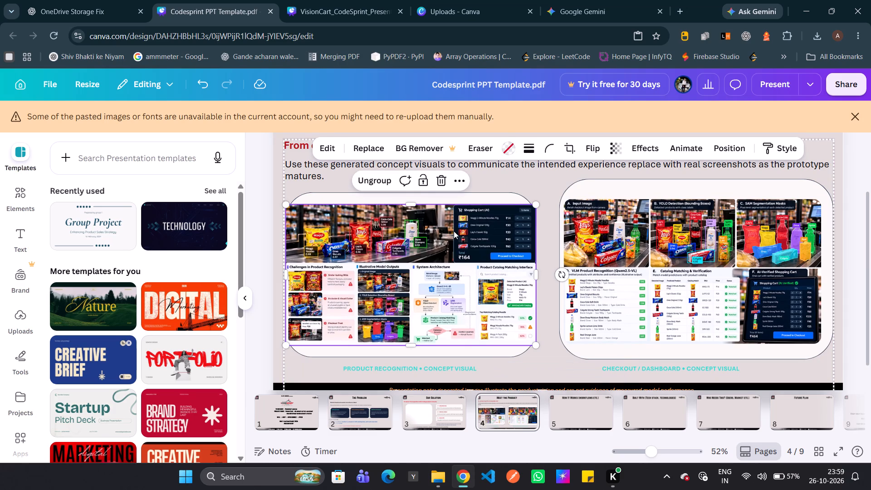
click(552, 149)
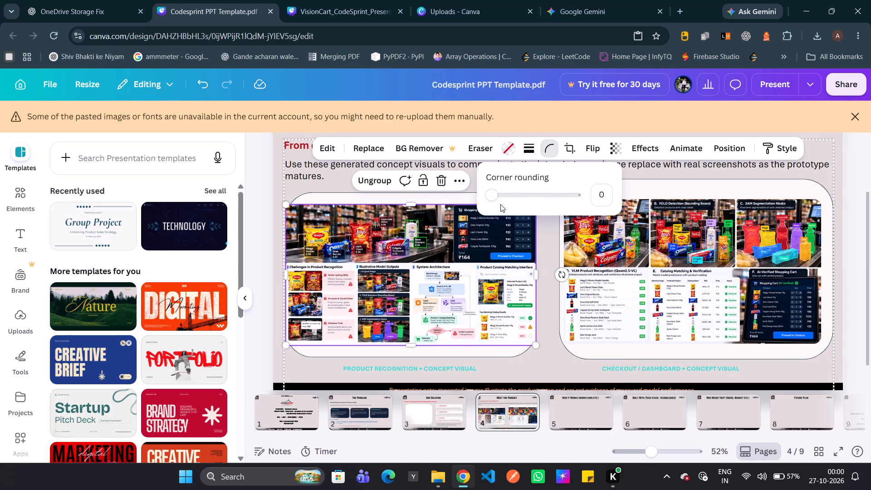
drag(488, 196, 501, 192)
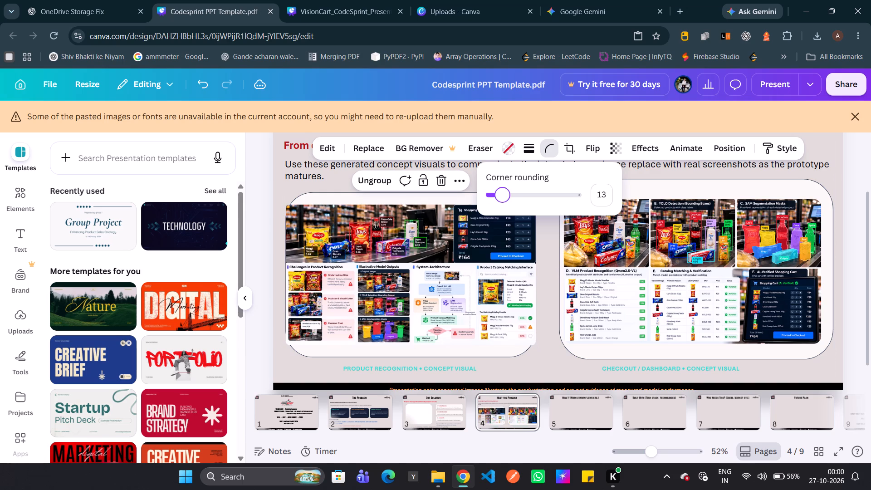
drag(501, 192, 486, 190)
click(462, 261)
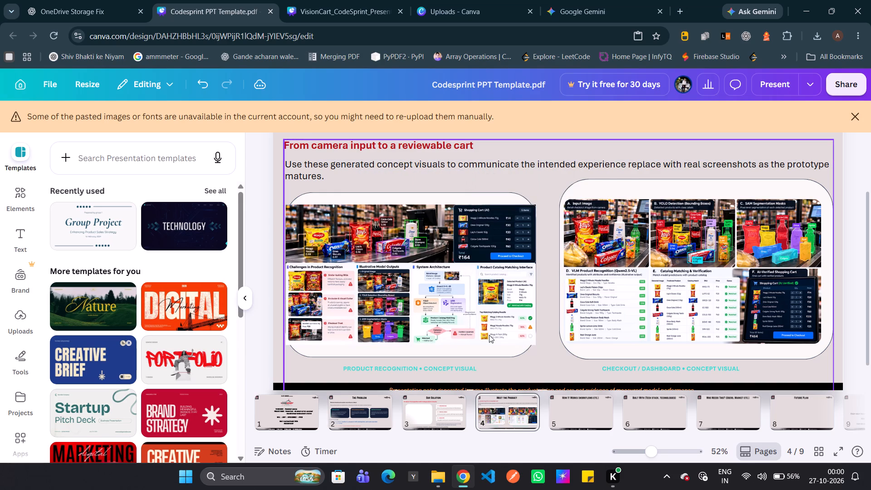
Reduce the height of the rounded panel behind the Checkout / Dashboard image, making it about 924 by 564.
click(614, 183)
click(623, 189)
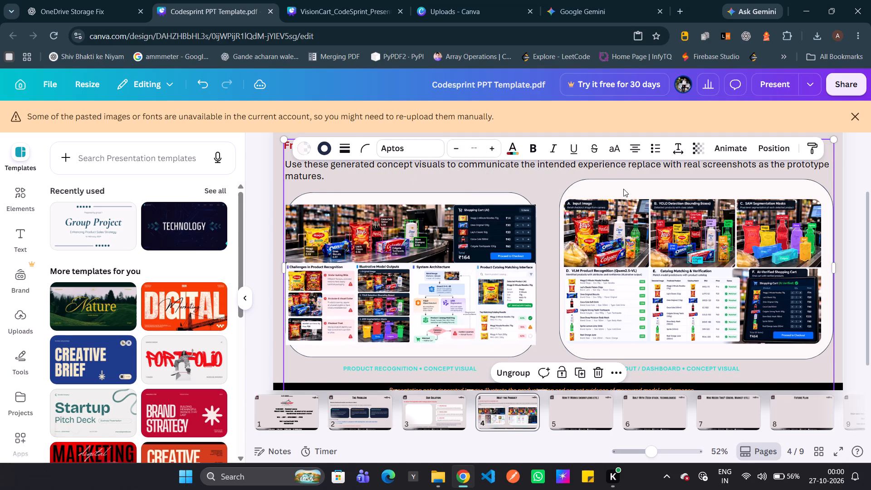
drag(690, 180, 690, 188)
drag(704, 359, 697, 349)
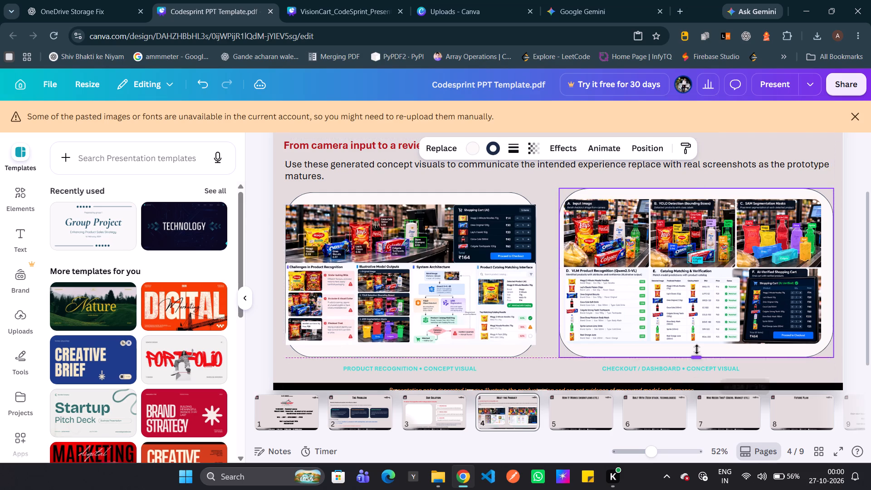
drag(697, 349, 697, 354)
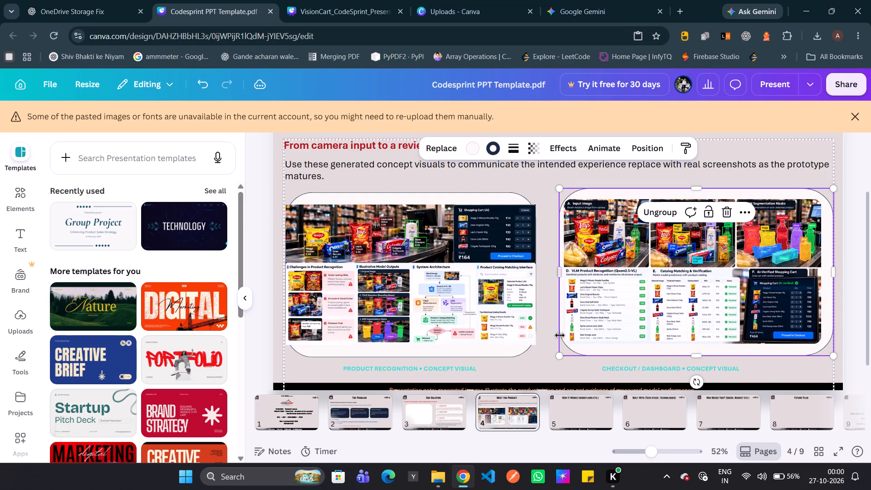
click(560, 335)
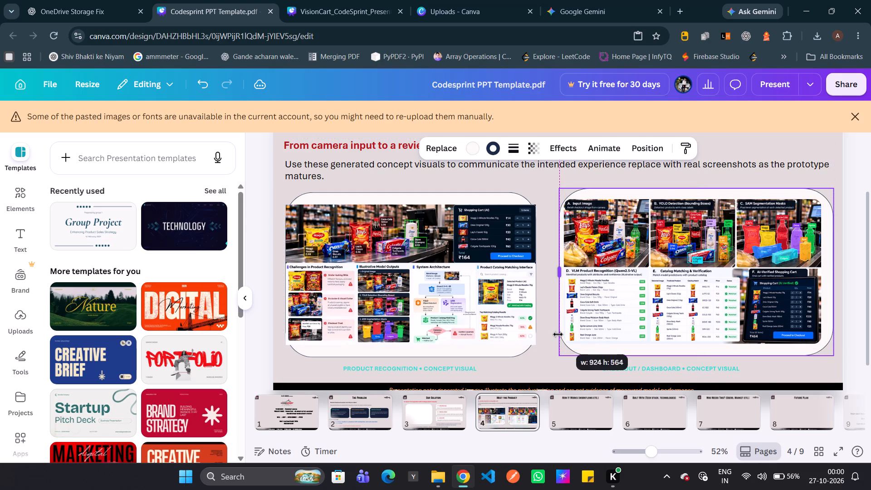
Enlarge the rounded panel behind the Product Recognition image to extend past its edges, and nudge the panel slightly down.
click(419, 266)
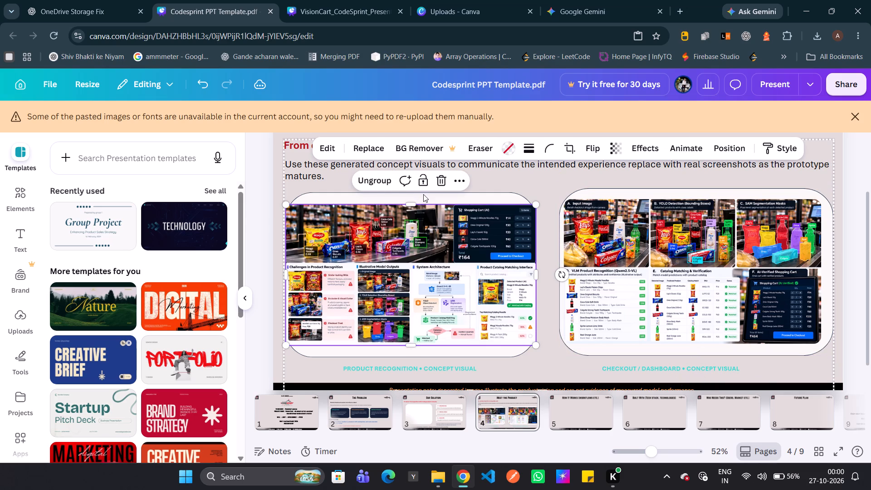
click(423, 194)
drag(538, 196, 558, 192)
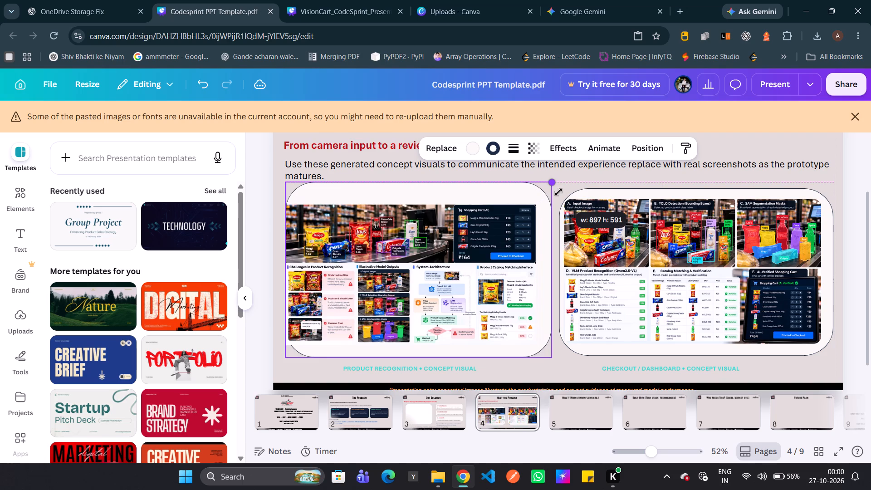
drag(558, 192, 550, 196)
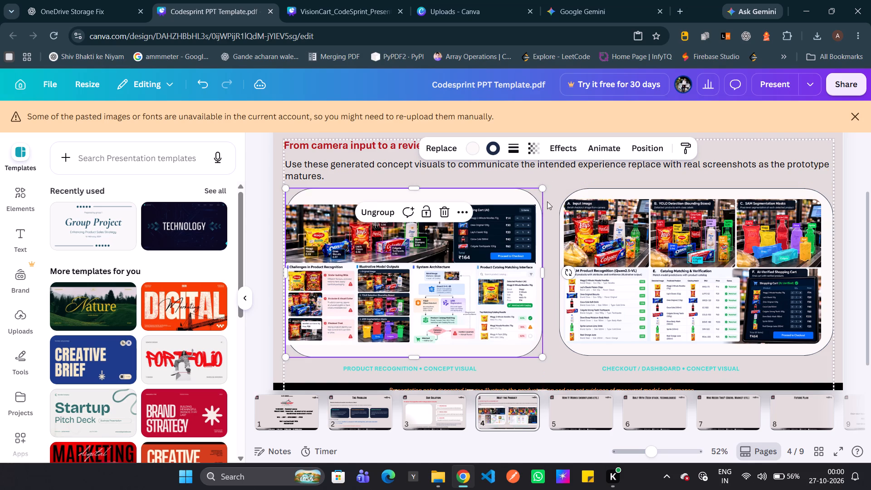
click(438, 244)
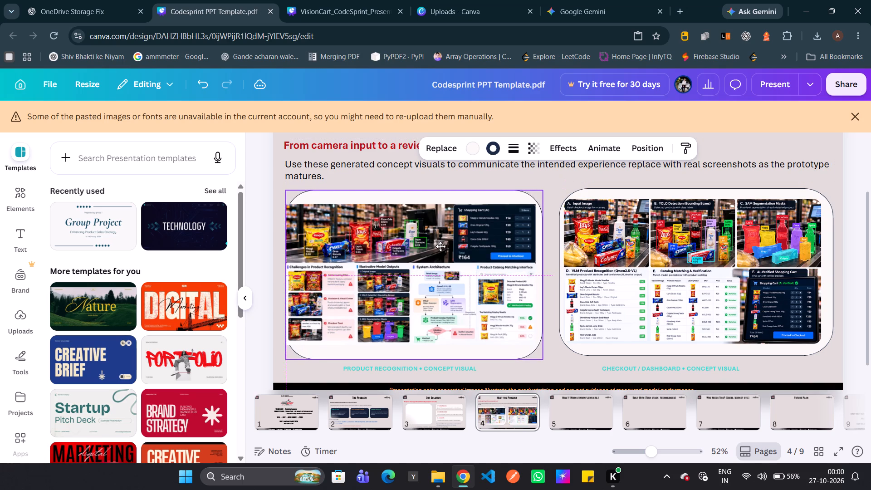
Round the corners of the Product Recognition image and shift it slightly right to centre it in its panel.
click(396, 249)
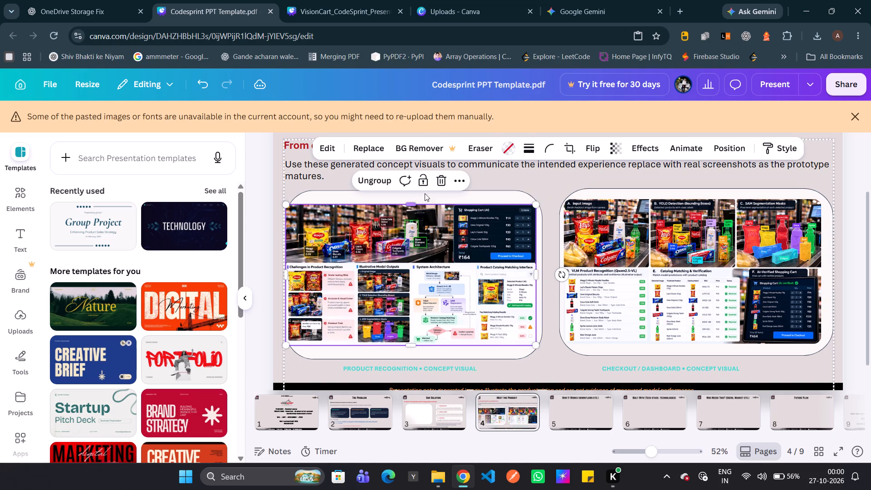
click(548, 150)
click(514, 199)
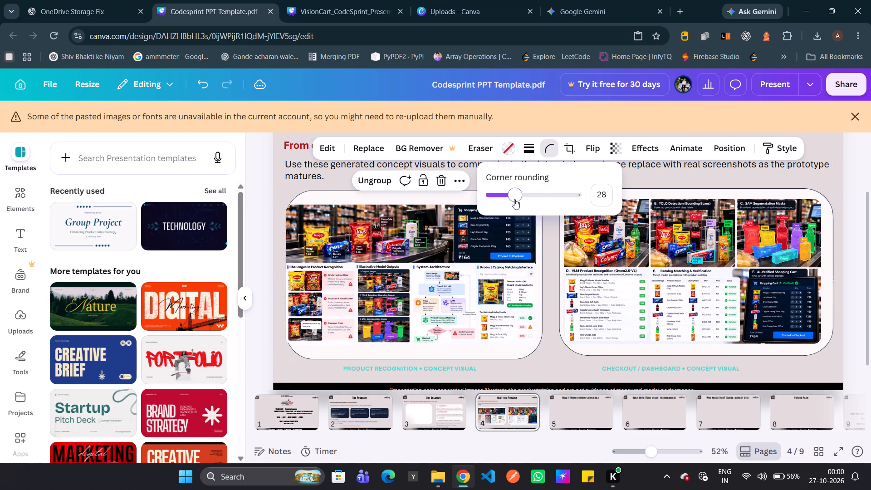
drag(517, 191, 534, 190)
drag(406, 255, 411, 256)
click(264, 259)
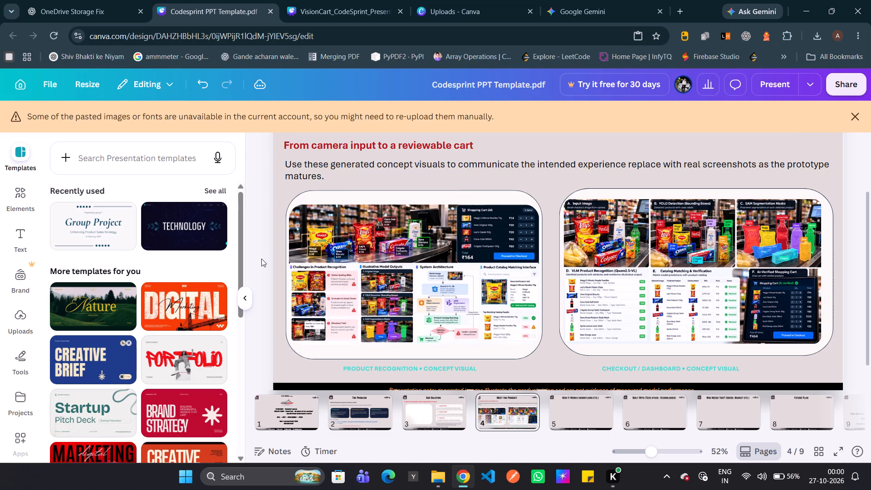
Ungroup the orange presentation note from the slide content and move it up out of the black footer bar.
scroll(347, 250, up, 1)
scroll(348, 250, down, 2)
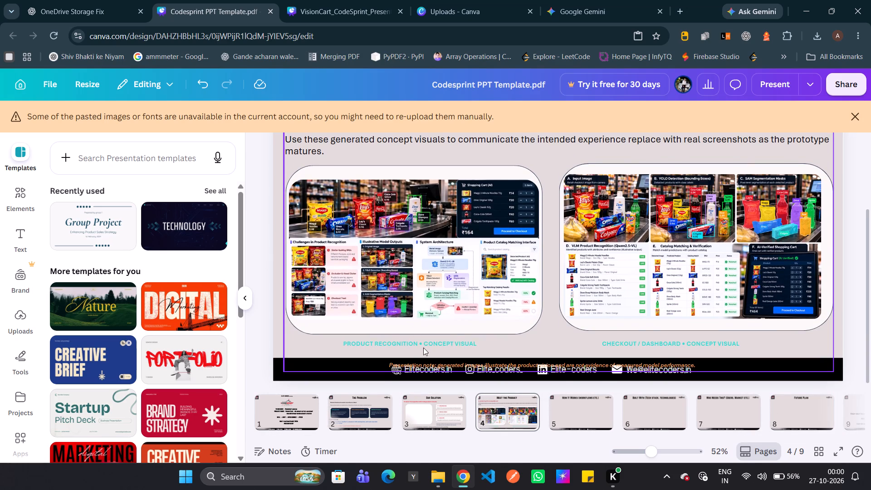
click(441, 367)
click(443, 363)
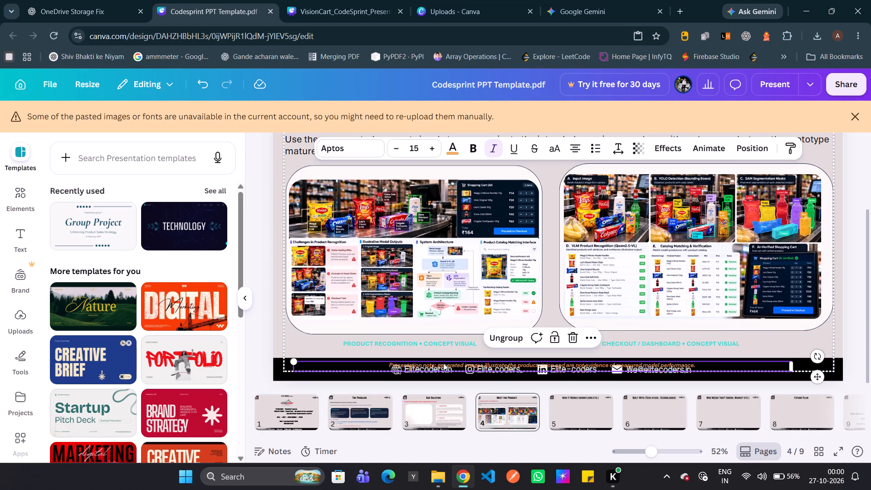
click(509, 339)
drag(511, 364, 511, 364)
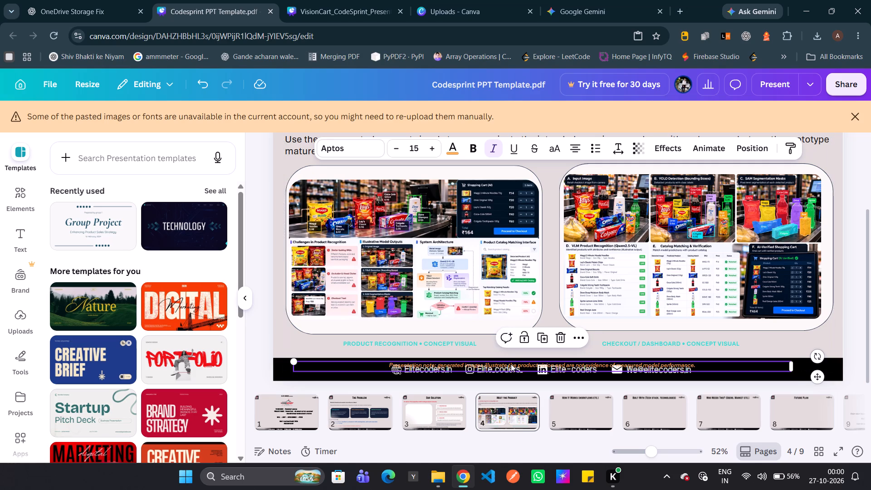
drag(511, 364, 509, 351)
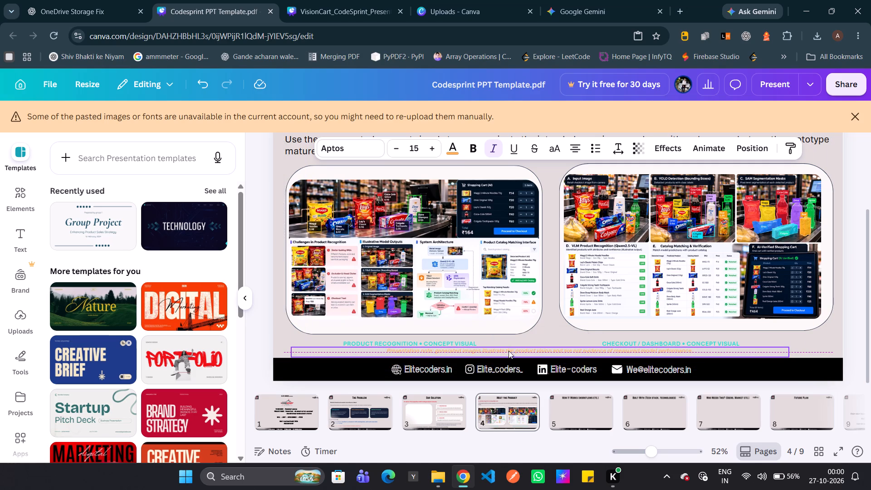
Group the Product Recognition image with its rounded panel and scale the group down slightly.
scroll(597, 295, up, 2)
scroll(597, 295, down, 1)
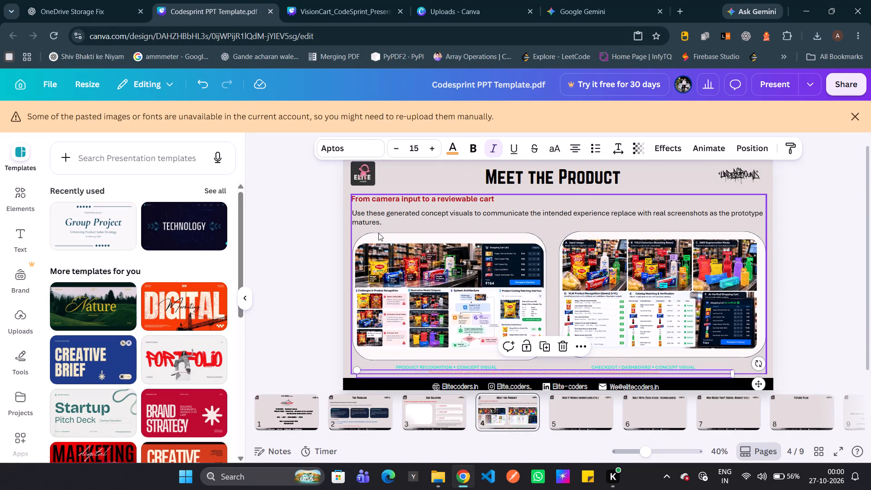
click(380, 232)
click(511, 219)
click(319, 265)
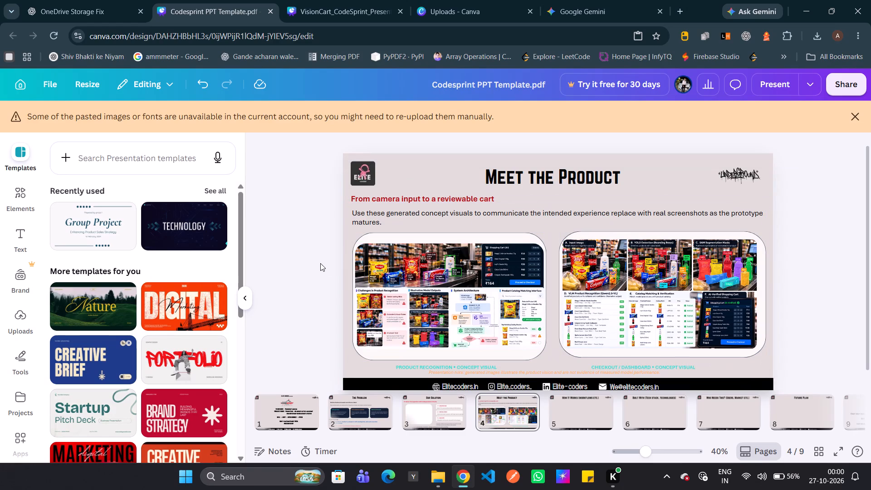
drag(347, 250, 412, 295)
click(423, 214)
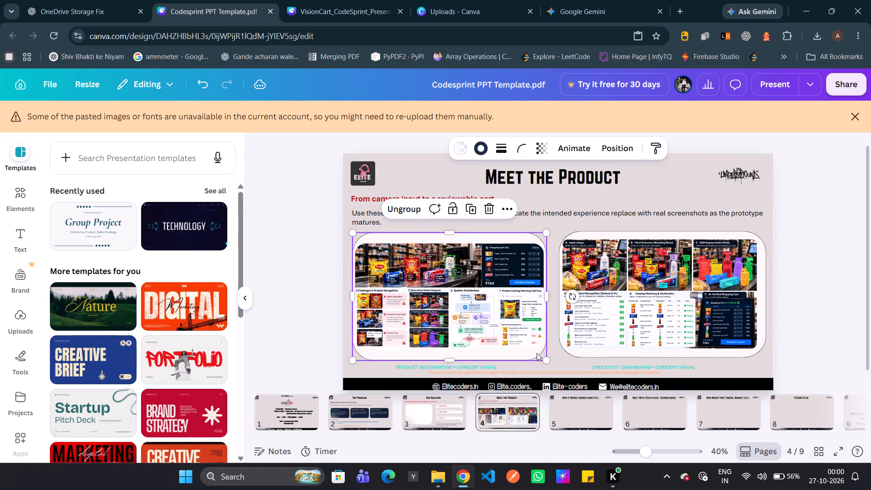
drag(548, 361, 530, 344)
Group the Checkout / Dashboard image with its panel, scale the group down, and move it slightly left and up.
click(632, 302)
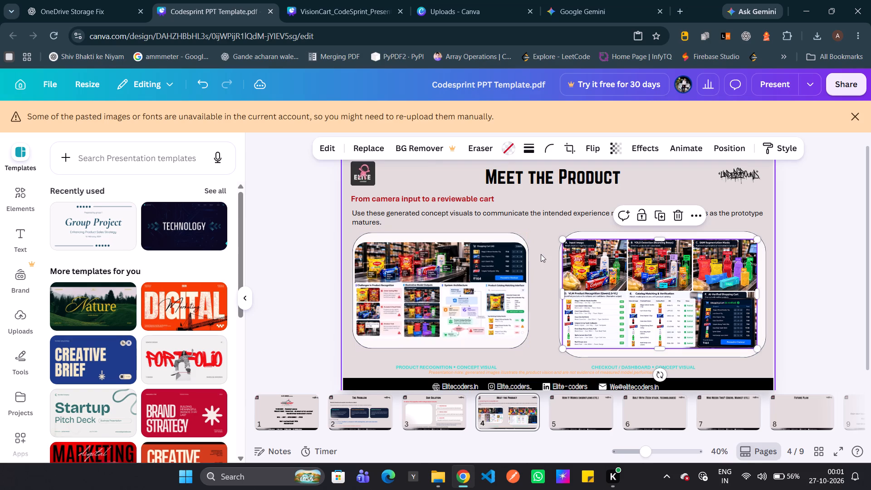
click(542, 254)
drag(542, 254, 592, 274)
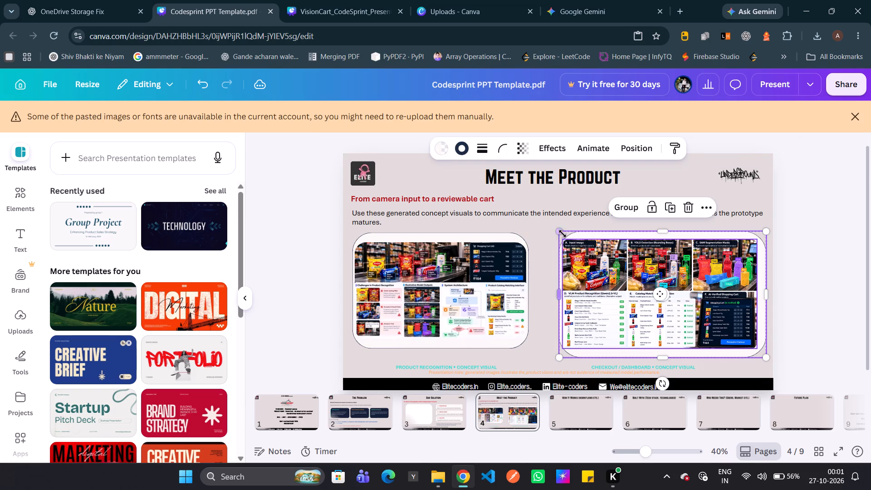
click(620, 209)
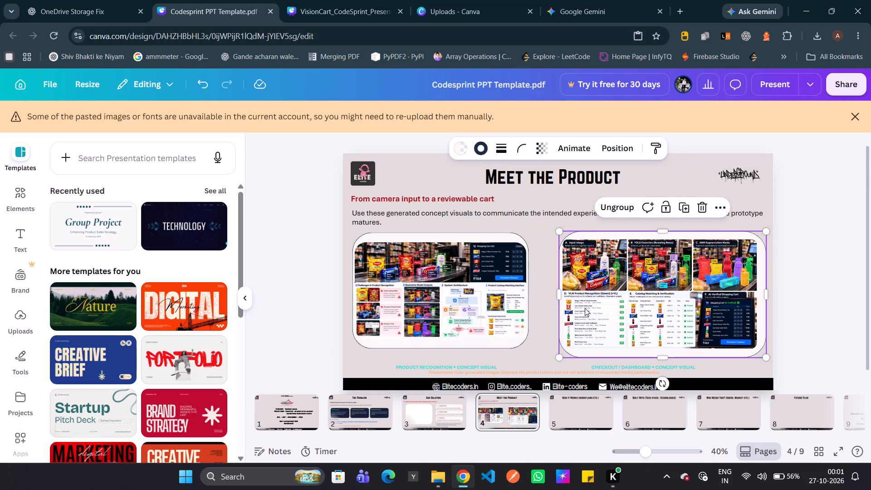
drag(560, 355, 570, 333)
drag(605, 300, 605, 299)
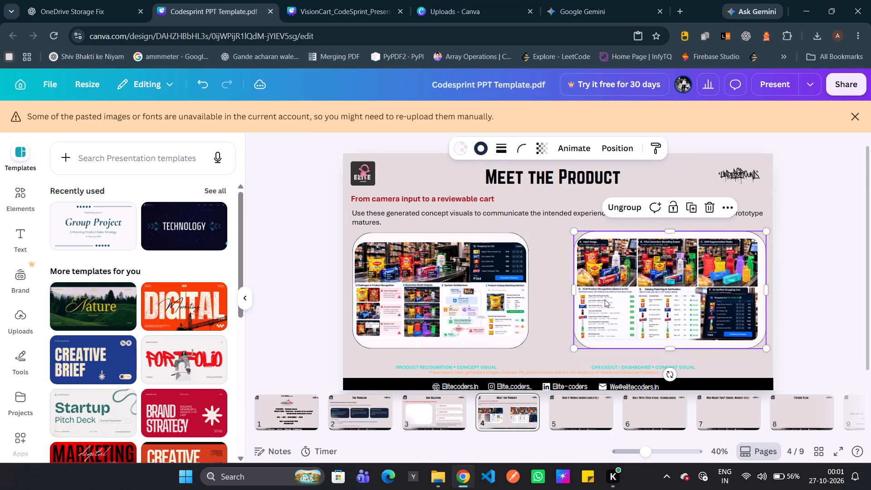
drag(605, 299, 592, 297)
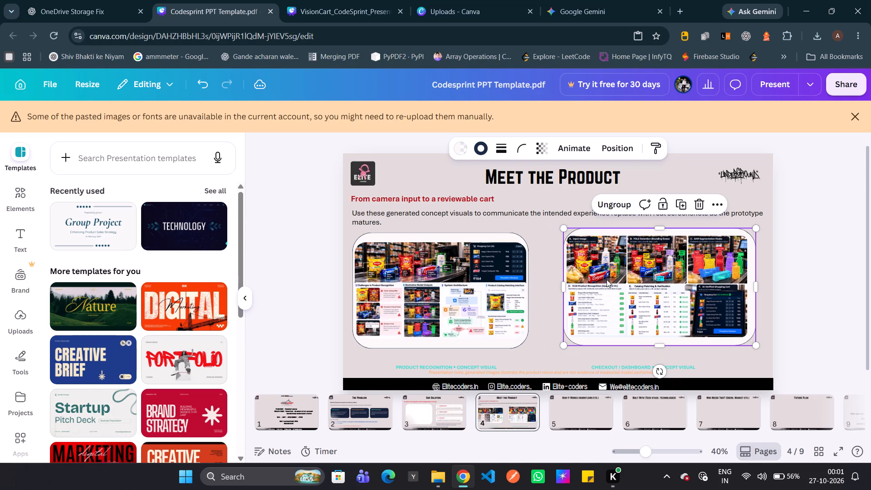
Set the border colour of both image panels to light orange #ddd0cb.
click(486, 149)
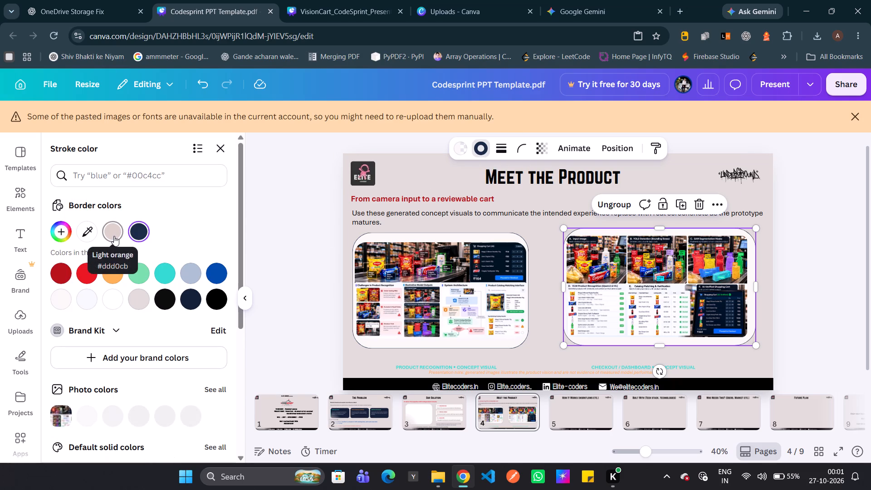
click(114, 236)
click(383, 240)
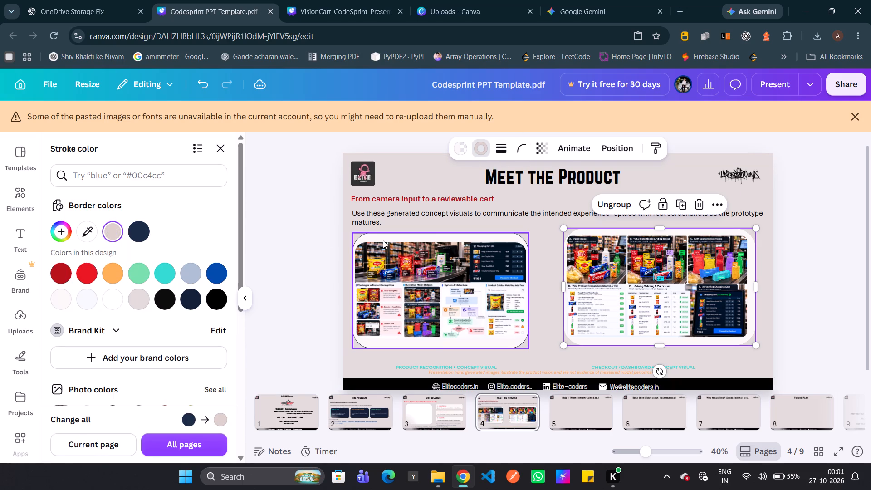
click(122, 233)
click(288, 241)
click(288, 241)
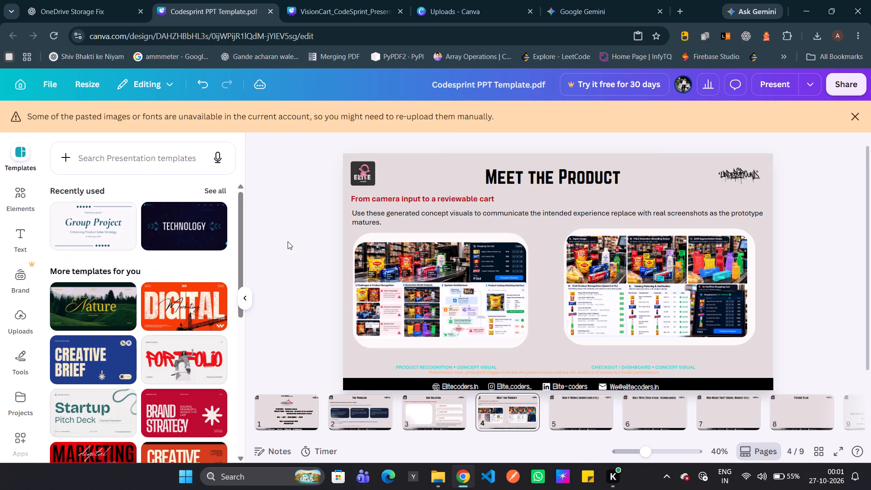
Move the Product Recognition caption up to just below its panel and recolour its text dark red.
drag(480, 366, 475, 360)
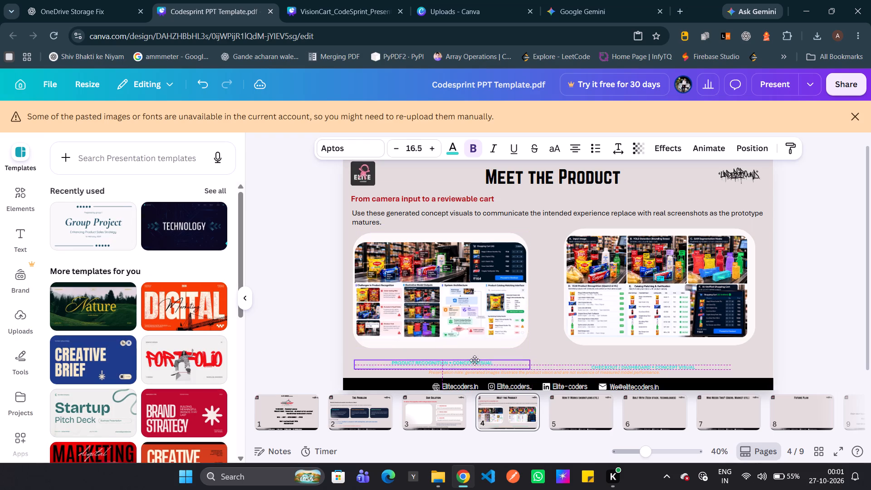
drag(475, 360, 480, 353)
click(480, 353)
click(454, 146)
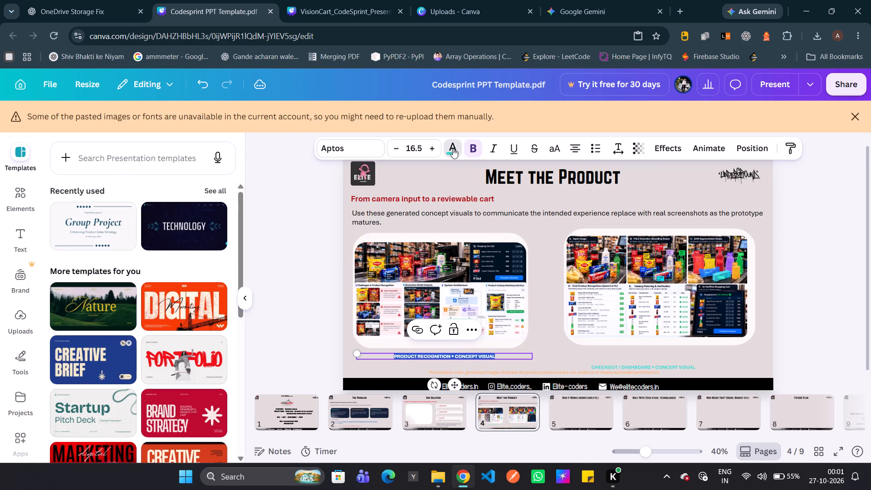
click(113, 232)
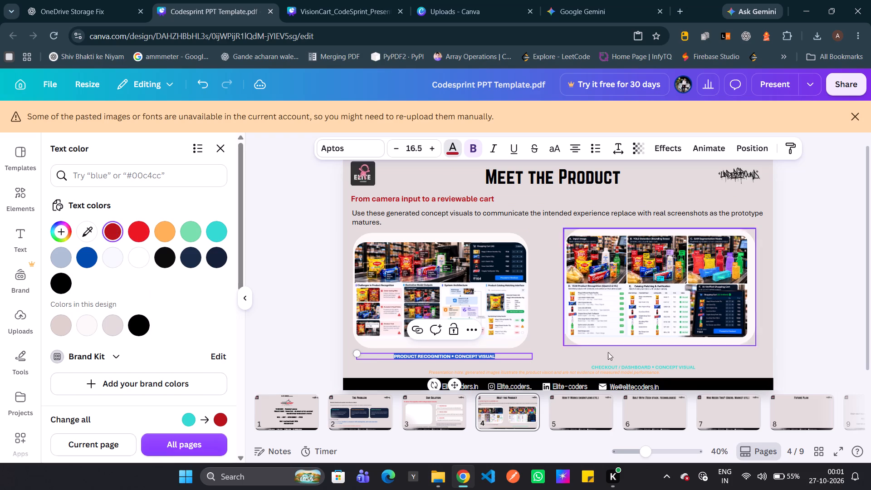
Recolour the Checkout / Dashboard caption dark red and move it up and right to sit centred below its panel.
click(643, 353)
double_click(646, 366)
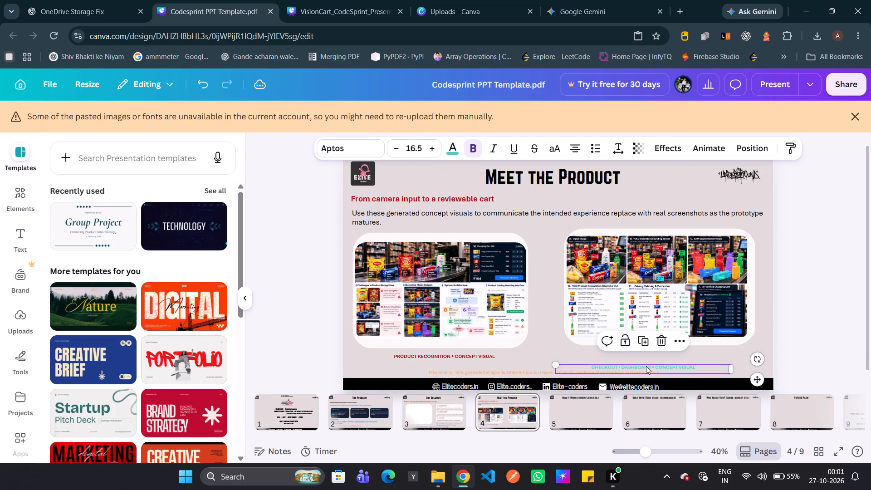
click(456, 147)
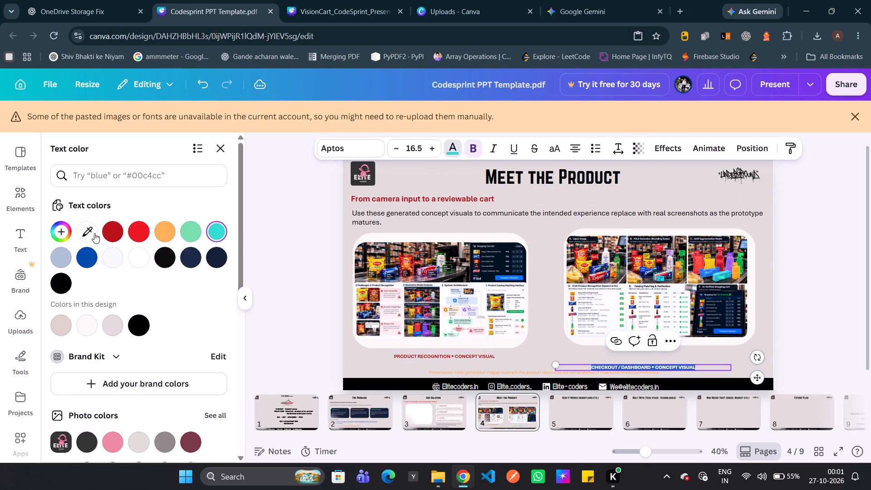
click(116, 234)
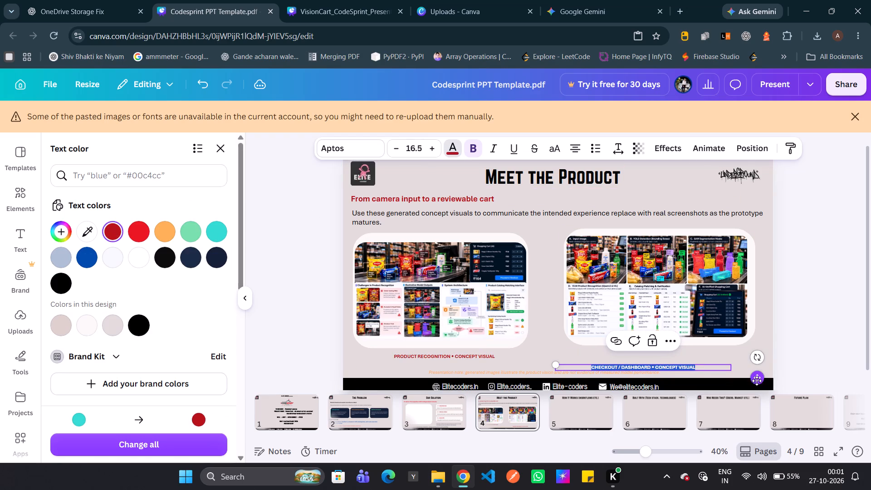
drag(757, 381, 767, 366)
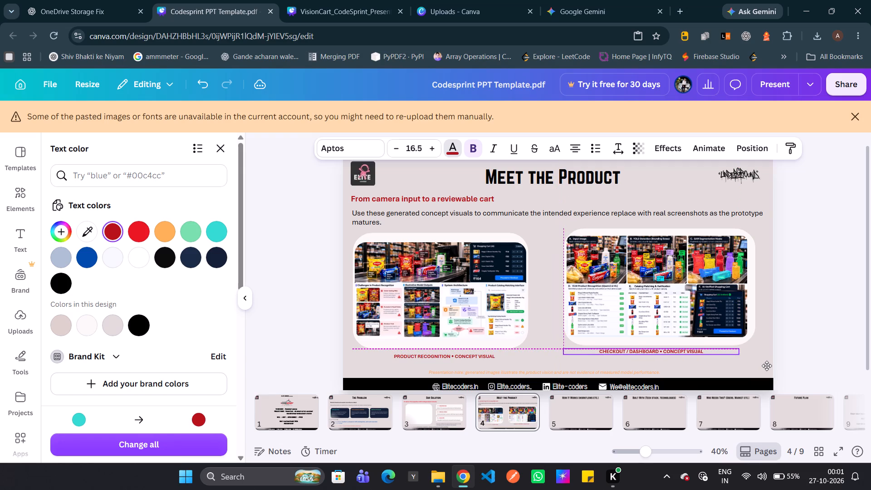
drag(767, 366, 775, 368)
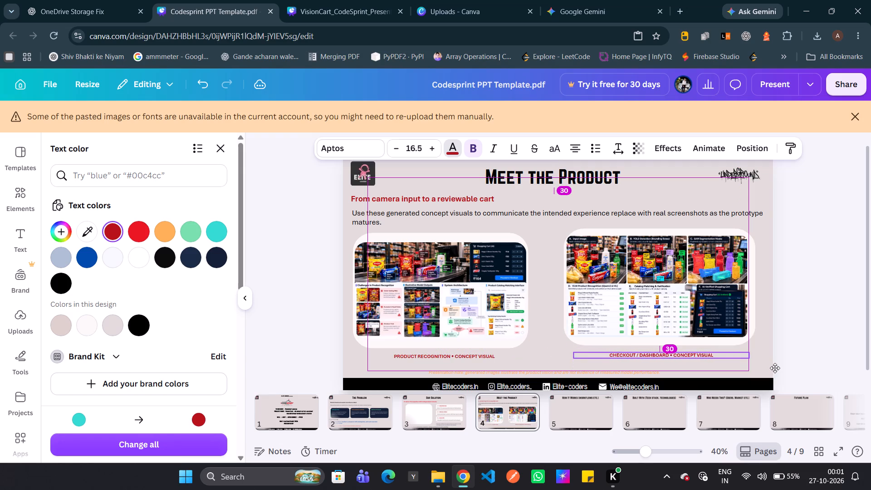
drag(775, 368, 777, 368)
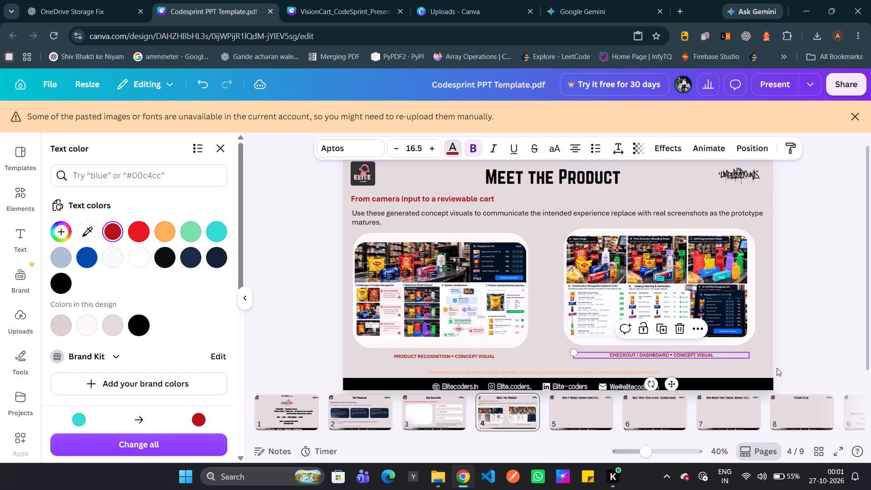
Move the Checkout / Dashboard image together with its panel slightly down and right, centring it above its caption.
click(275, 295)
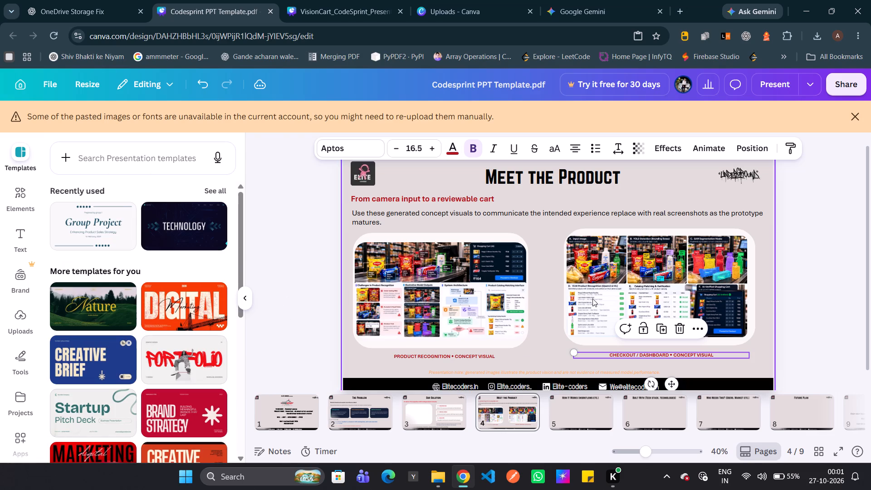
click(641, 271)
click(612, 211)
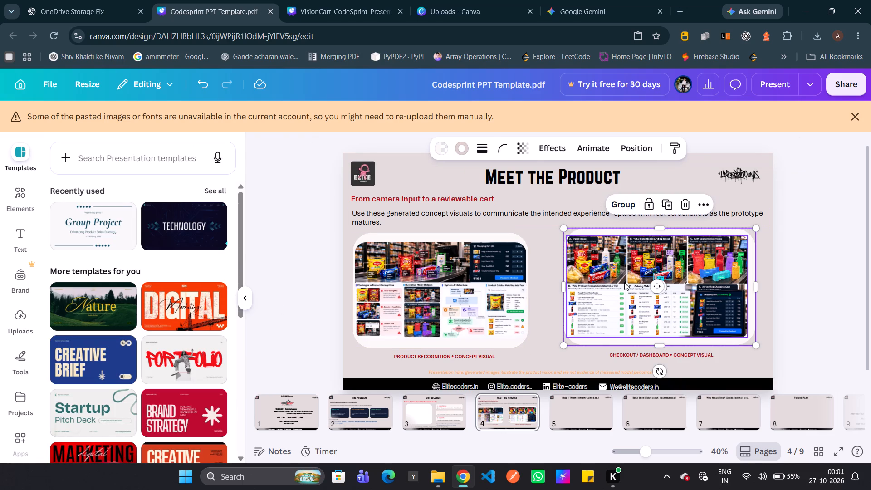
drag(624, 284, 629, 288)
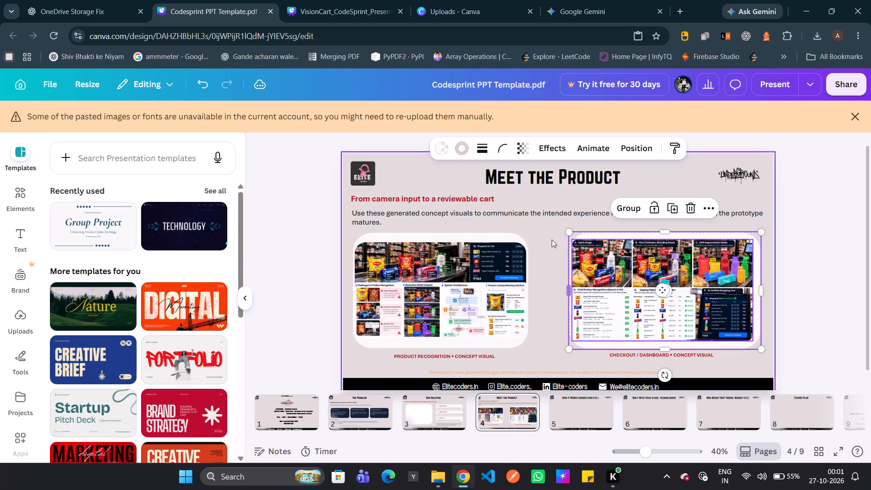
click(646, 273)
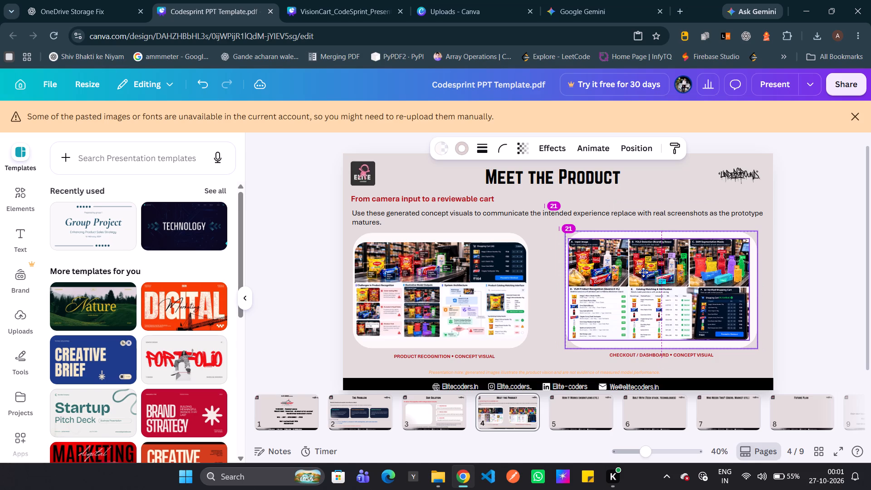
click(555, 272)
double_click(586, 267)
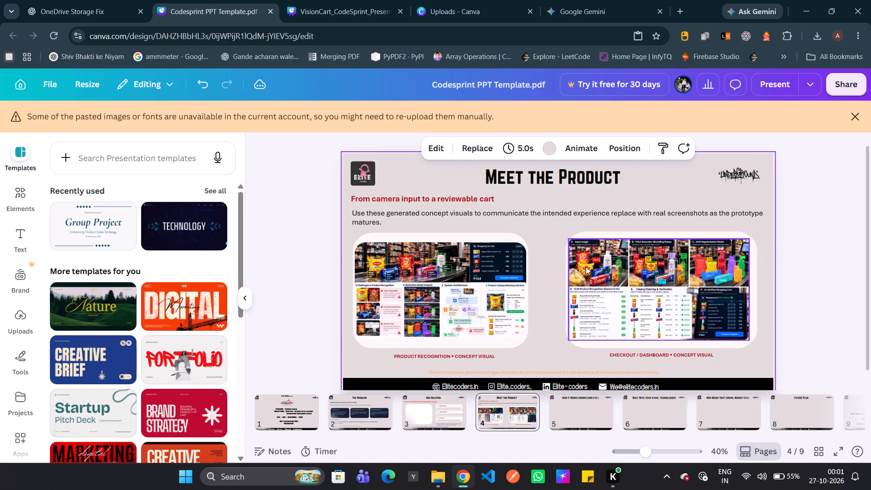
click(529, 298)
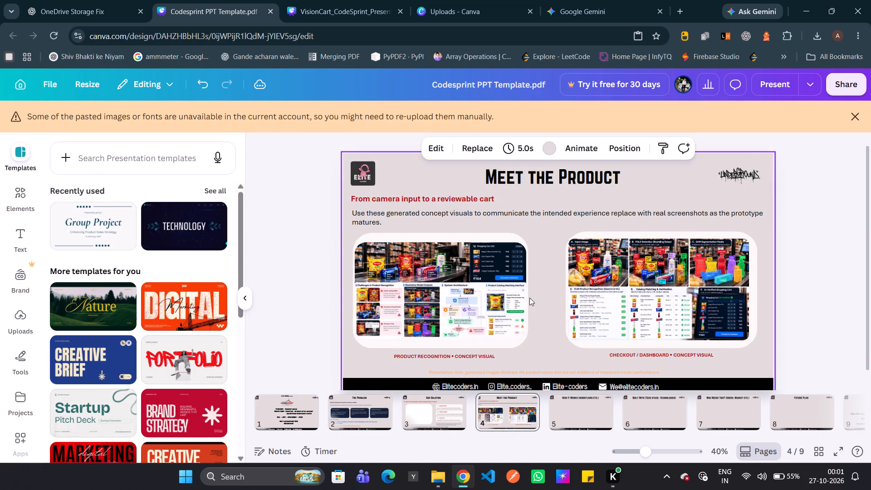
Set the corner rounding of the Checkout / Dashboard image to 53.
click(644, 277)
click(549, 154)
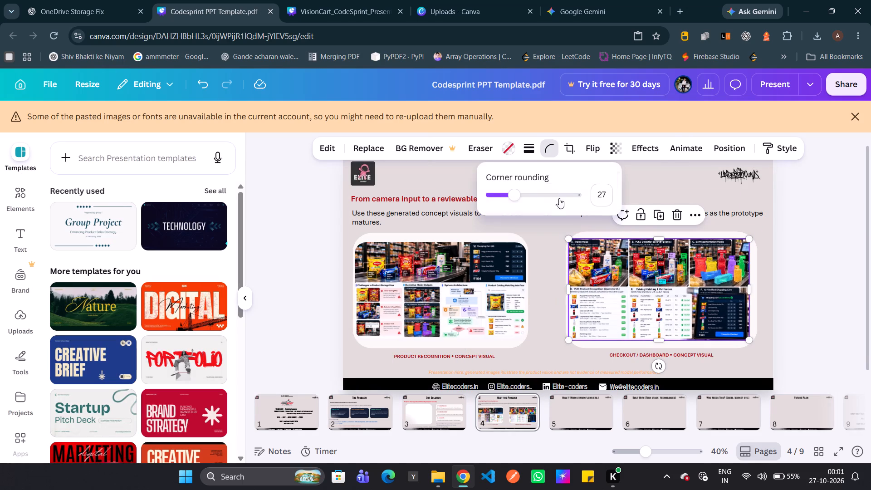
drag(519, 196, 536, 199)
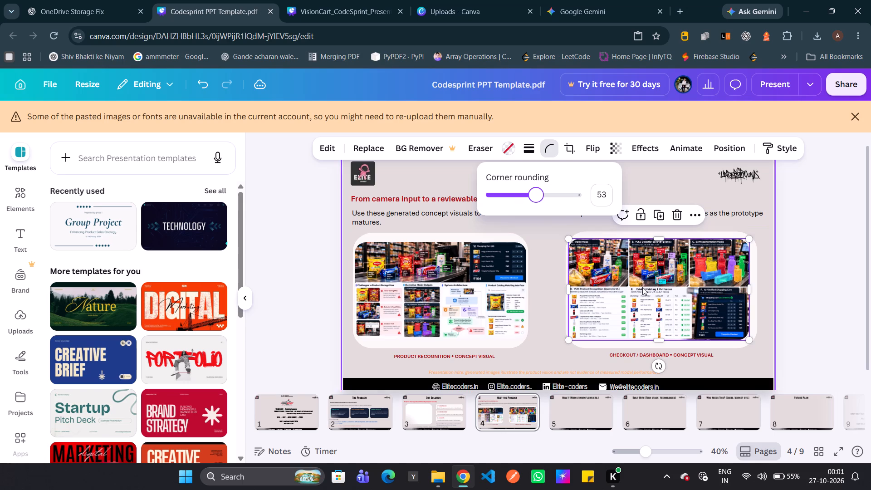
click(642, 287)
click(544, 287)
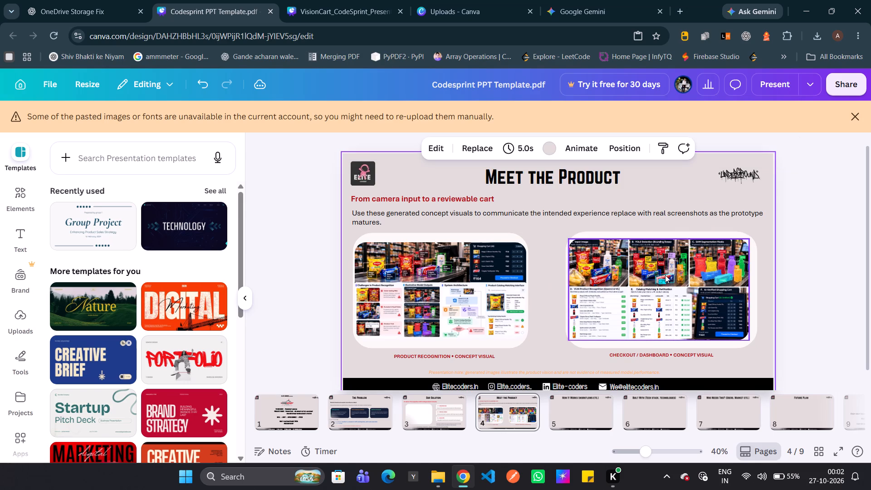
Nudge the Checkout / Dashboard image slightly right within its white panel.
click(665, 275)
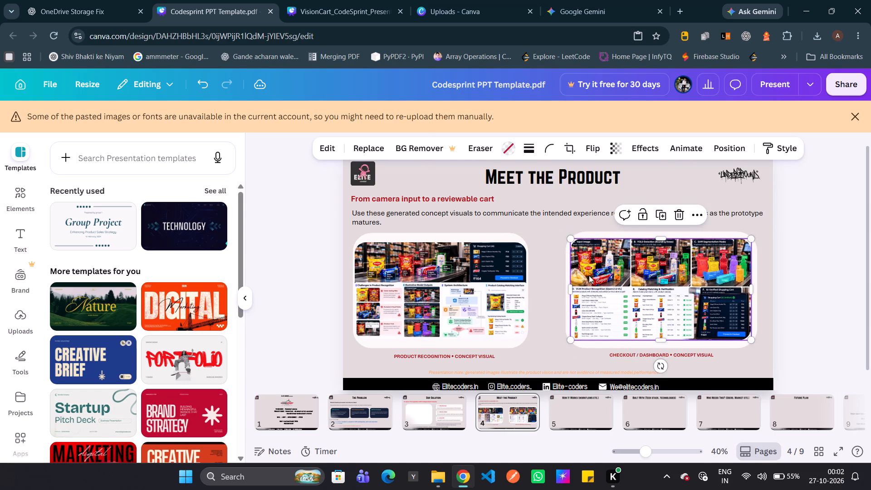
click(550, 278)
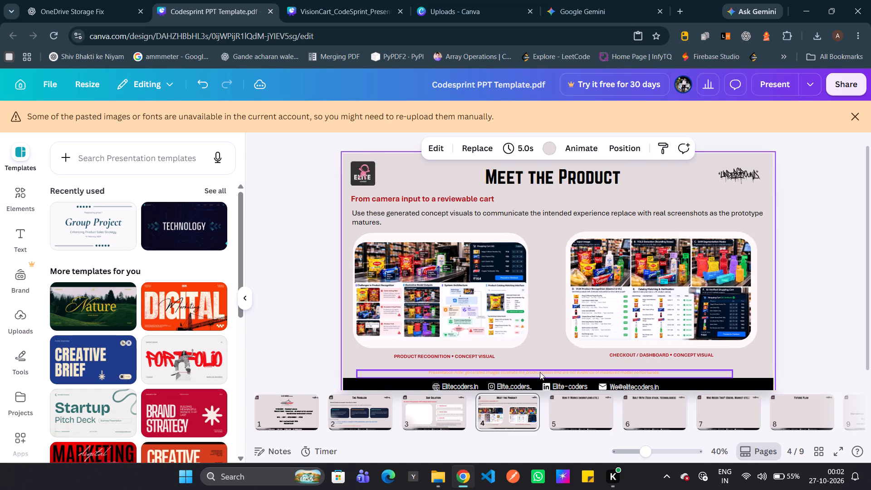
Move the presentation note below the captions slightly up and left, and set its font size to 23.
click(540, 372)
drag(540, 372, 536, 367)
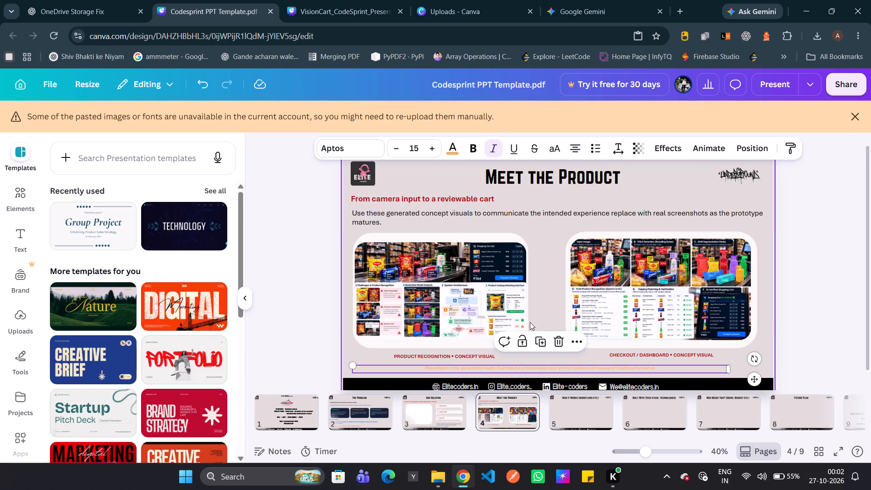
click(420, 144)
click(435, 152)
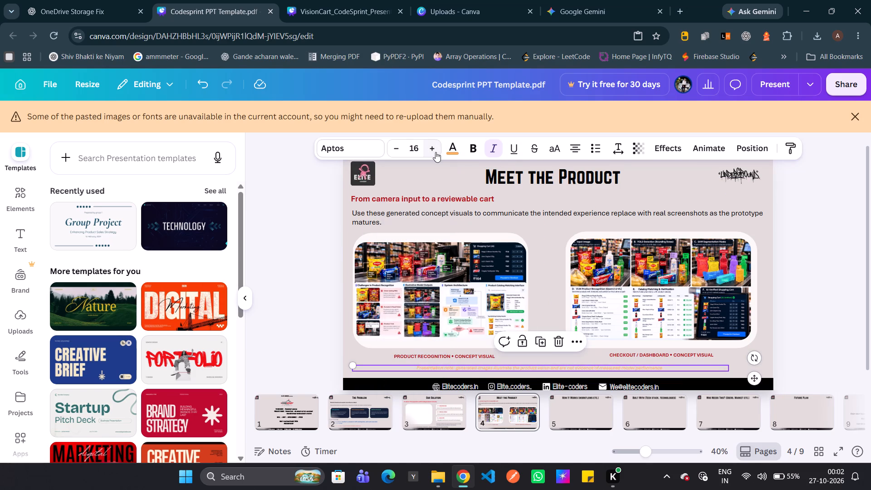
click(435, 152)
click(435, 152)
double_click(435, 152)
triple_click(435, 152)
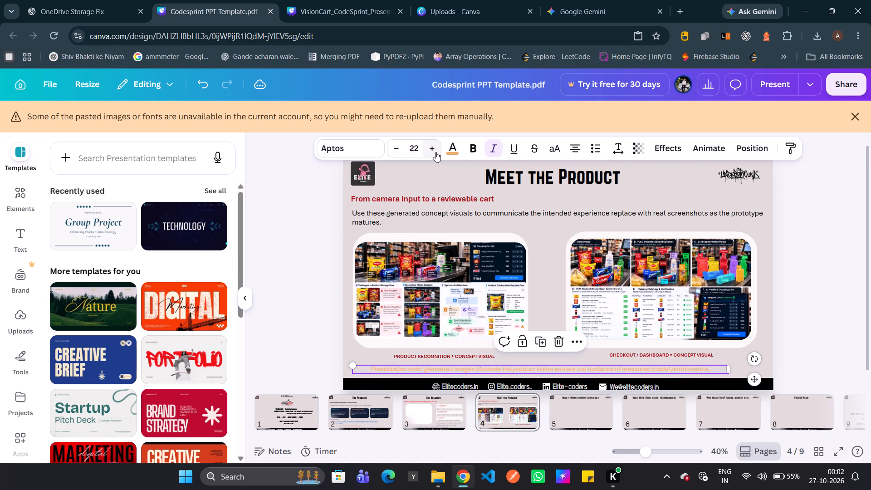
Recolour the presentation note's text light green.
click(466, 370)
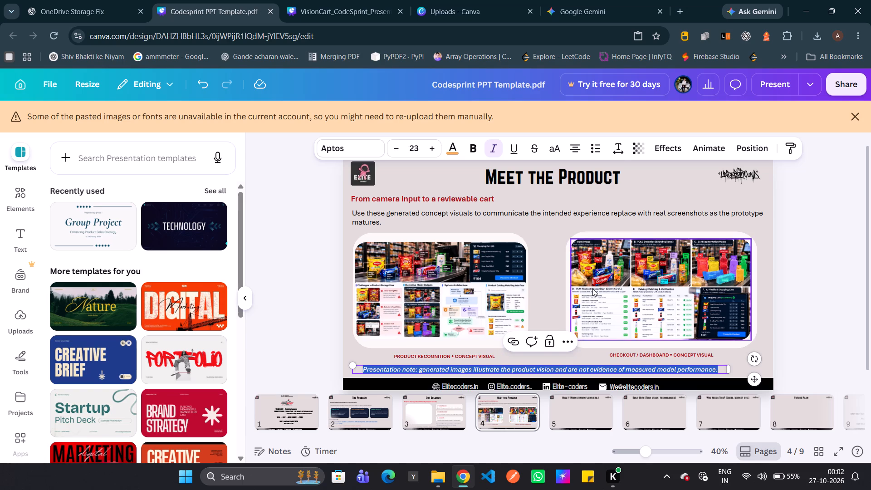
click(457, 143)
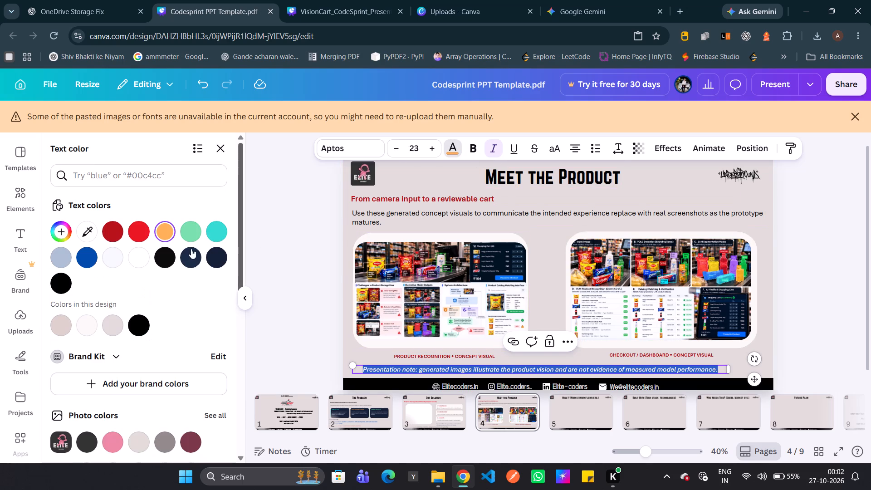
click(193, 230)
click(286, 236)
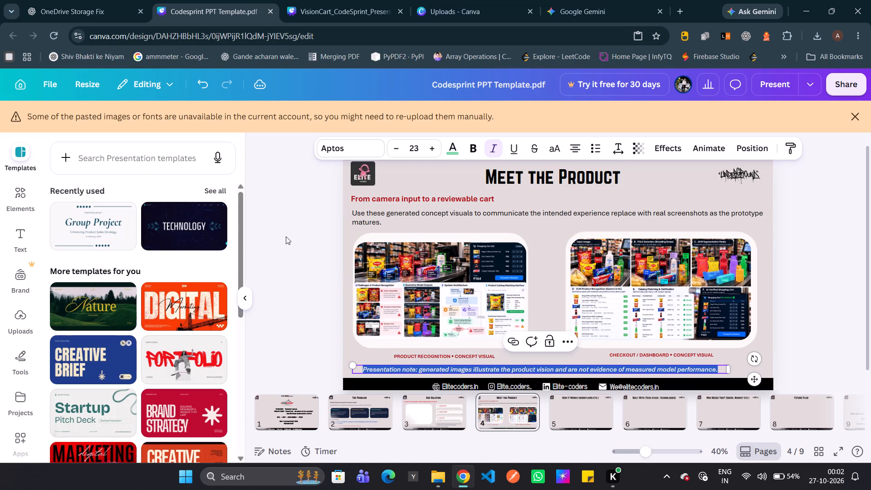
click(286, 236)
Recolour the presentation note's text dark navy and make it bold.
click(389, 374)
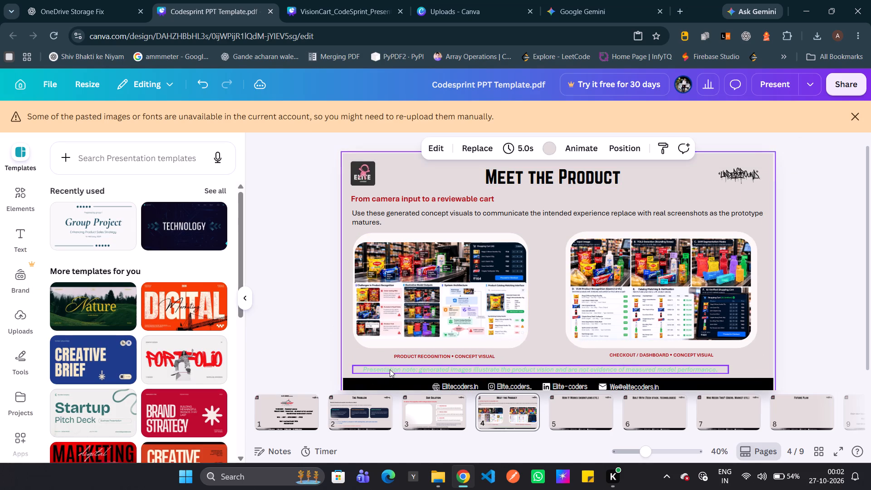
click(390, 369)
click(390, 369)
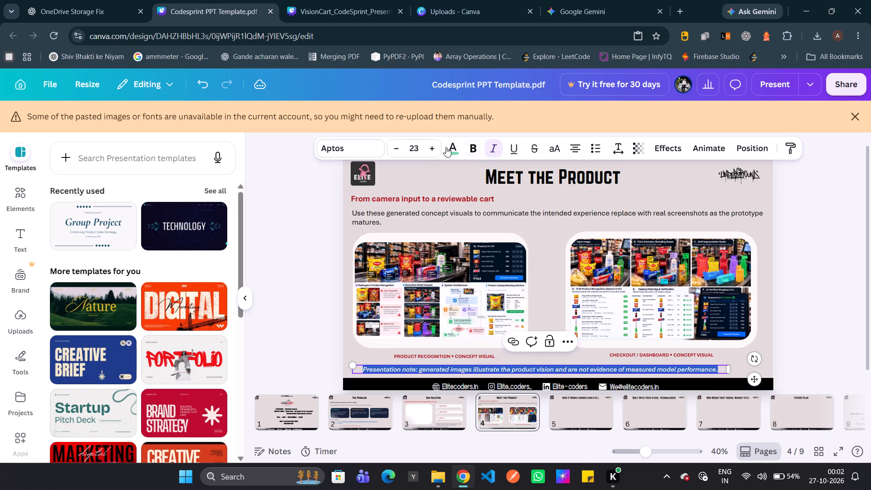
click(446, 147)
click(198, 255)
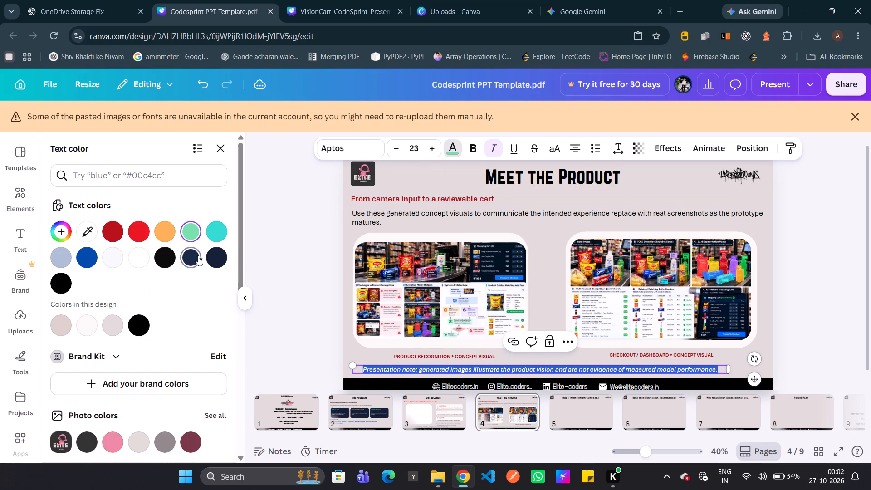
double_click(250, 233)
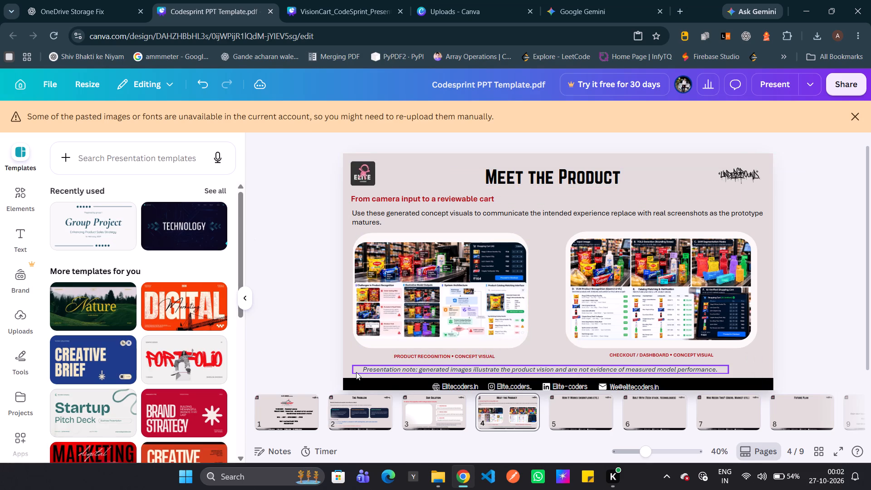
click(356, 372)
click(368, 369)
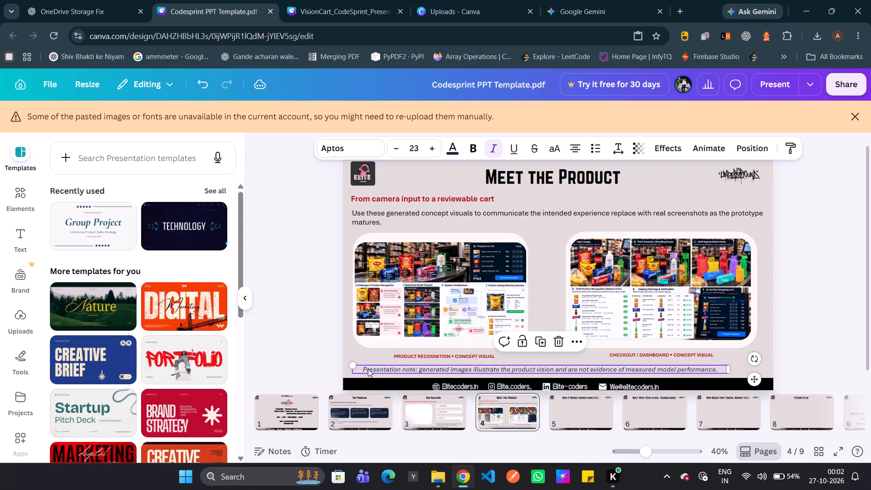
click(471, 147)
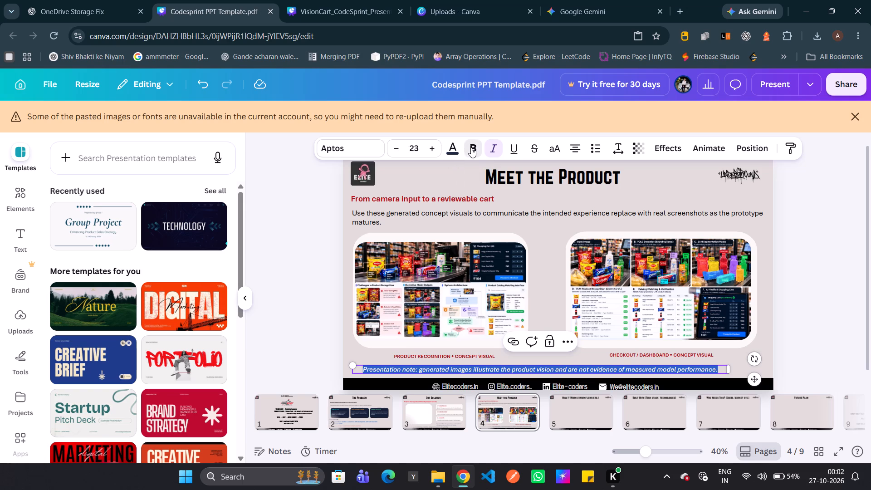
click(303, 292)
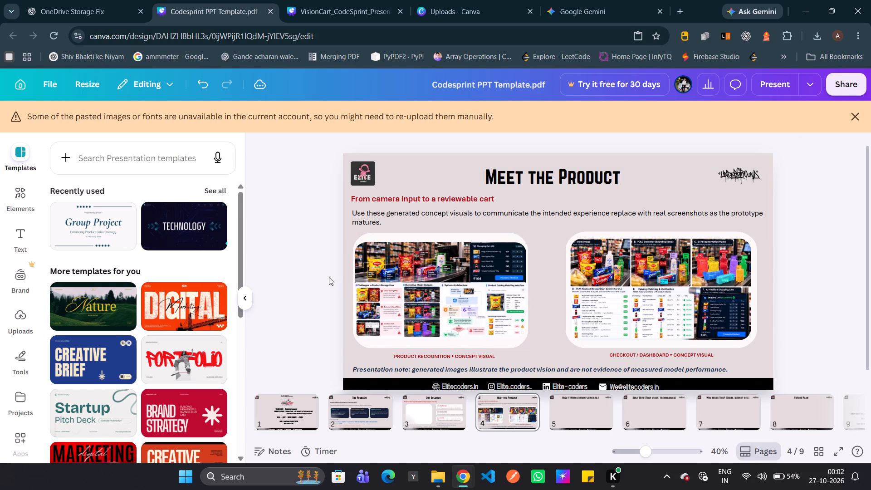
Open the template's How It Works slide, then switch to the VisionCart draft and move slide 5's dark background off its content.
click(585, 408)
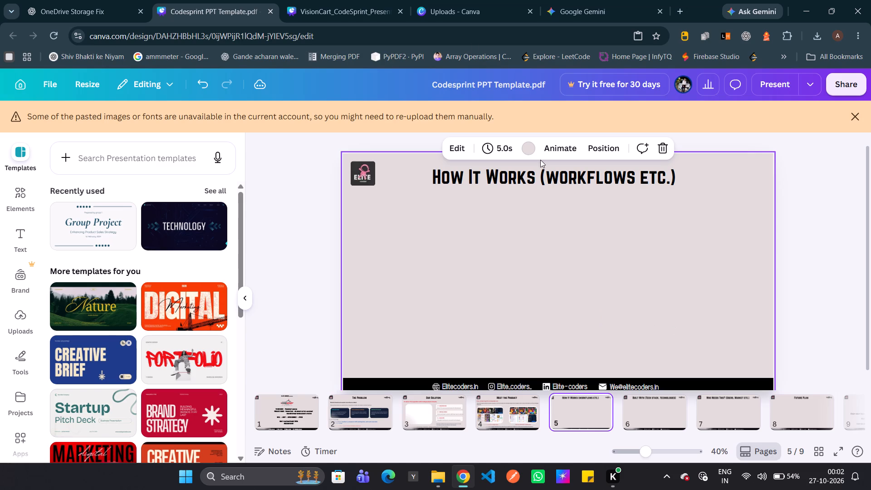
click(368, 0)
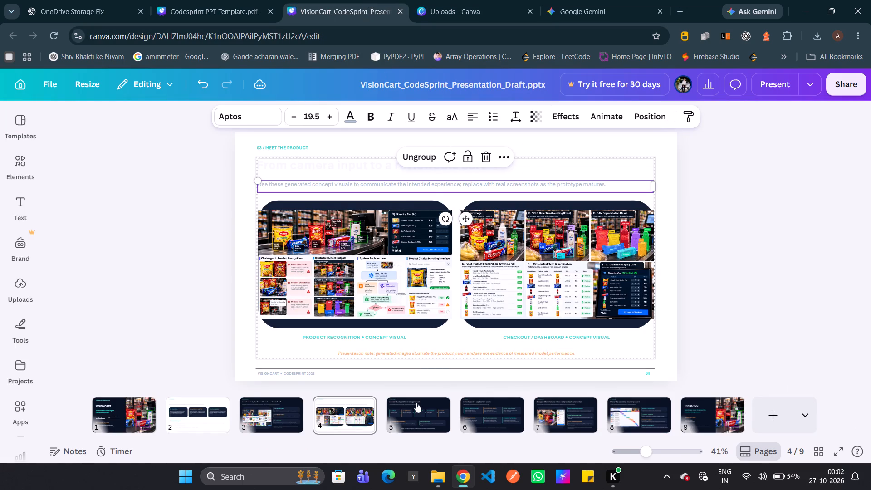
click(416, 402)
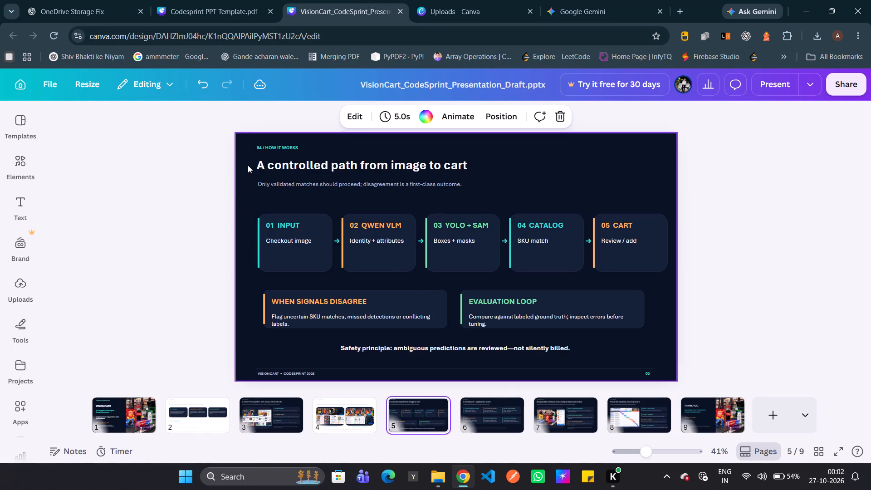
drag(248, 165, 393, 300)
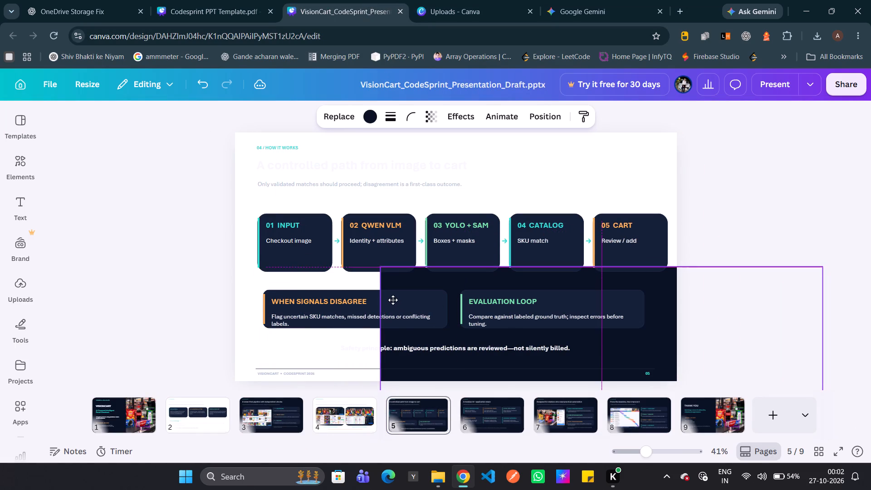
drag(393, 300, 668, 323)
Group the draft slide's heading, subtitle, five workflow cards, two lower cards and safety principle line, and copy the group.
drag(235, 160, 515, 372)
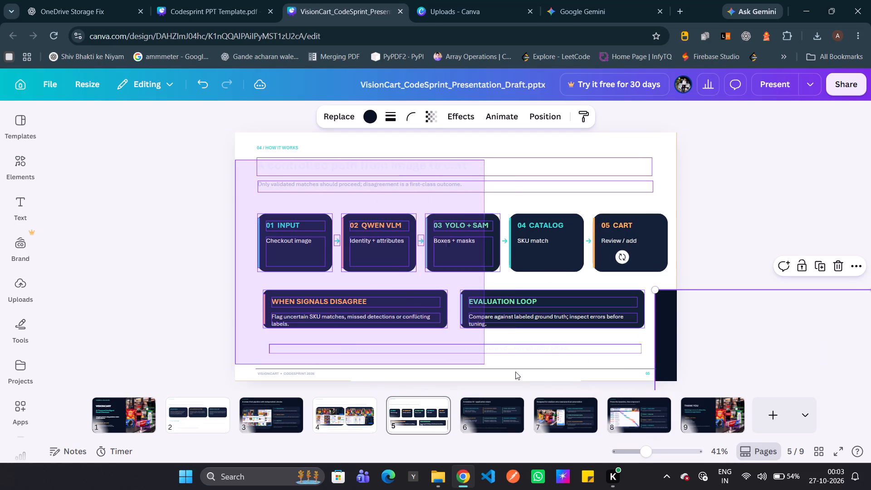
drag(515, 372, 626, 347)
click(418, 178)
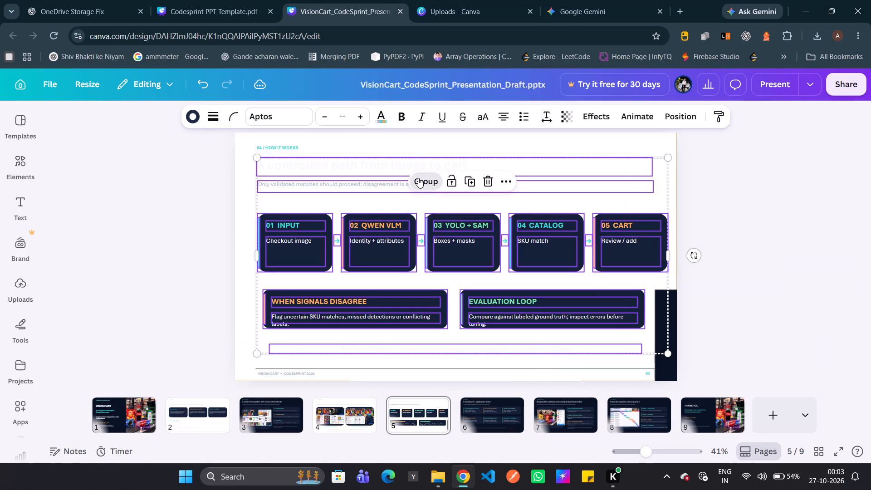
click(514, 182)
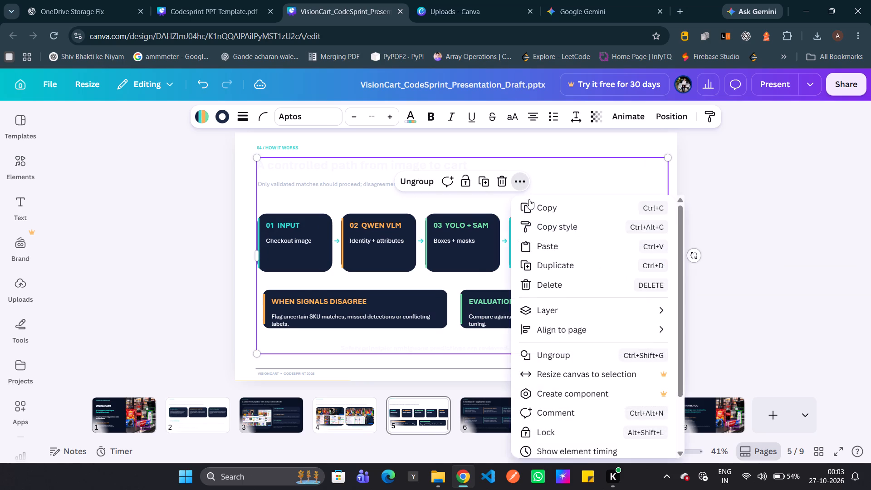
click(533, 209)
Paste the copied group onto the template's How It Works slide, position it below the title and shrink it to about 1,727 by 823.
click(206, 0)
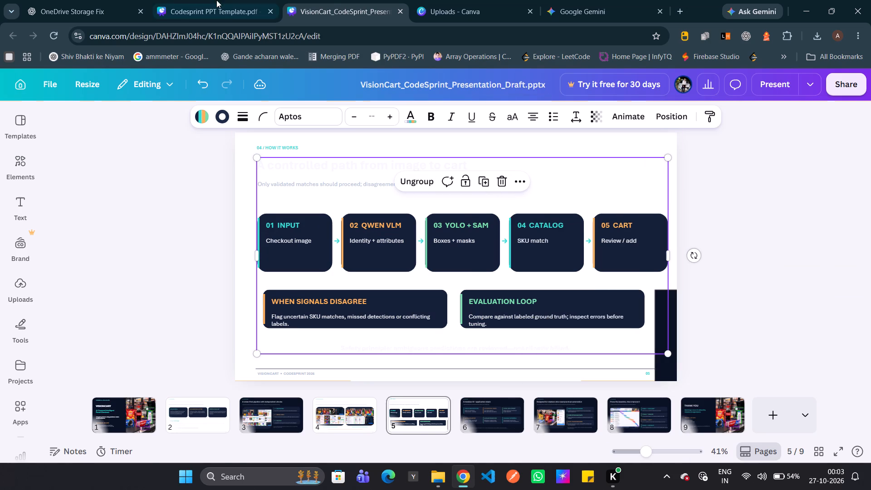
key(ctrl+v)
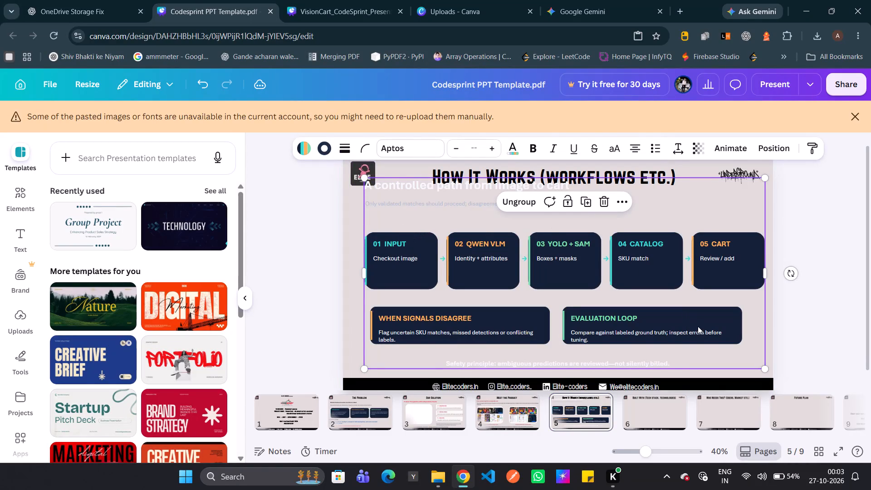
scroll(698, 328, down, 1)
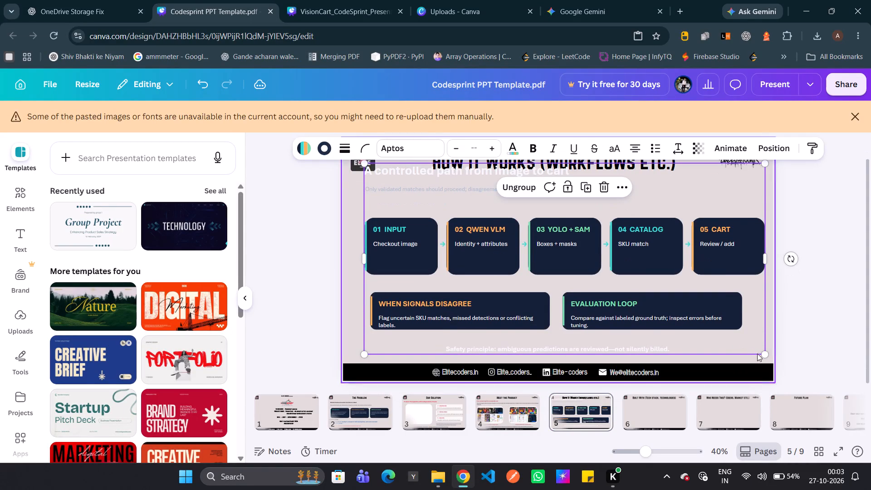
drag(557, 203, 551, 216)
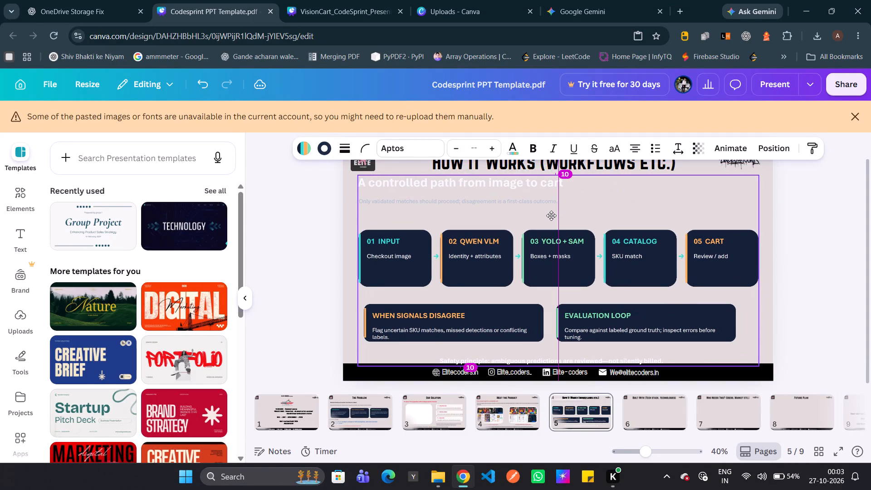
drag(551, 216, 550, 216)
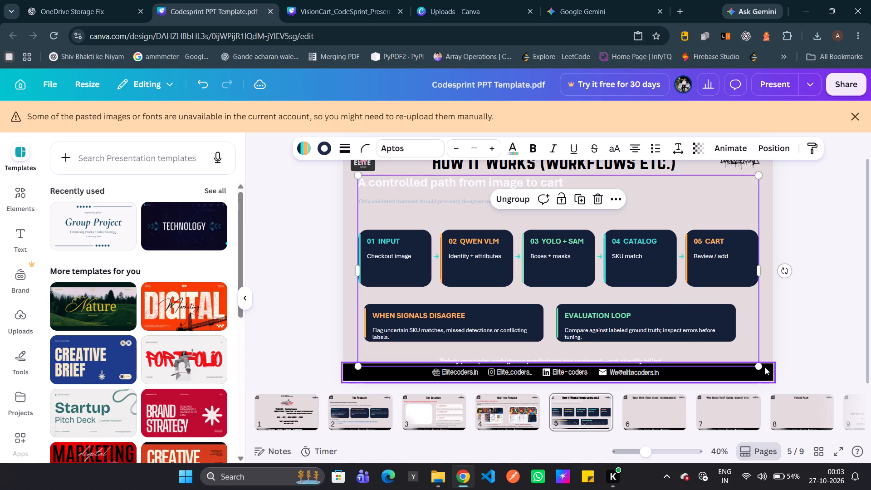
drag(762, 367, 747, 363)
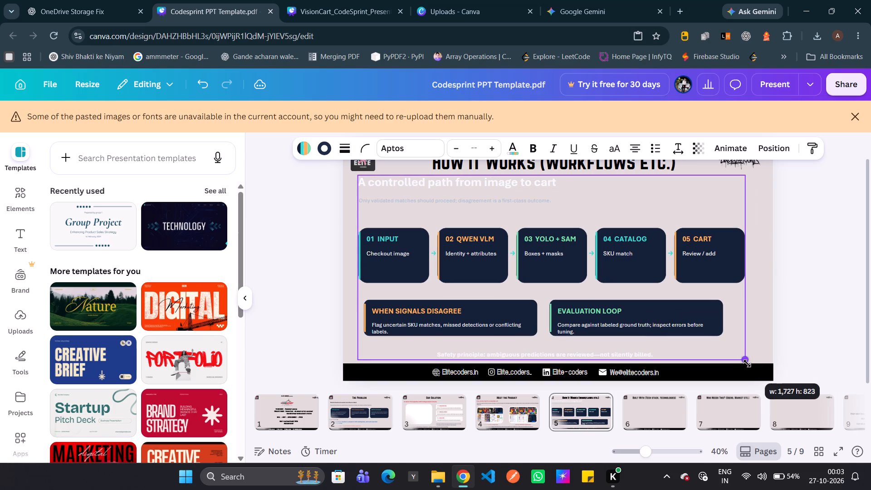
Fill the How It Works slide's 01 Input card with the off-white colour #FAF8F6.
click(321, 245)
click(399, 210)
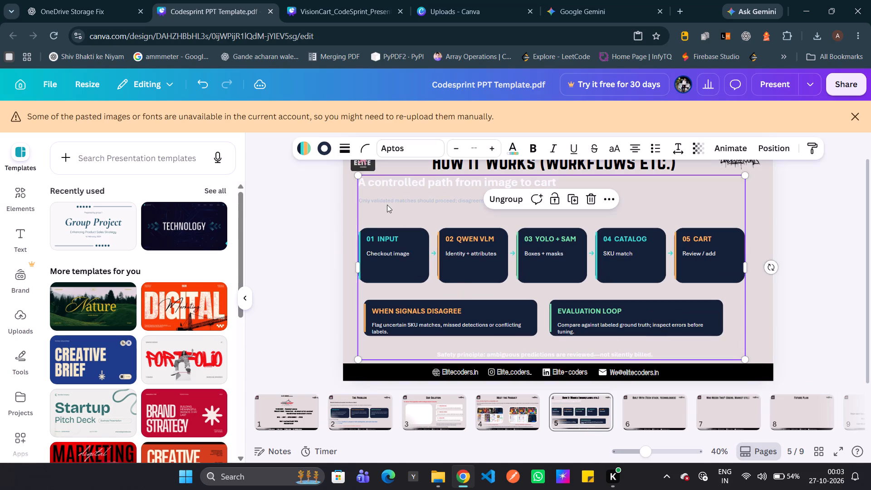
click(387, 205)
click(388, 241)
click(423, 265)
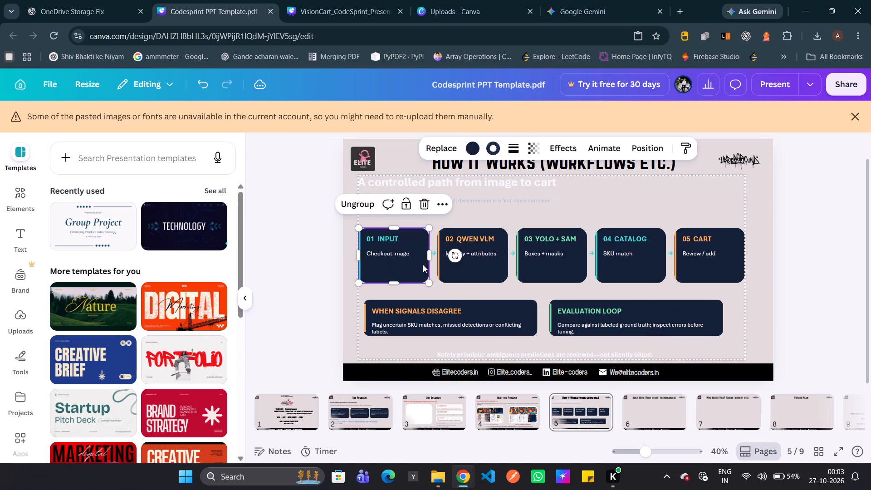
click(472, 147)
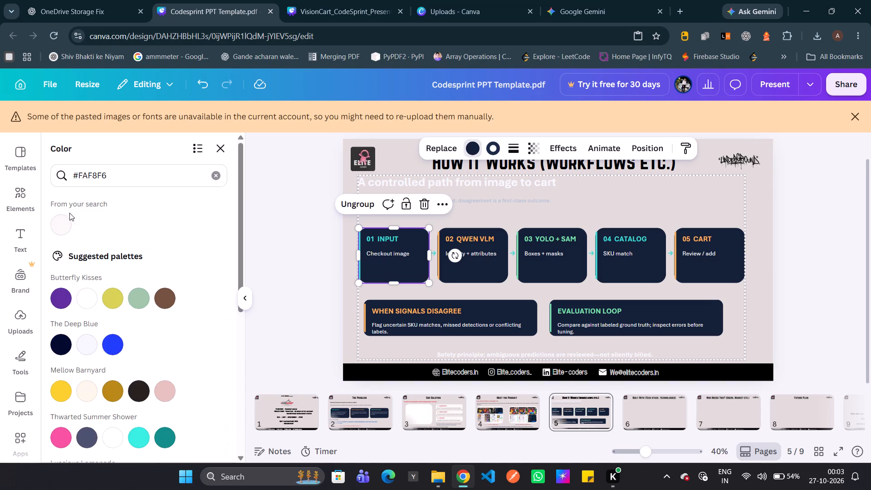
click(64, 219)
Recolour the "Checkout image" and "Identity + attributes" card descriptions black.
click(499, 269)
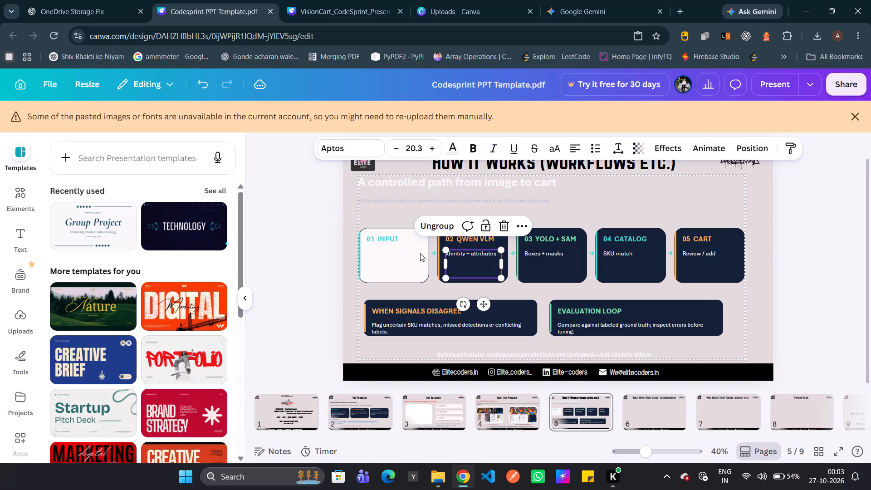
double_click(377, 254)
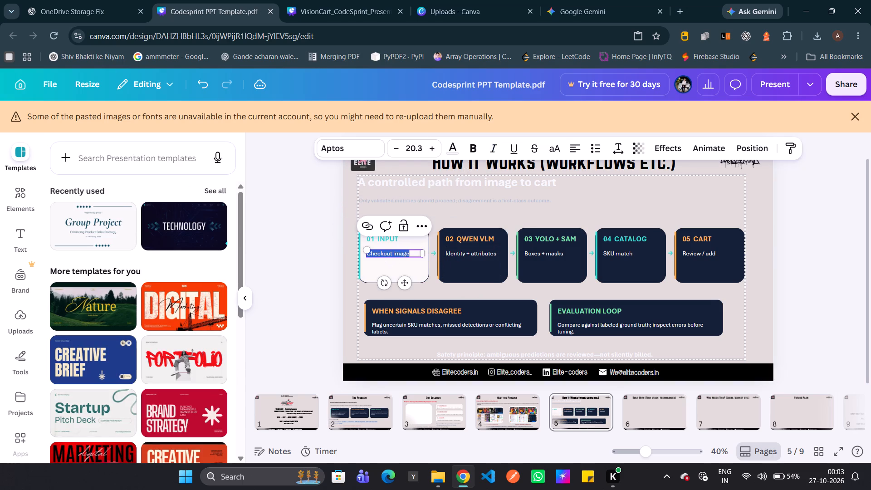
click(460, 150)
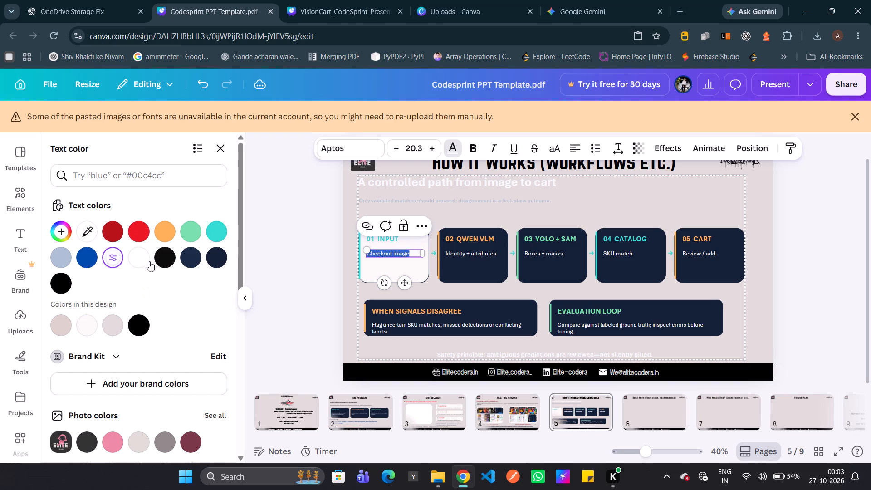
click(169, 261)
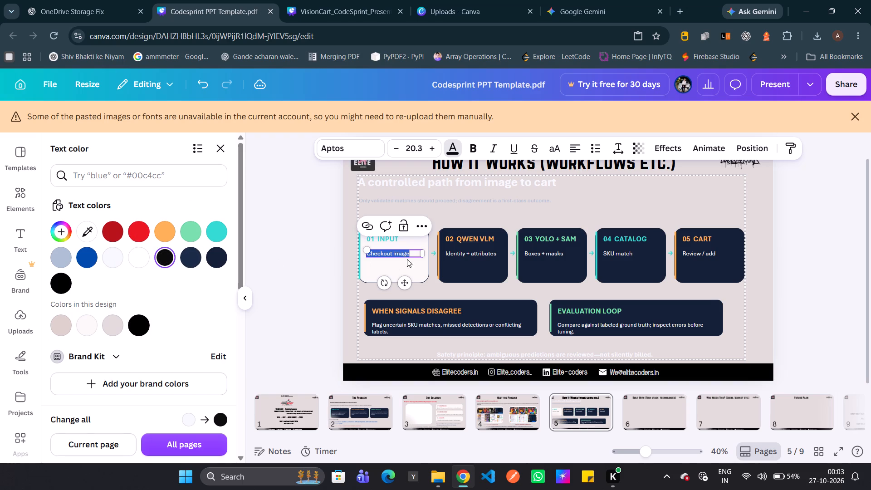
double_click(463, 253)
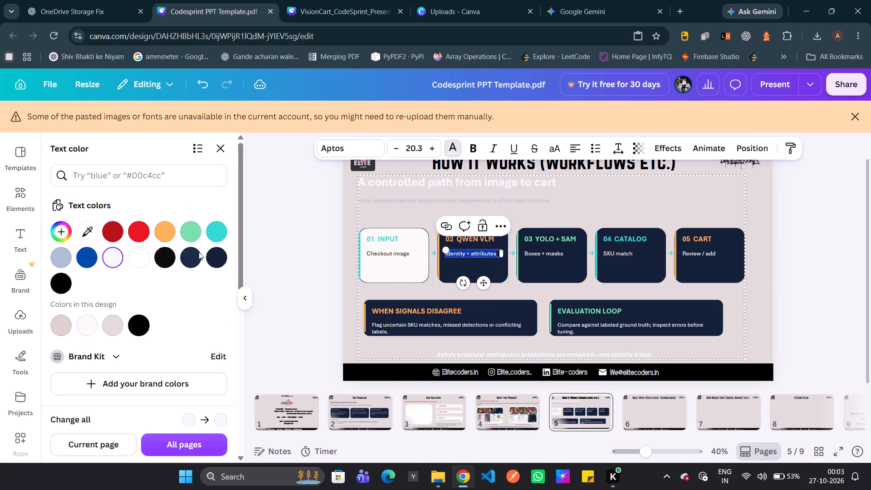
click(168, 253)
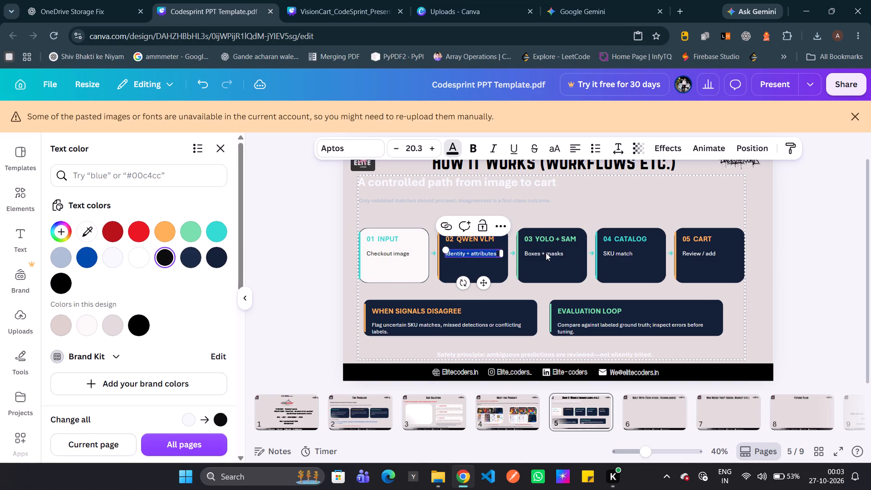
Recolour the "Boxes + masks" description black and apply that colour change to all pages.
double_click(546, 253)
click(169, 252)
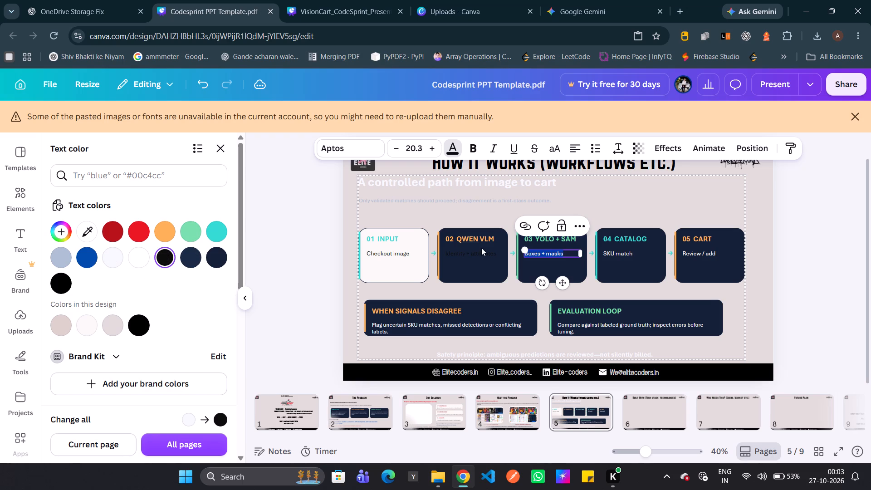
click(200, 442)
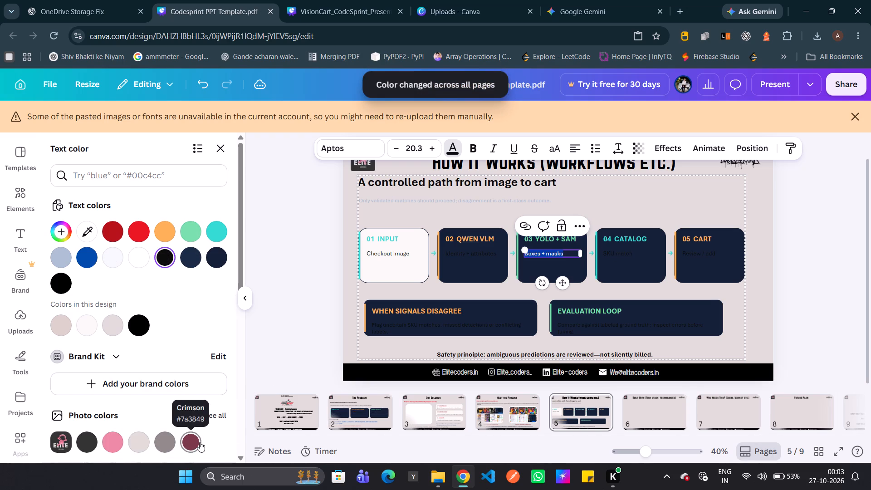
On The Problem slide, fill the Similar SKUs card with #FAF8F6 and give it a pale pink-beige border.
click(352, 405)
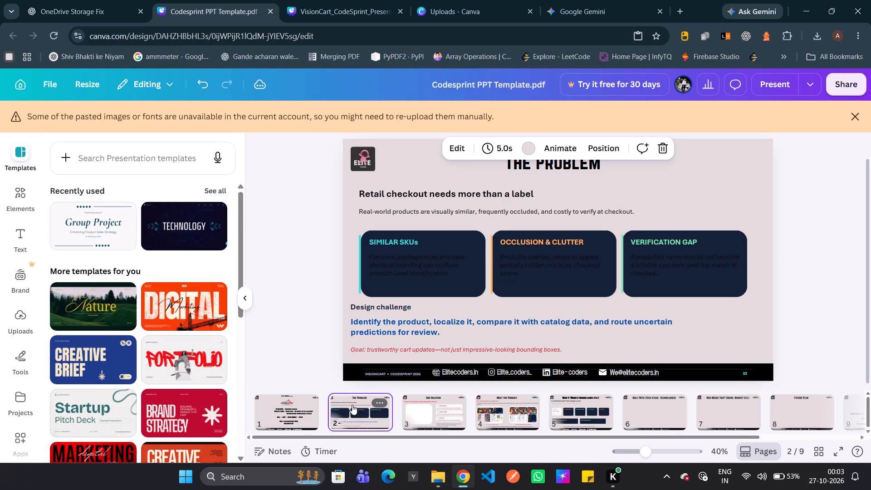
click(453, 243)
click(453, 243)
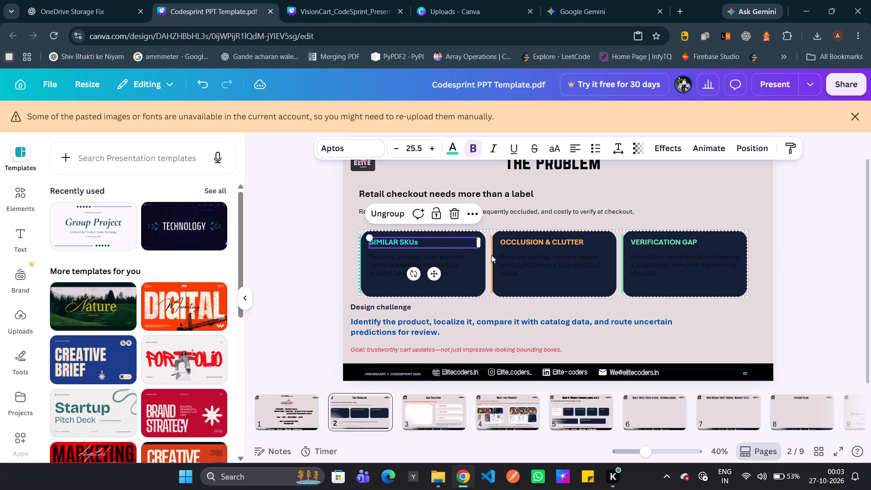
click(477, 250)
click(482, 252)
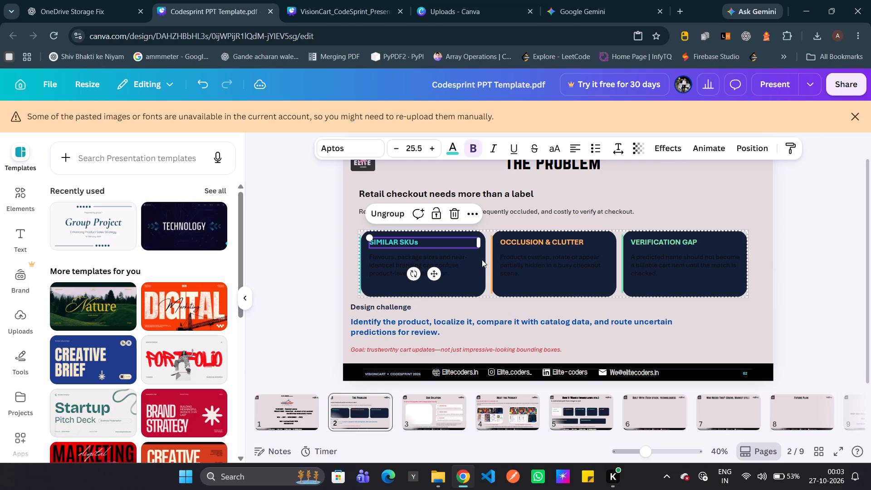
click(481, 254)
click(484, 262)
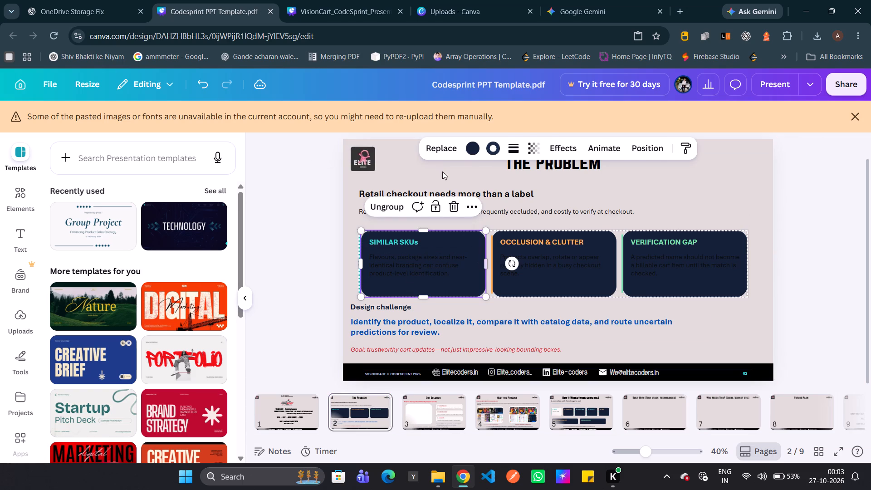
click(478, 143)
click(64, 230)
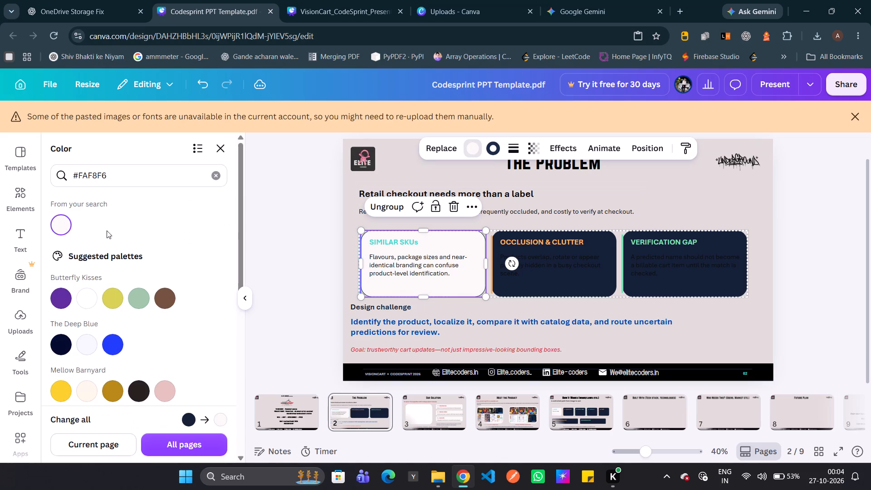
click(501, 147)
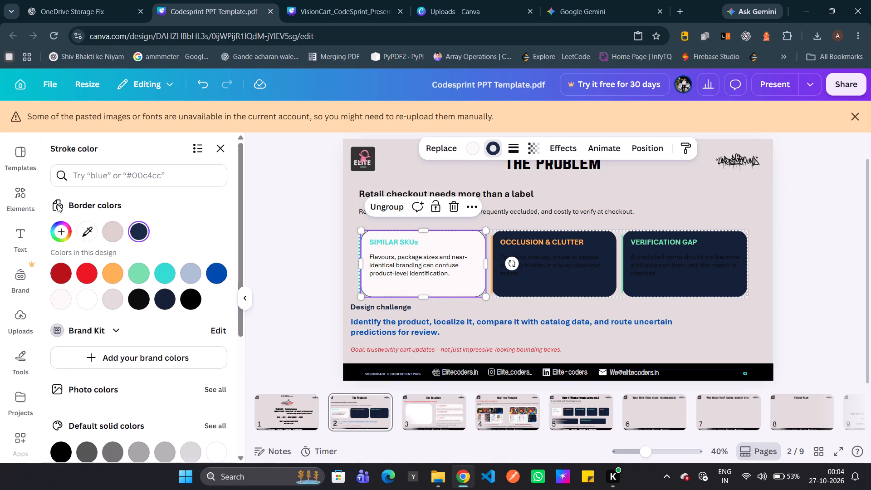
click(106, 228)
Fill the Occlusion & Clutter card with #FAF8F6 and give it the same pale pink-beige border.
click(541, 252)
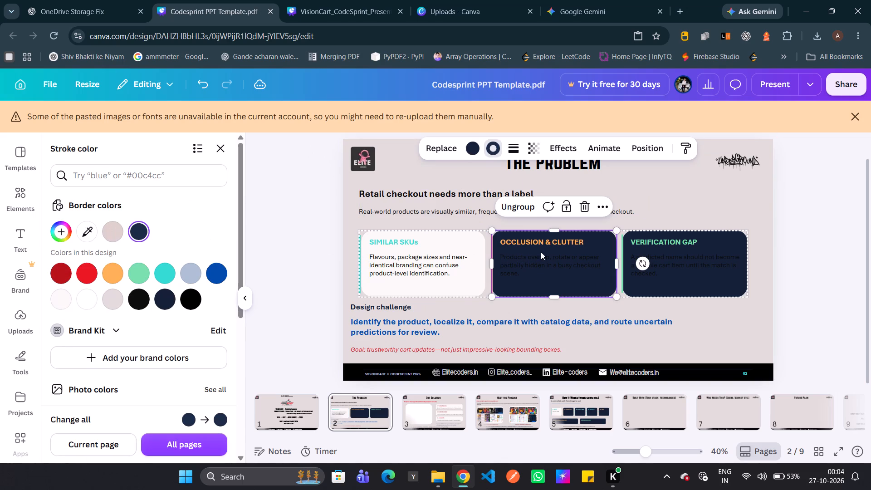
click(470, 145)
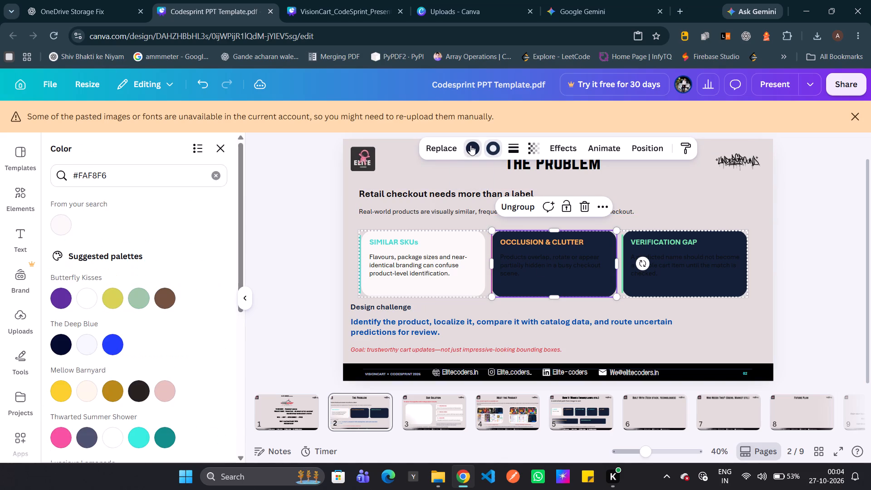
click(56, 227)
click(497, 149)
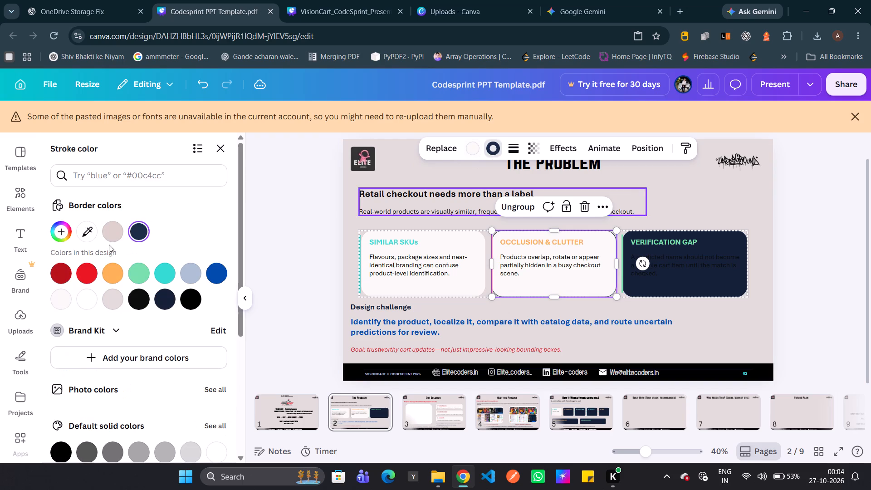
click(105, 229)
Fill the Verification Gap card with #FAF8F6 and give it the same pale pink-beige border.
double_click(718, 241)
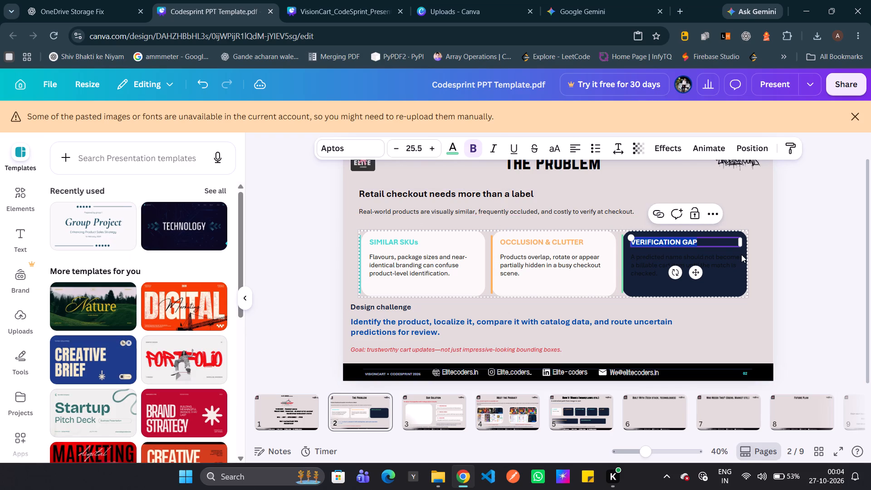
click(741, 255)
click(464, 146)
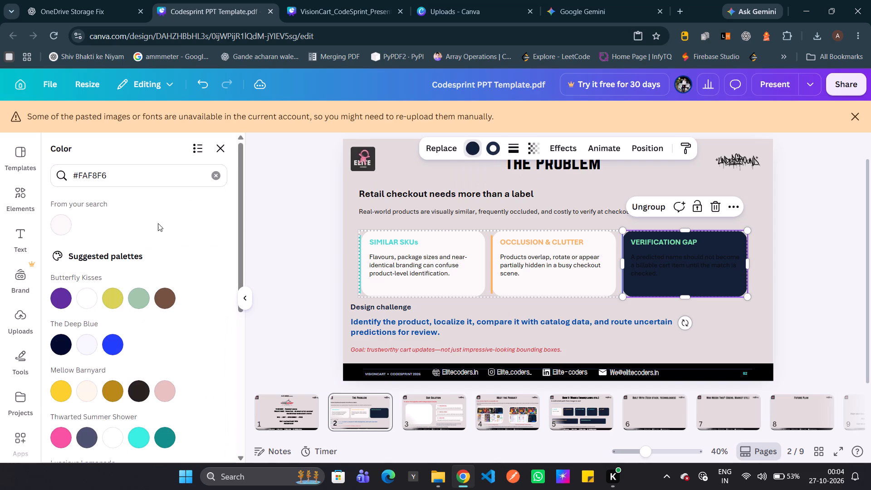
click(55, 224)
click(488, 147)
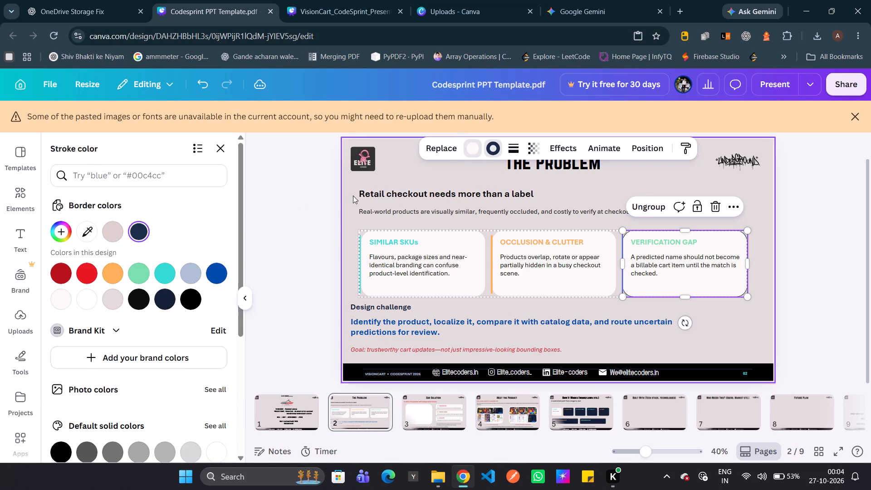
click(117, 236)
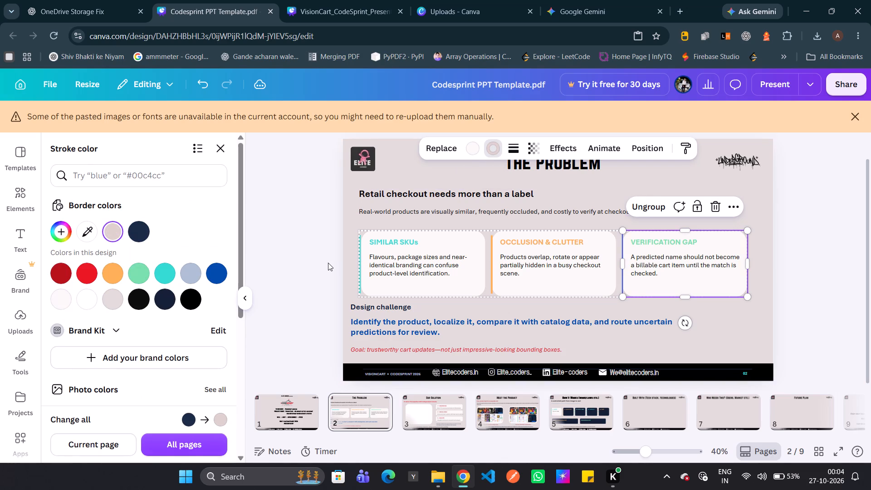
click(326, 263)
Ungroup The Problem slide's three cards and delete the turquoise accent bar beside the Similar SKUs card.
click(356, 252)
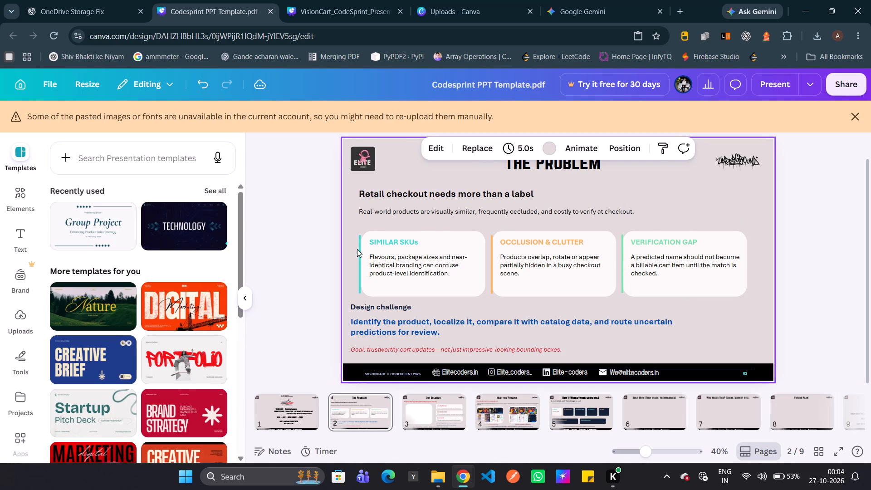
click(358, 248)
click(360, 245)
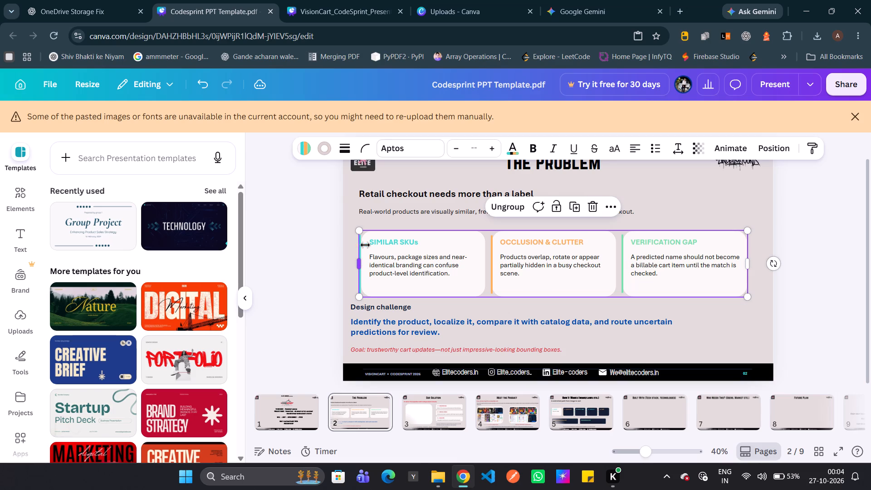
click(499, 206)
click(313, 284)
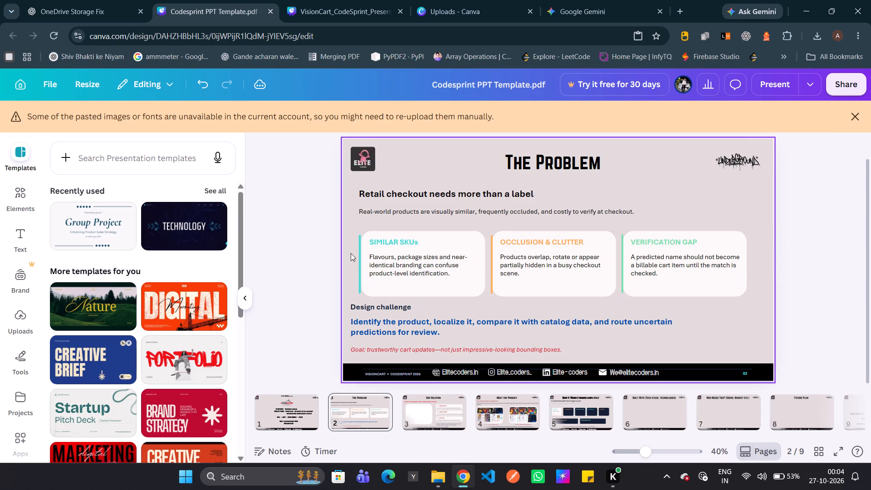
click(360, 242)
click(379, 209)
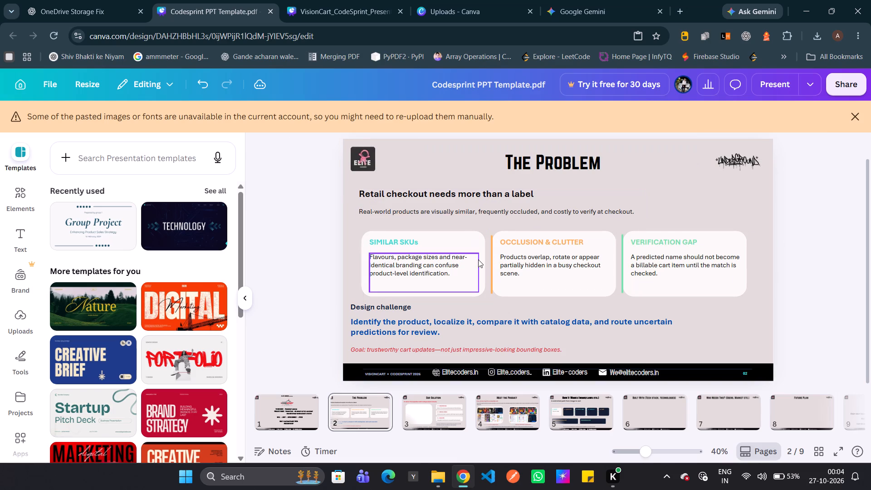
Delete the orange accent bar beside the Occlusion & Clutter card and the green one beside the Verification Gap card.
click(491, 255)
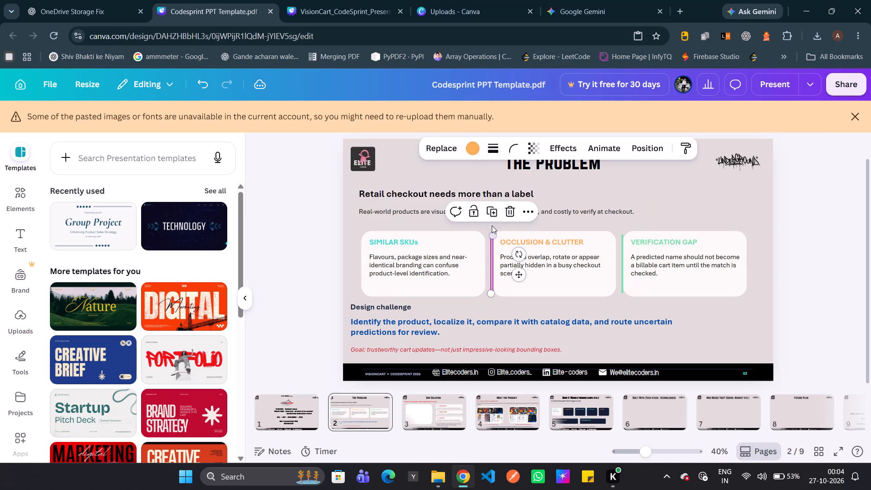
click(509, 215)
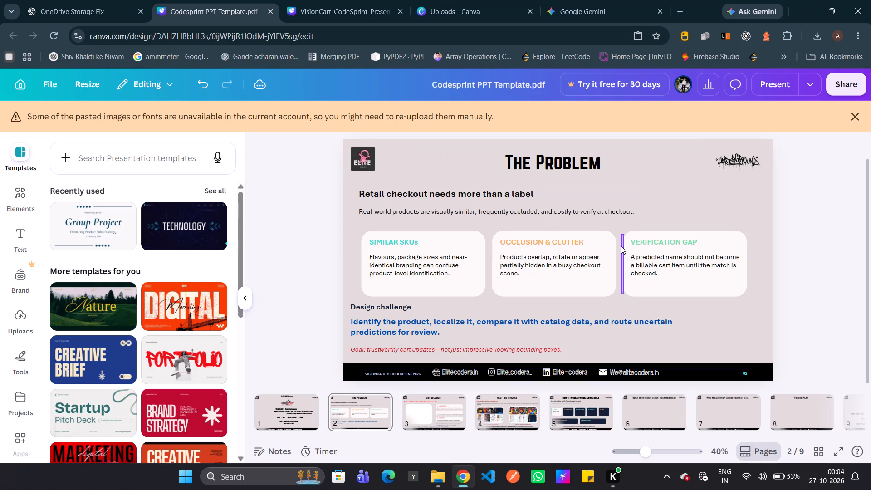
click(621, 246)
click(643, 210)
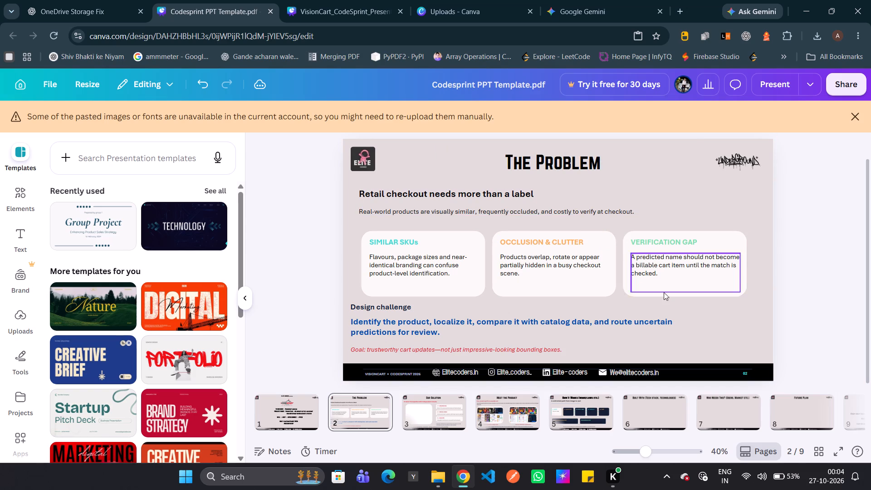
Colour the Similar SKUs, Occlusion & Clutter and Verification Gap card headings vivid red #b9121a.
click(398, 245)
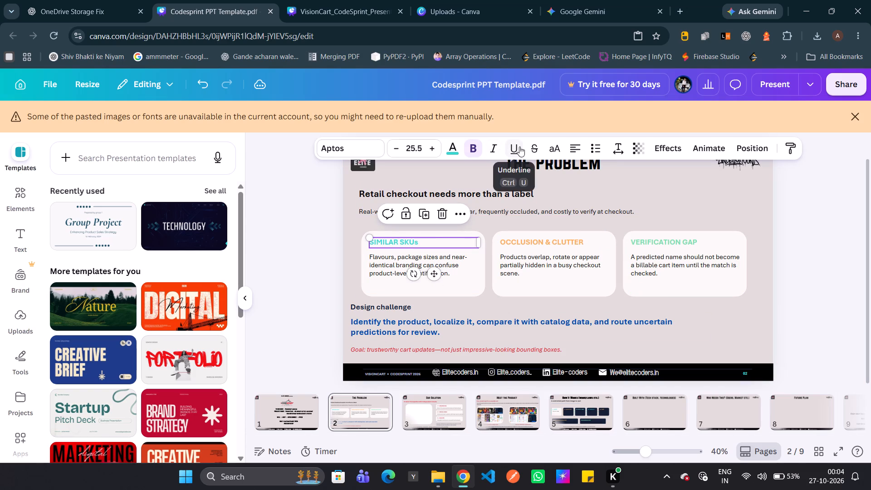
click(558, 147)
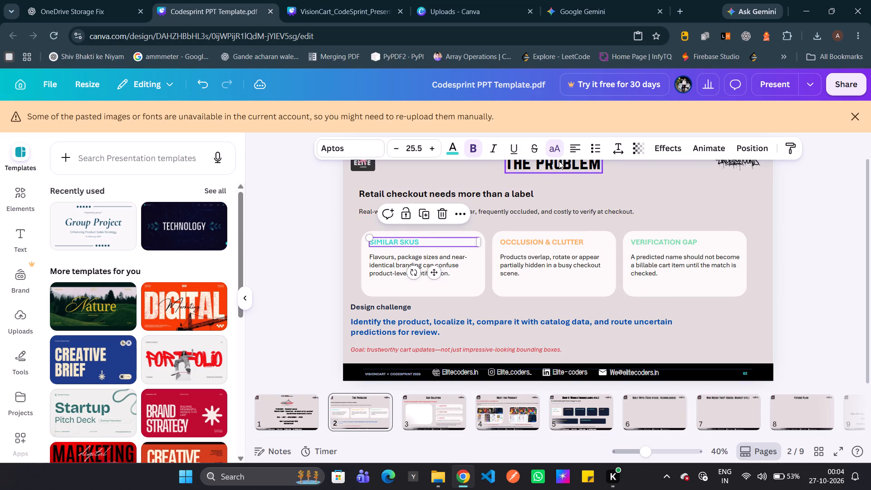
click(554, 145)
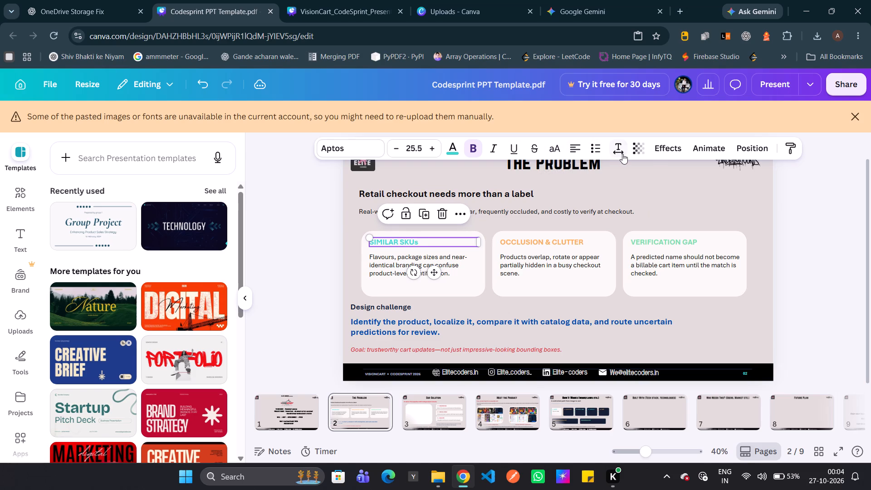
click(449, 147)
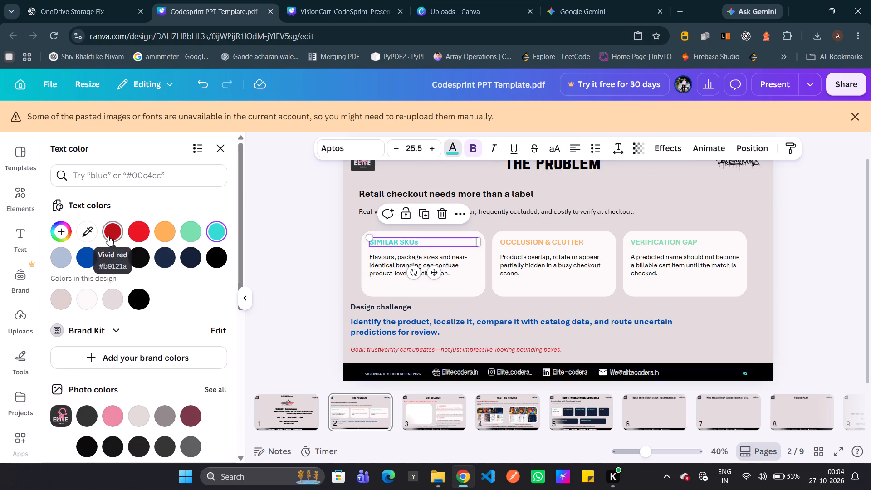
click(108, 236)
click(524, 244)
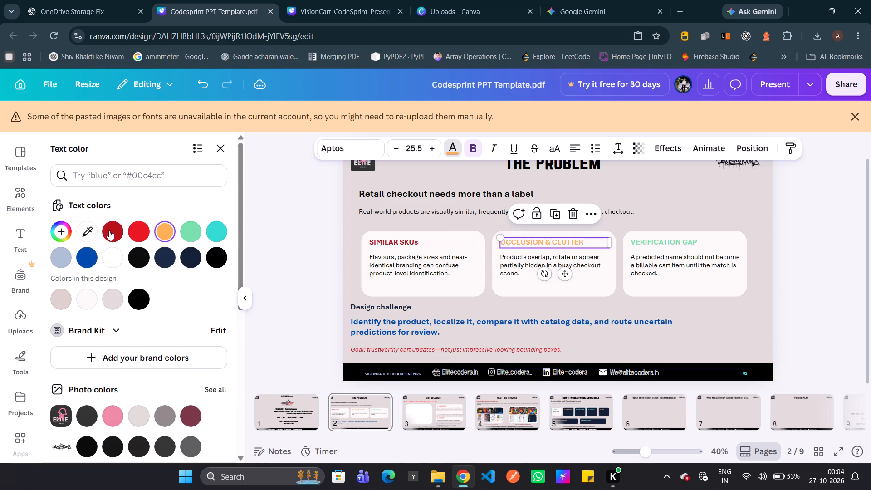
click(106, 230)
click(638, 240)
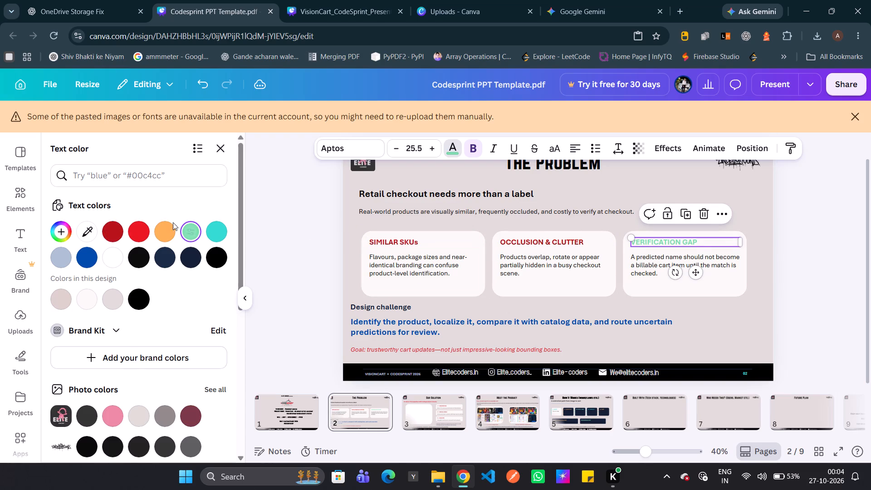
click(106, 226)
click(327, 251)
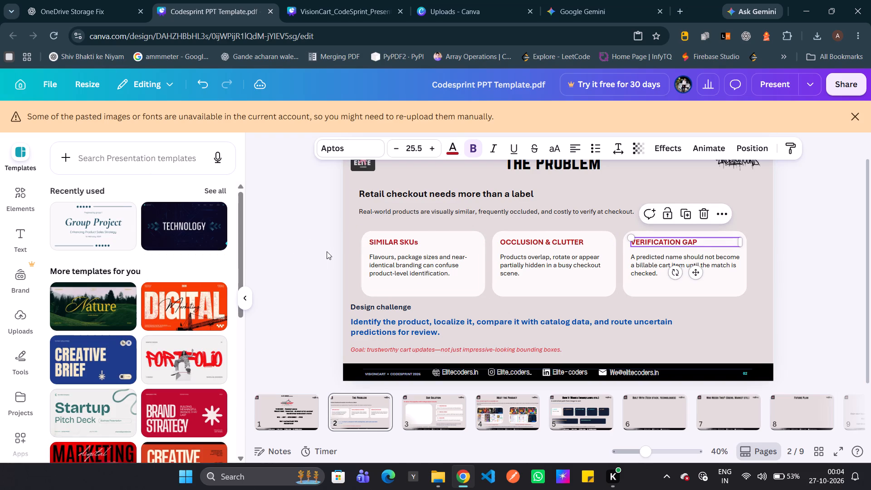
Colour the "Retail checkout needs more than a label" heading on The Problem slide vivid red #b9121a.
click(376, 322)
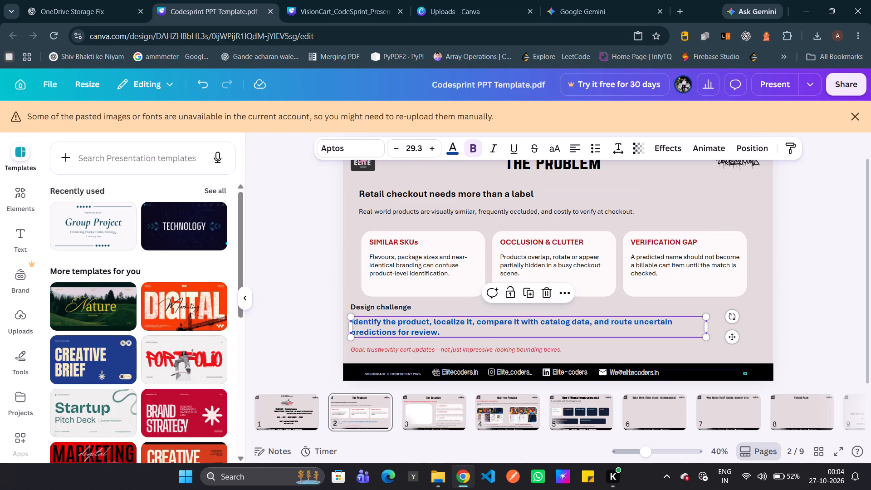
double_click(421, 191)
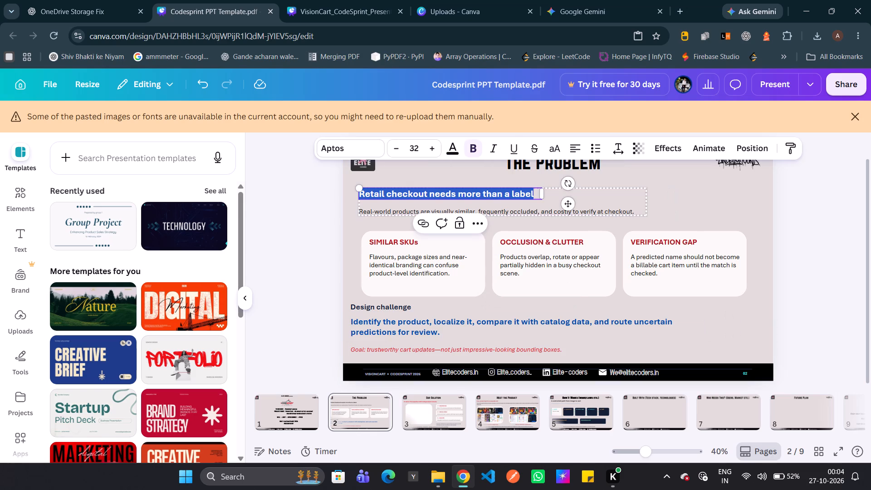
click(458, 147)
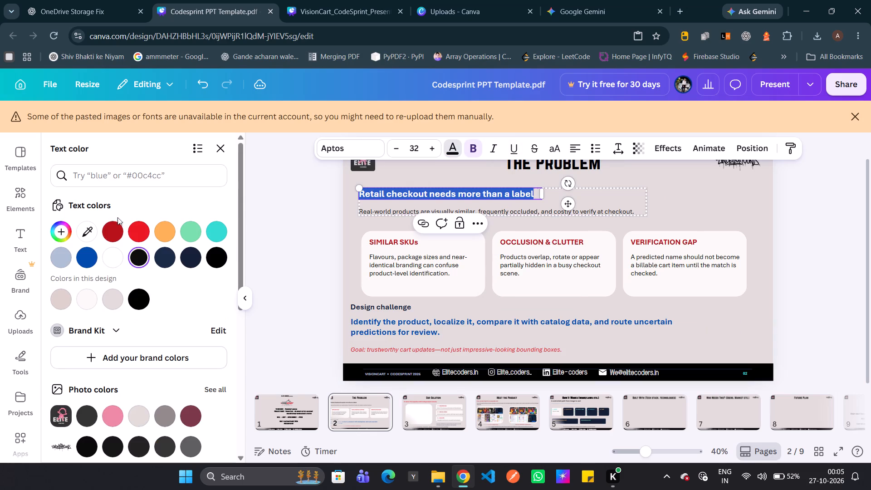
click(108, 223)
click(290, 193)
click(290, 193)
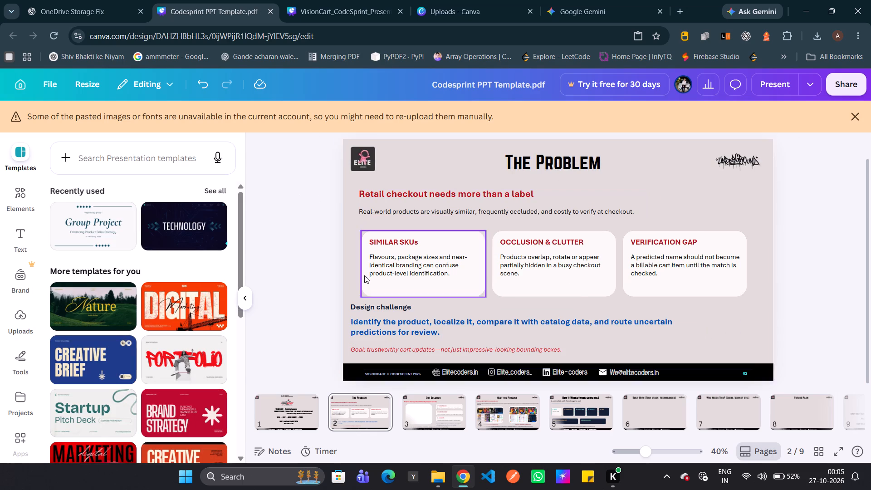
Set the Design challenge heading's text colour to near-black.
click(371, 304)
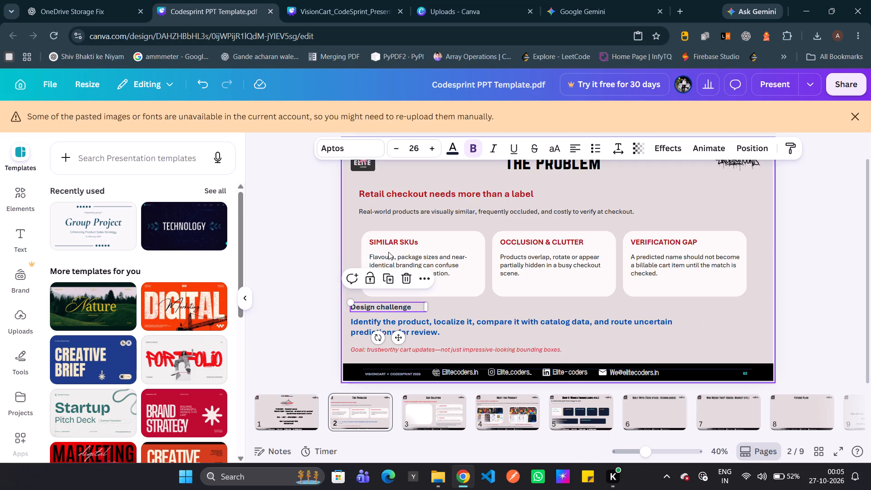
click(387, 309)
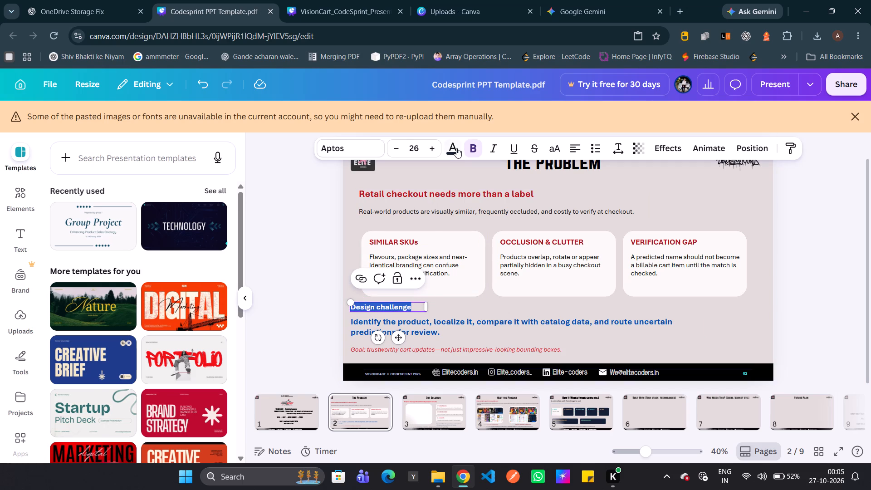
click(456, 148)
click(144, 258)
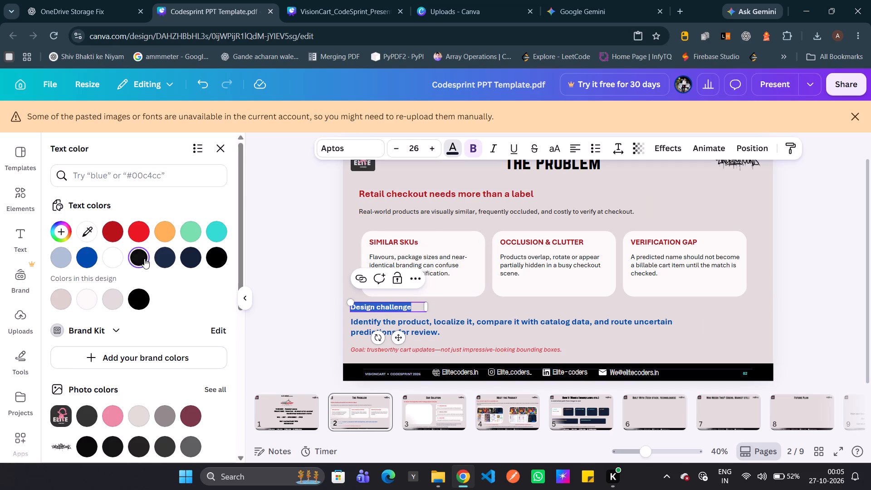
click(253, 253)
click(274, 247)
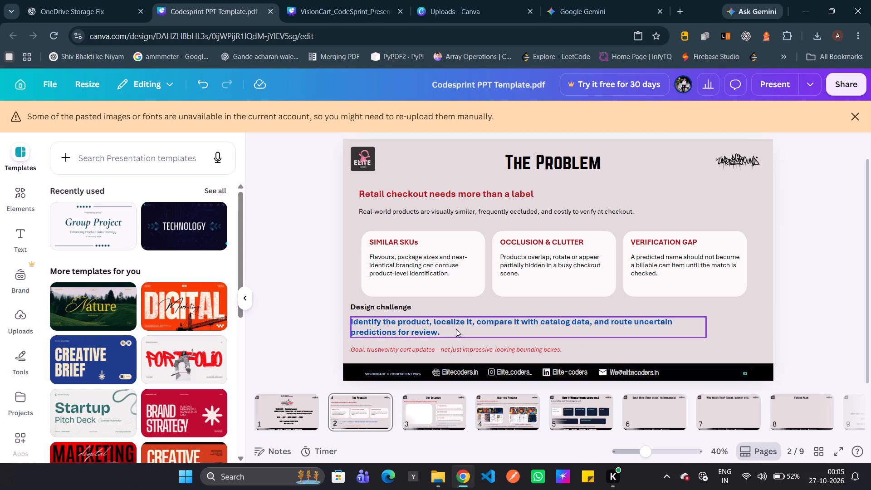
Recolour the italic Goal line on The Problem slide to dark navy.
click(458, 348)
click(450, 147)
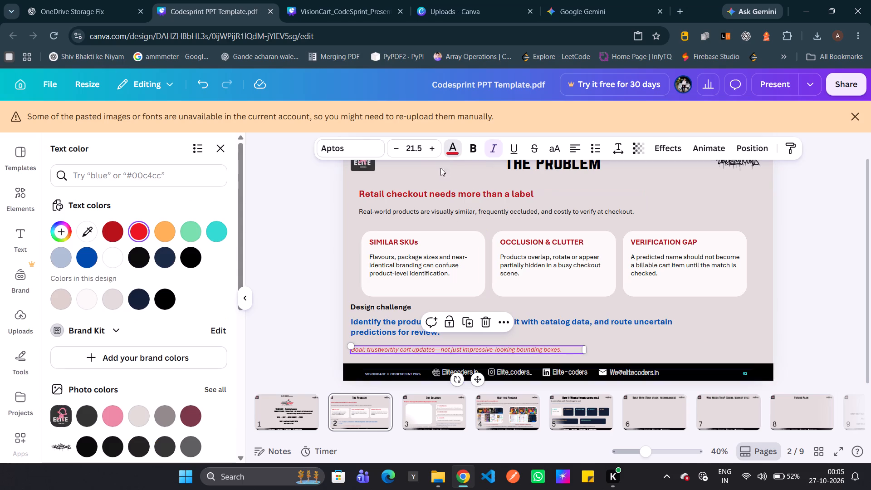
click(163, 259)
double_click(288, 238)
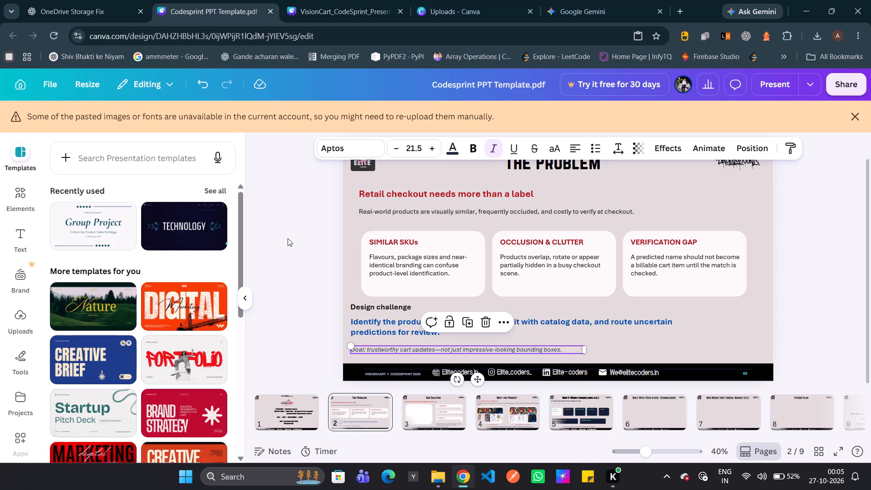
click(426, 400)
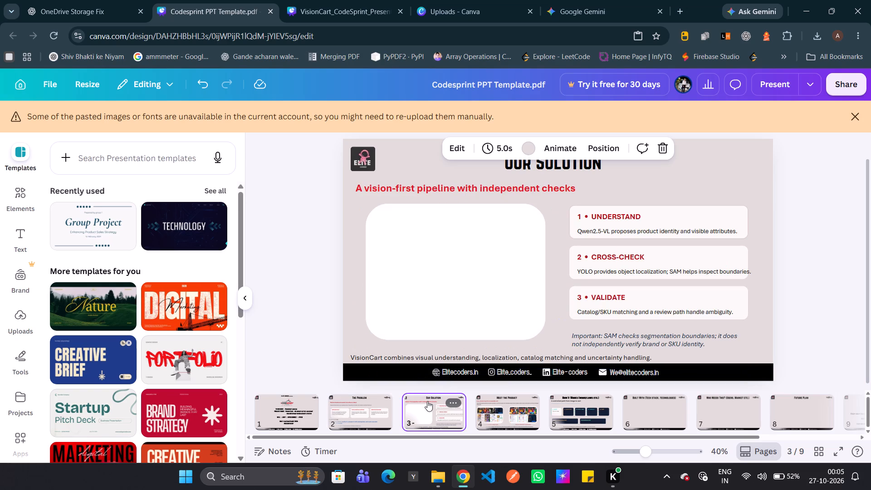
click(503, 402)
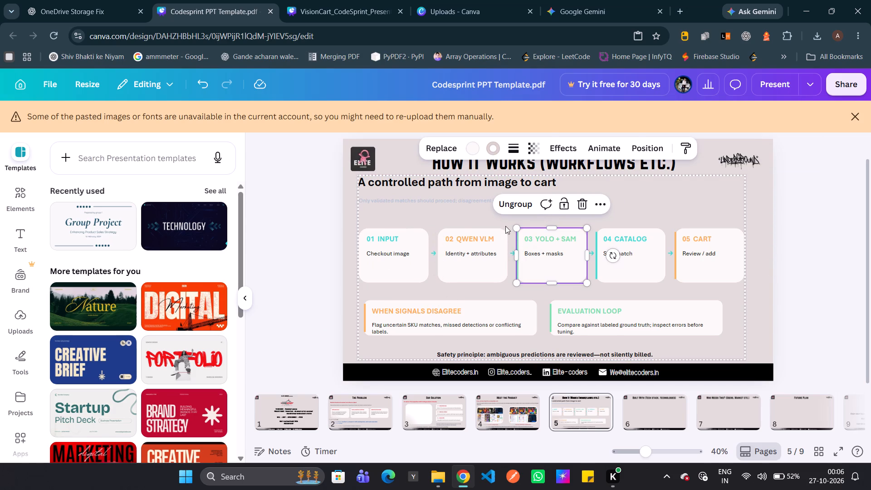
click(505, 226)
double_click(517, 238)
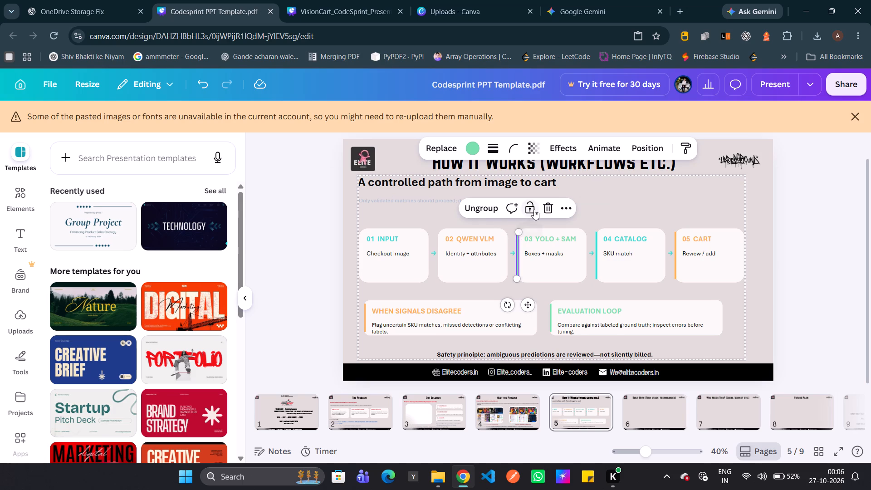
click(548, 205)
click(598, 244)
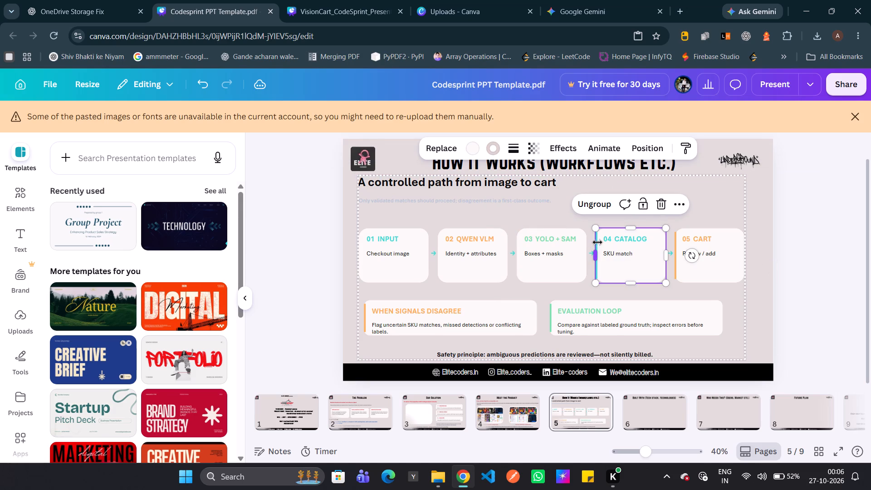
click(569, 220)
double_click(596, 241)
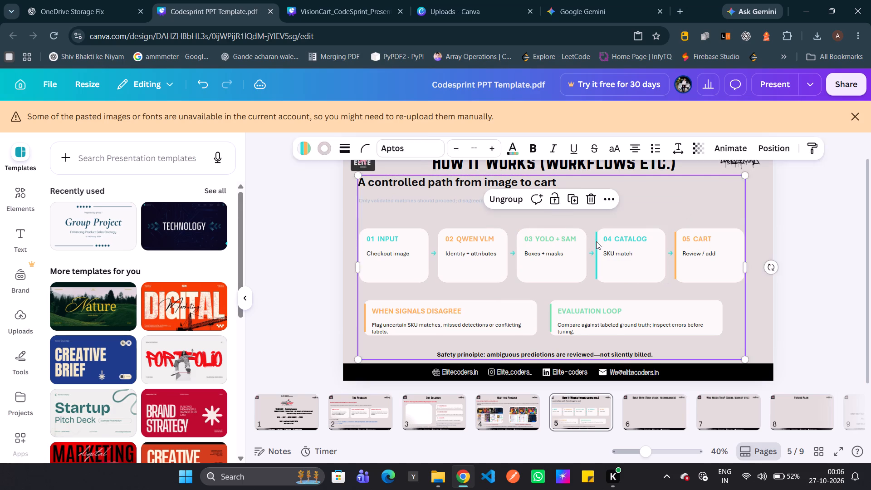
click(626, 209)
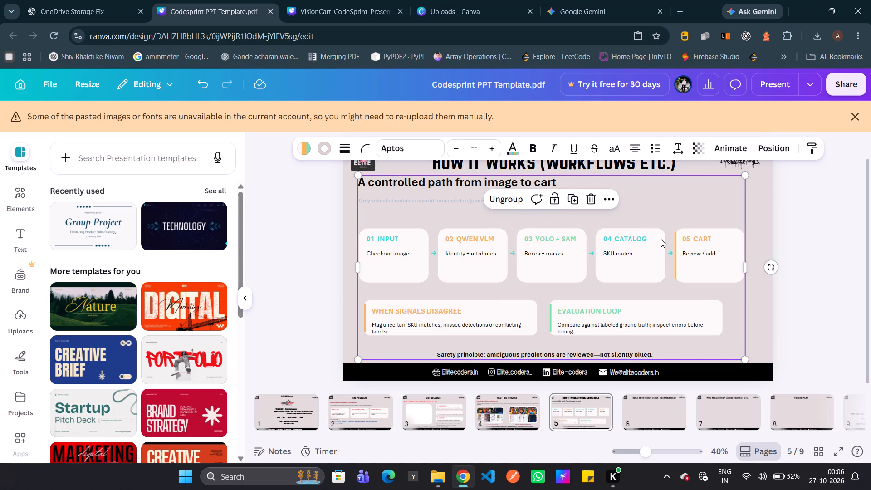
double_click(675, 239)
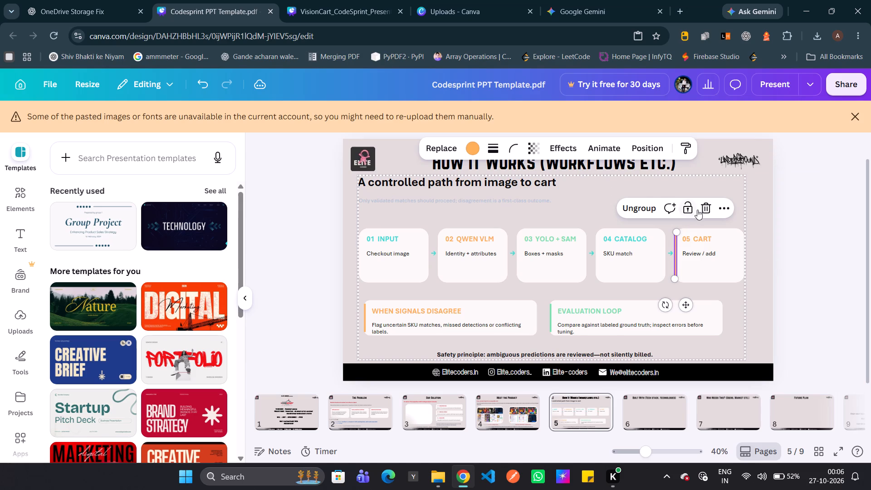
click(705, 206)
Delete the vertical accent lines from the When Signals Disagree and Evaluation Loop cards.
double_click(366, 315)
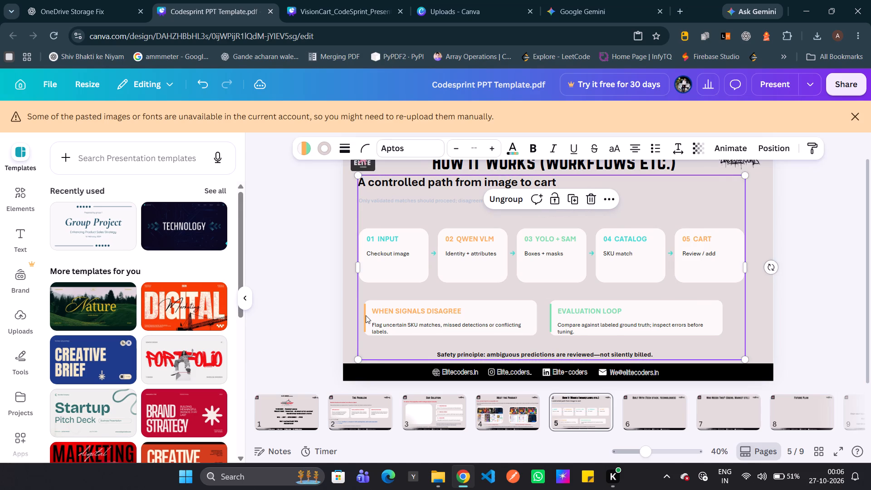
click(396, 278)
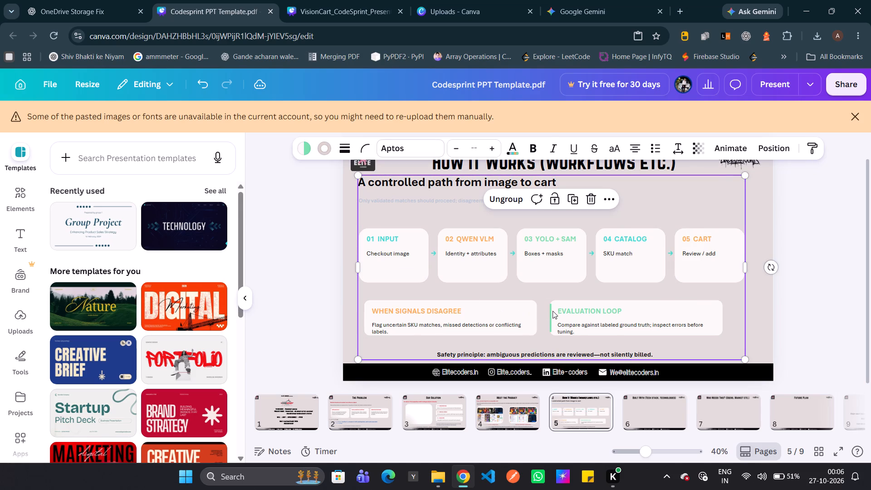
click(551, 312)
click(584, 278)
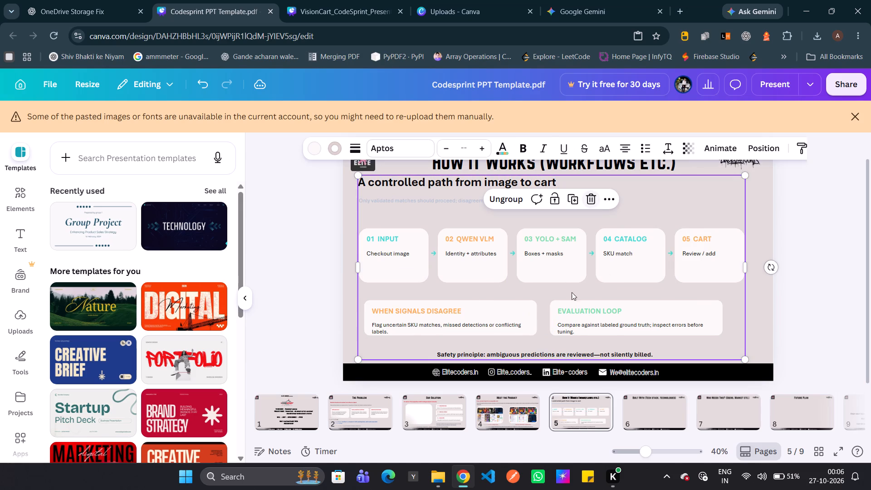
Recolour the 01 Input heading dark red and apply the change to all matching turquoise elements across all pages.
click(387, 240)
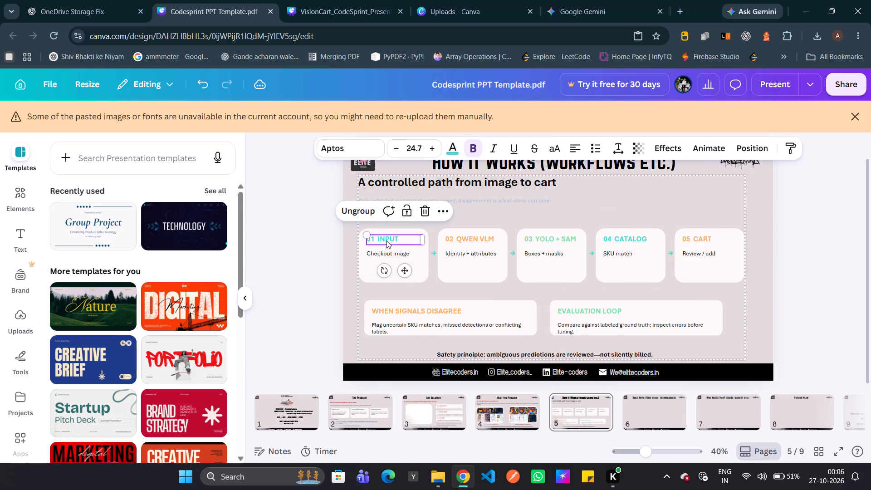
click(459, 148)
click(111, 230)
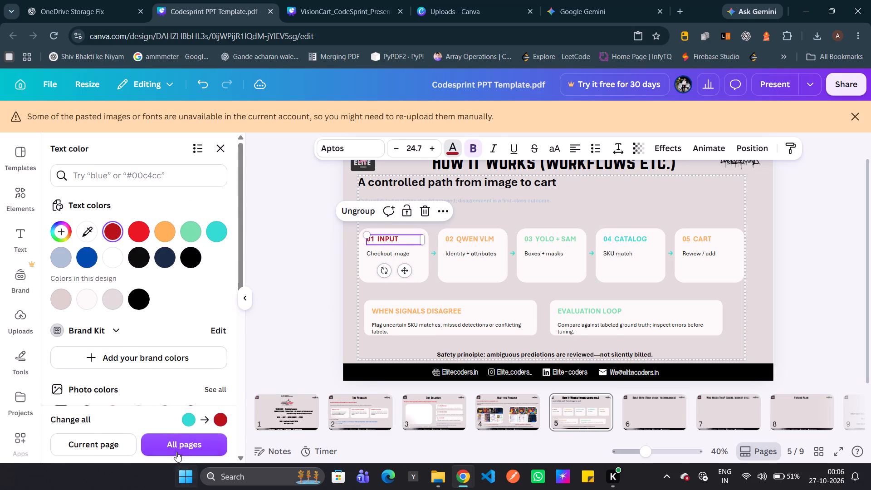
click(174, 446)
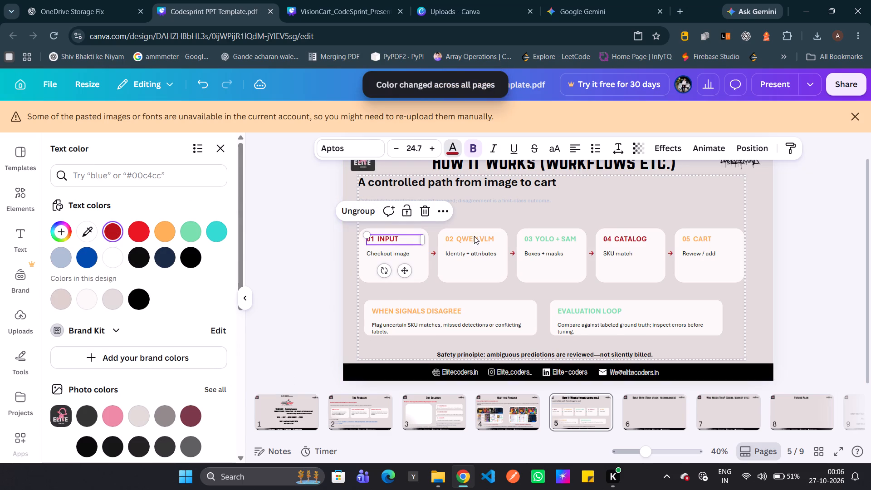
Recolour the 02 Qwen VLM, 03 YOLO + SAM and 05 Cart headings to the same dark red.
click(474, 235)
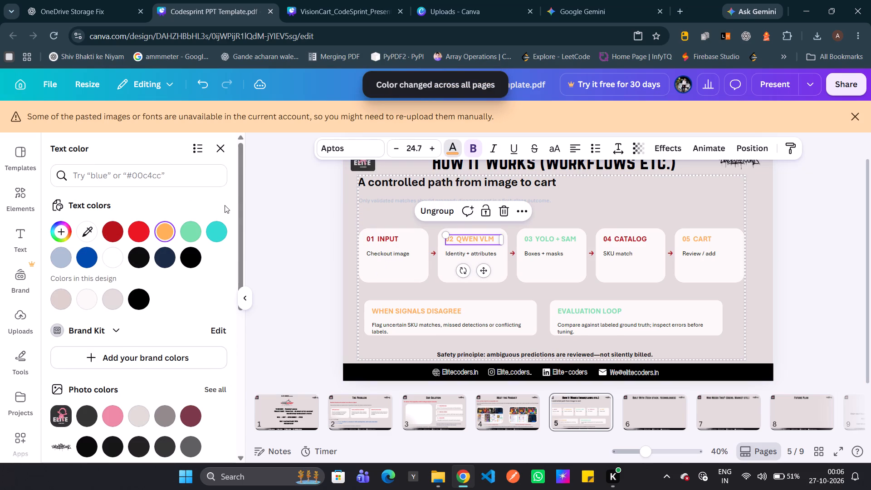
click(118, 227)
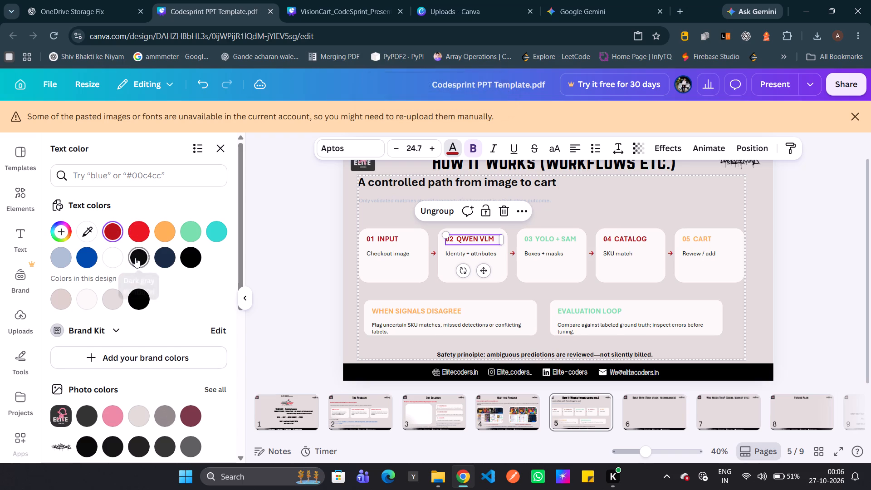
click(532, 239)
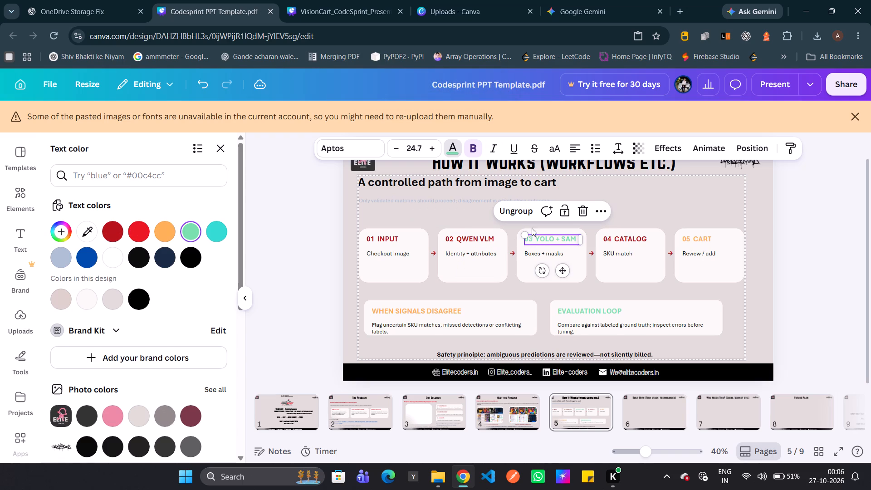
click(122, 233)
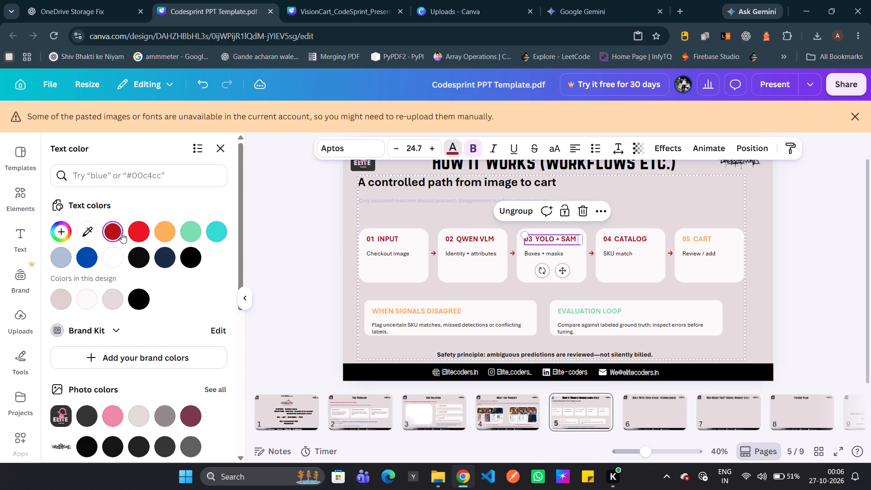
click(699, 242)
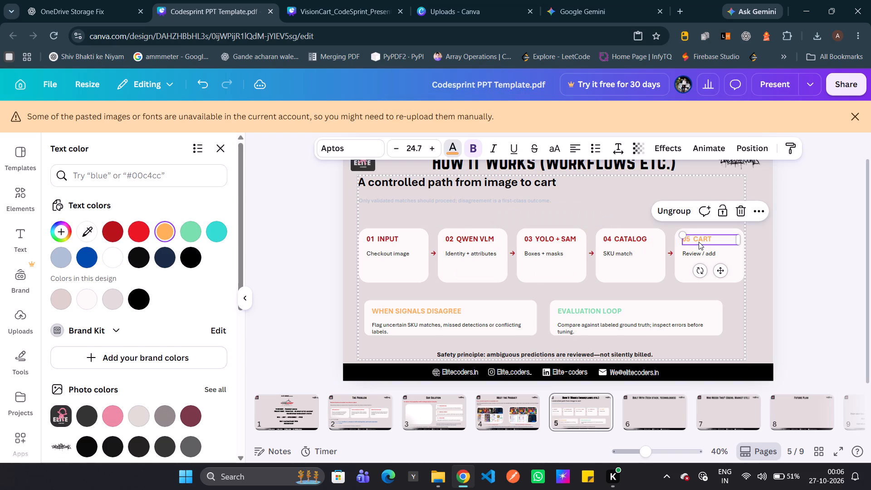
click(121, 235)
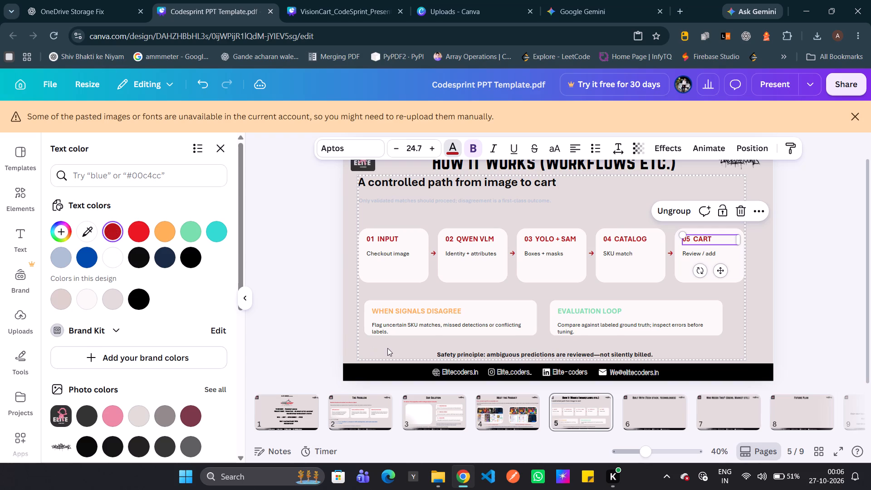
Recolour the When Signals Disagree and Evaluation Loop headings dark red.
click(405, 311)
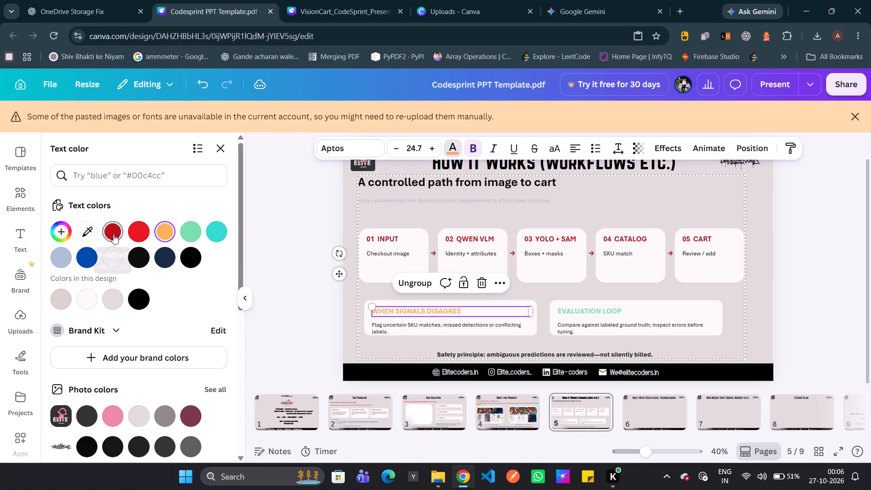
click(113, 234)
click(614, 308)
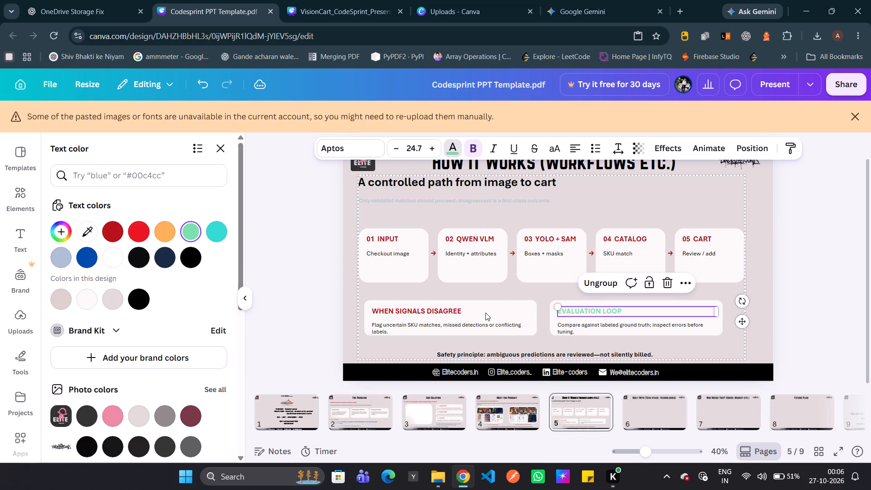
click(120, 231)
click(259, 249)
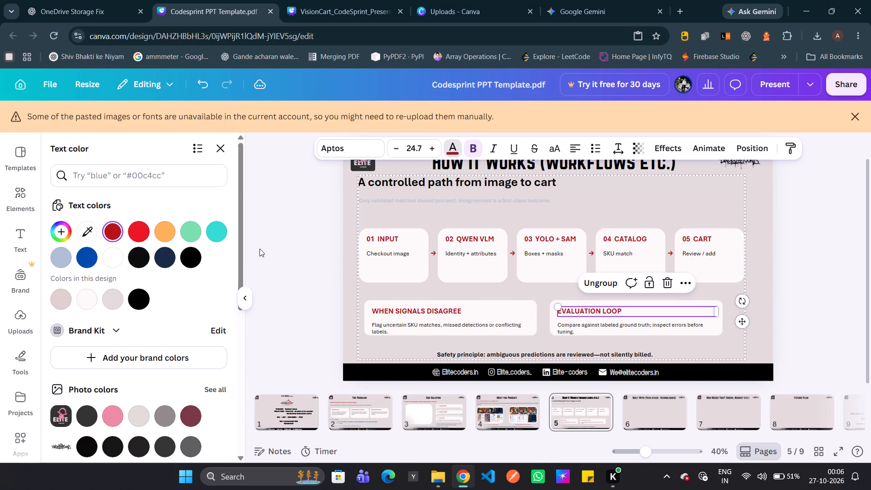
click(292, 269)
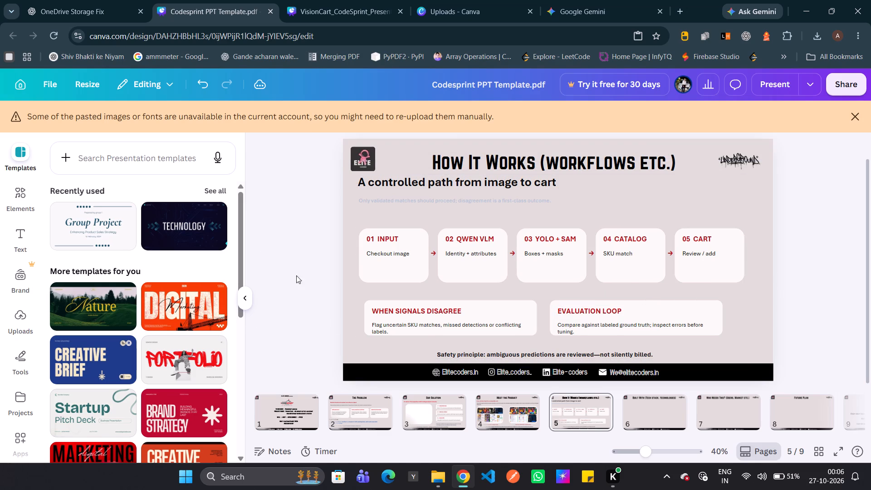
Extend the When Signals Disagree card downward to a height of about 177 so its text has room below.
click(527, 313)
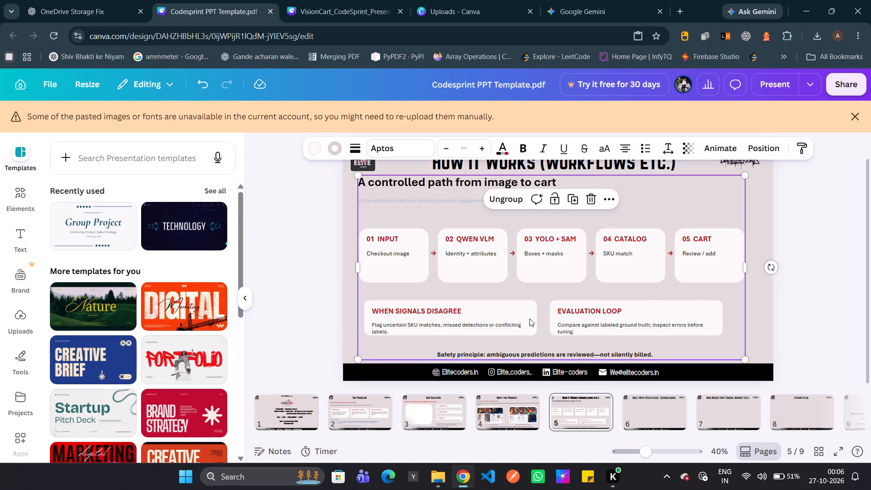
click(512, 307)
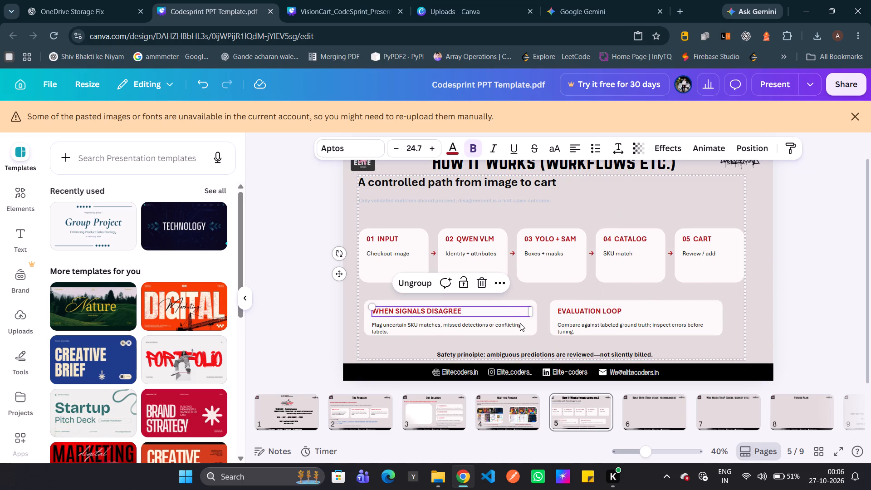
click(529, 318)
click(537, 335)
click(533, 328)
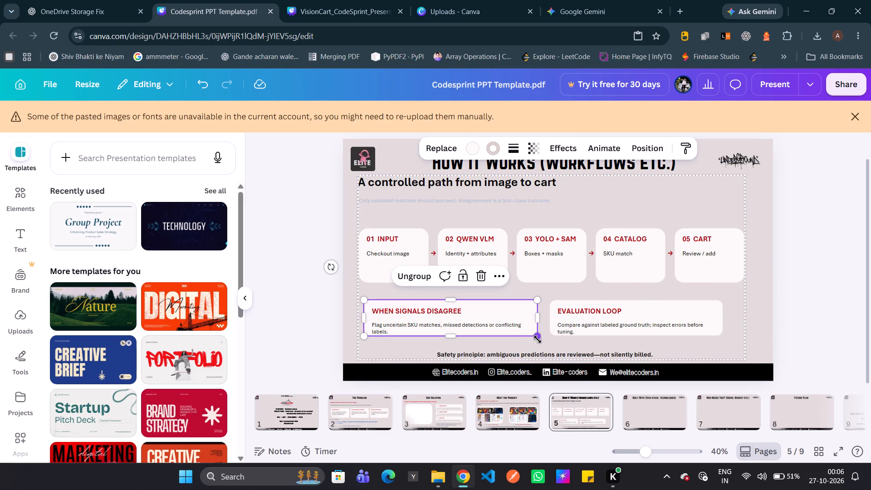
drag(538, 337, 538, 345)
click(460, 338)
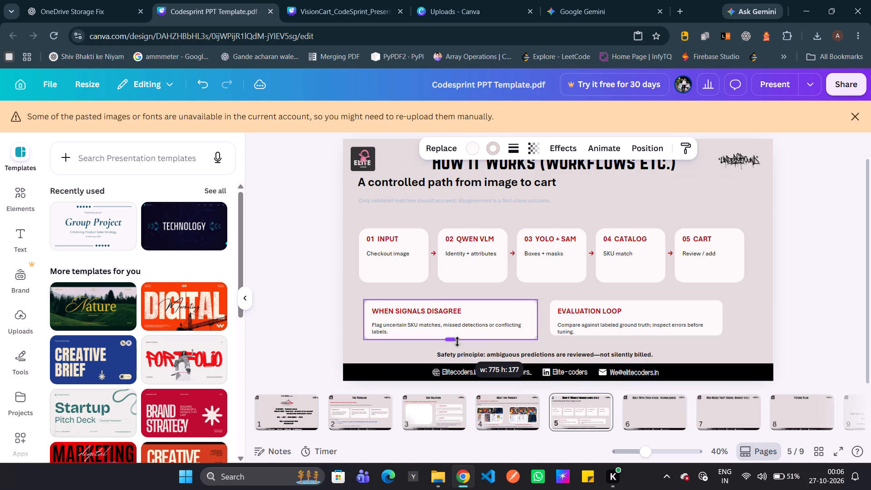
Extend the Evaluation Loop card downward to match the height of the When Signals Disagree card.
click(626, 335)
click(722, 309)
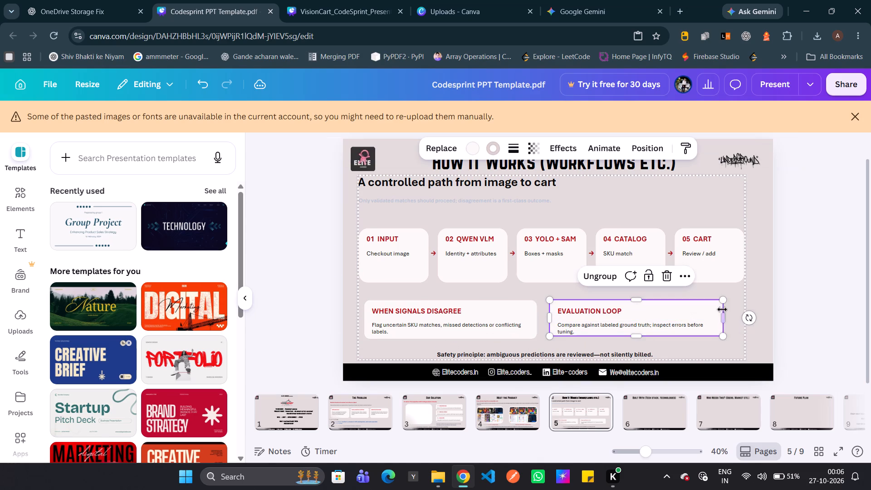
drag(633, 337, 634, 342)
click(343, 329)
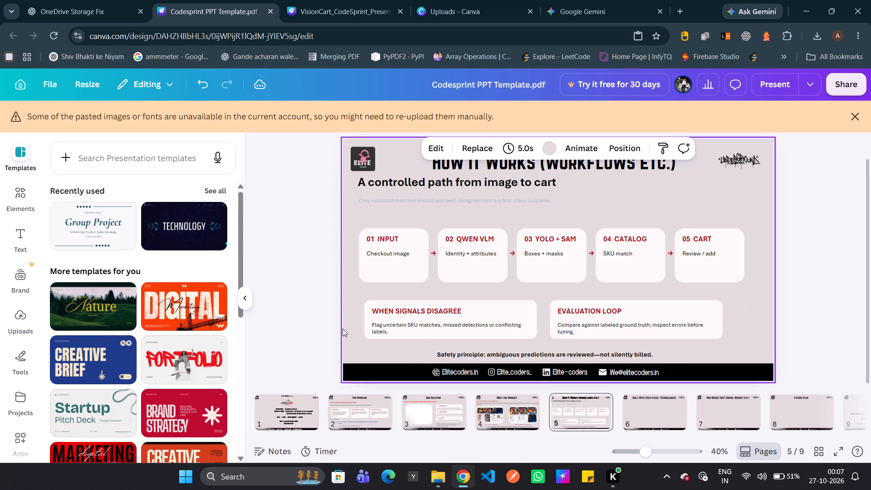
Recolour the heading A controlled path from image to cart on the How It Works slide dark red.
click(398, 213)
click(396, 198)
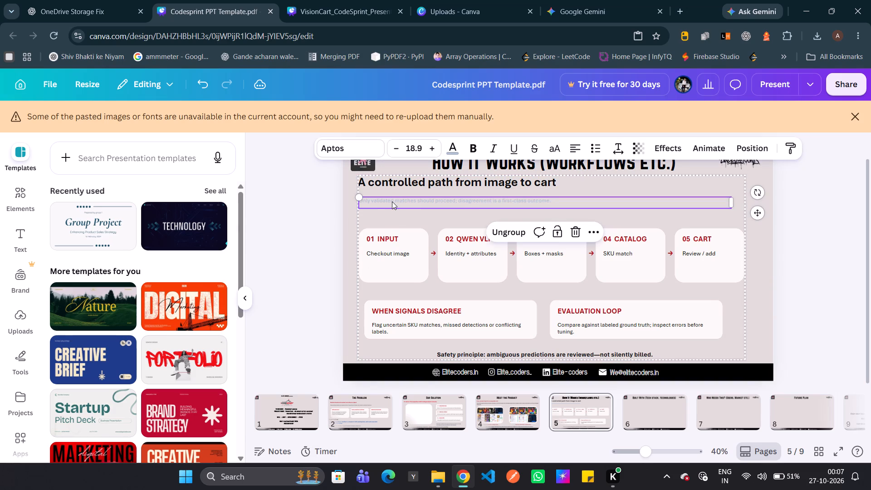
click(472, 184)
click(472, 184)
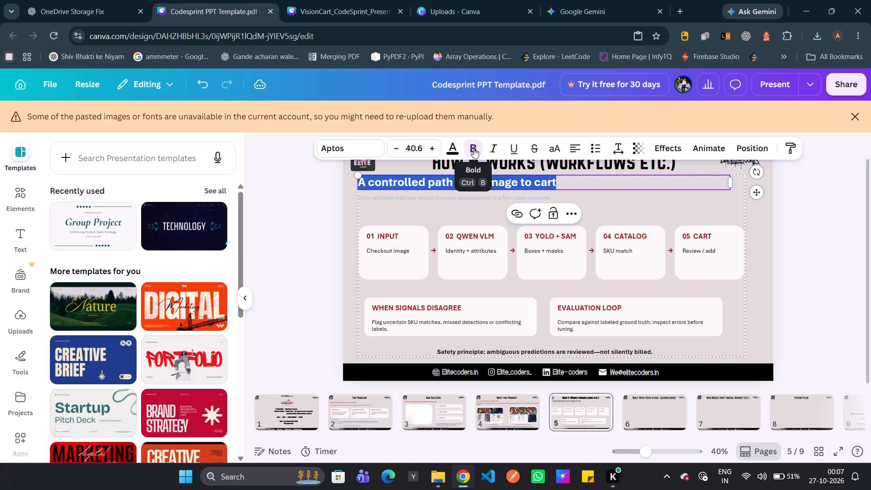
click(458, 150)
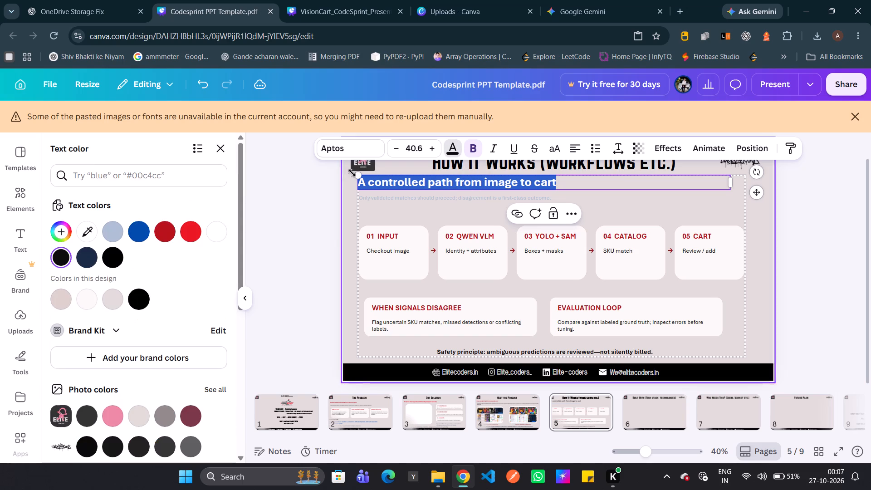
click(160, 237)
double_click(305, 198)
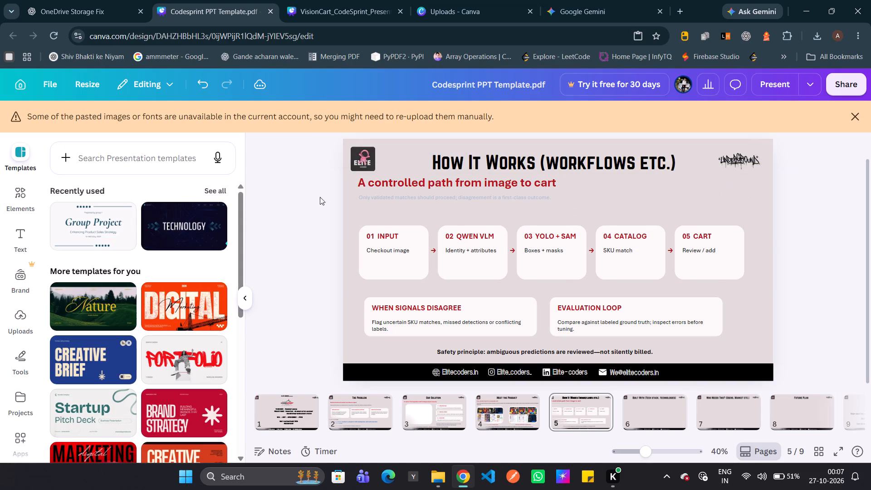
Ungroup the pasted content on the How It Works slide, including the remaining nested group.
click(380, 186)
click(380, 186)
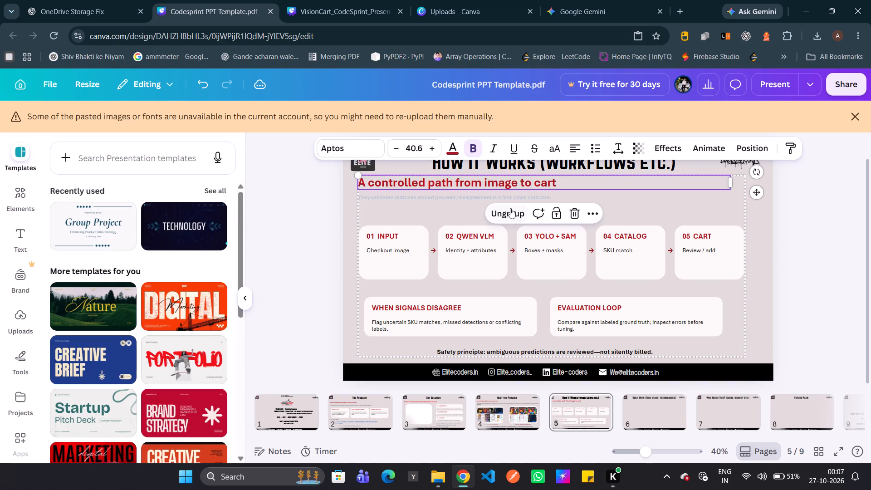
click(510, 208)
click(455, 197)
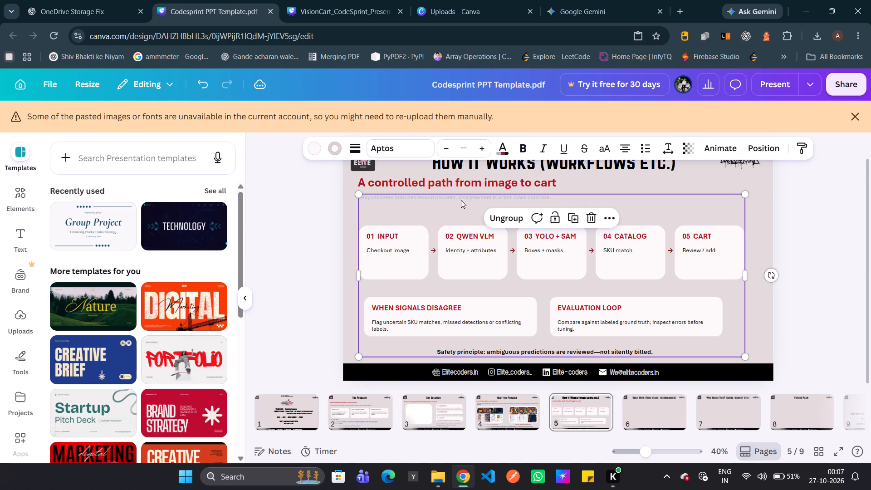
click(505, 209)
click(335, 230)
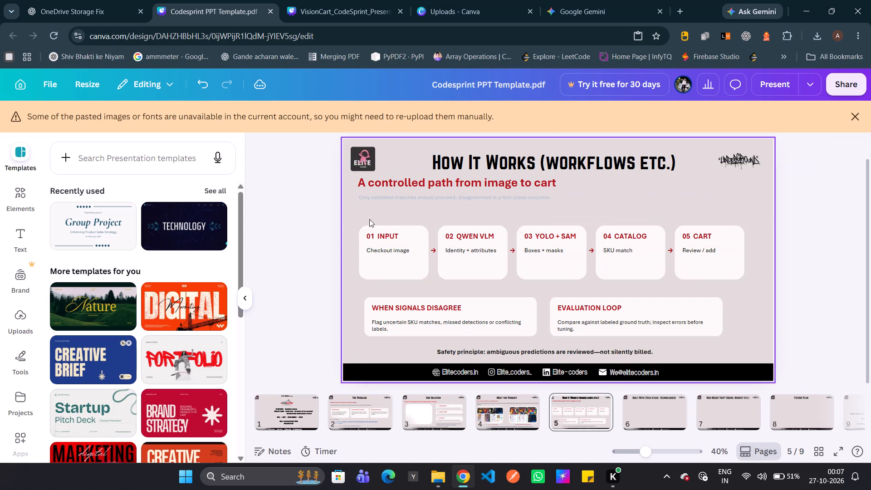
Move the Only validated matches line slightly down, set its font size to 22.9 and colour it near-black.
drag(410, 199, 409, 206)
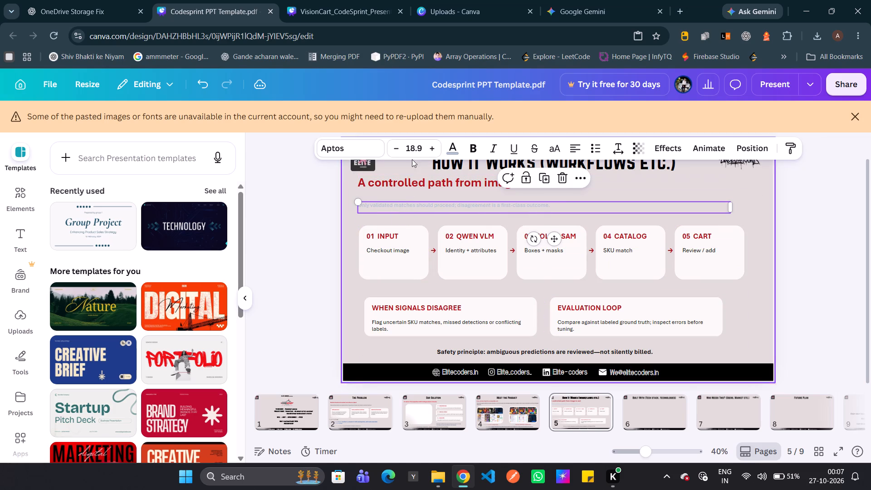
triple_click(432, 147)
click(432, 147)
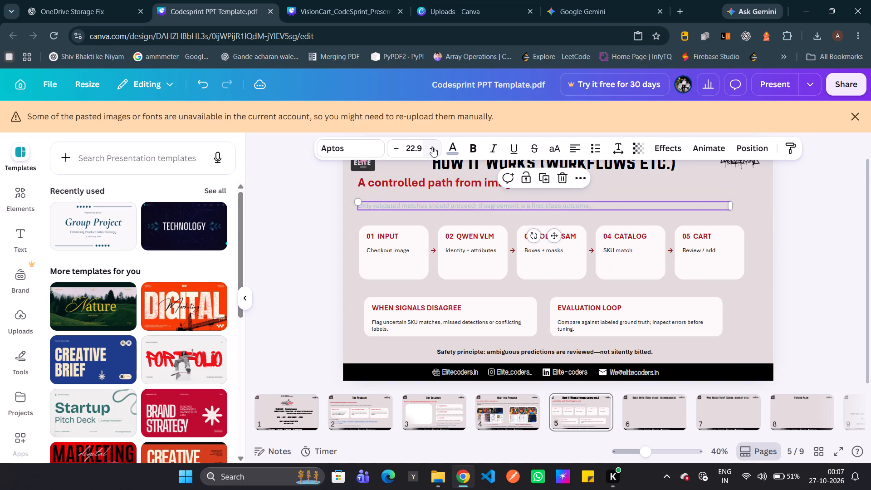
click(403, 204)
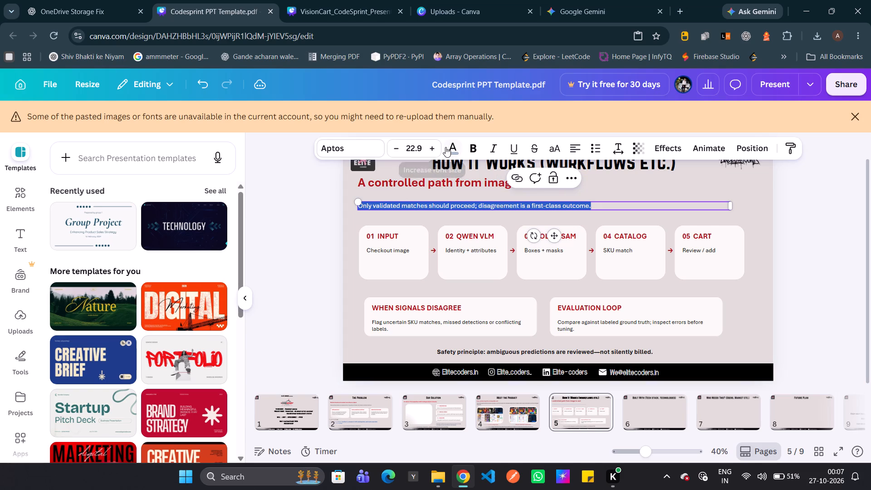
click(445, 147)
click(110, 255)
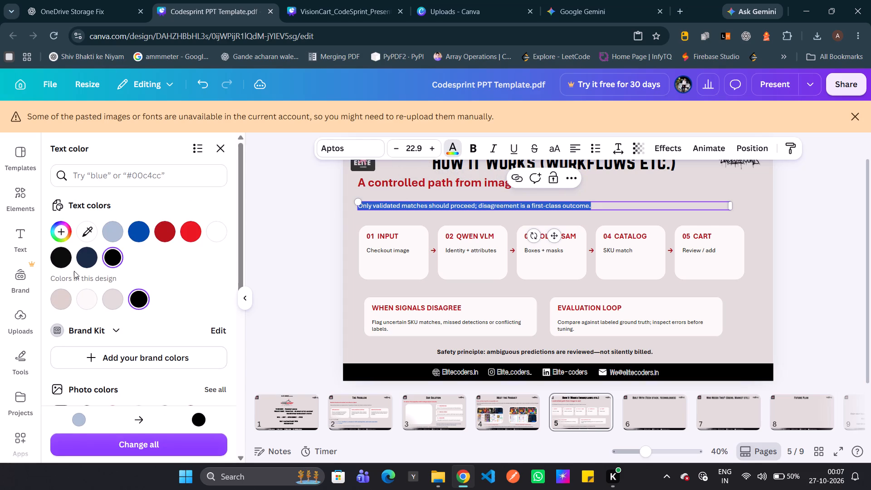
click(64, 260)
Reduce the A controlled path from image to cart heading to size 33.6 and move it down and left, just above the subtitle line.
click(376, 181)
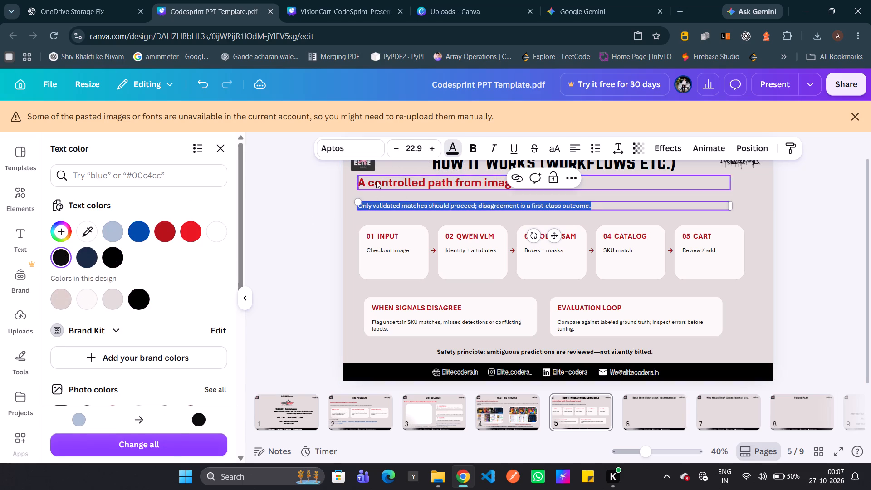
drag(376, 181, 371, 187)
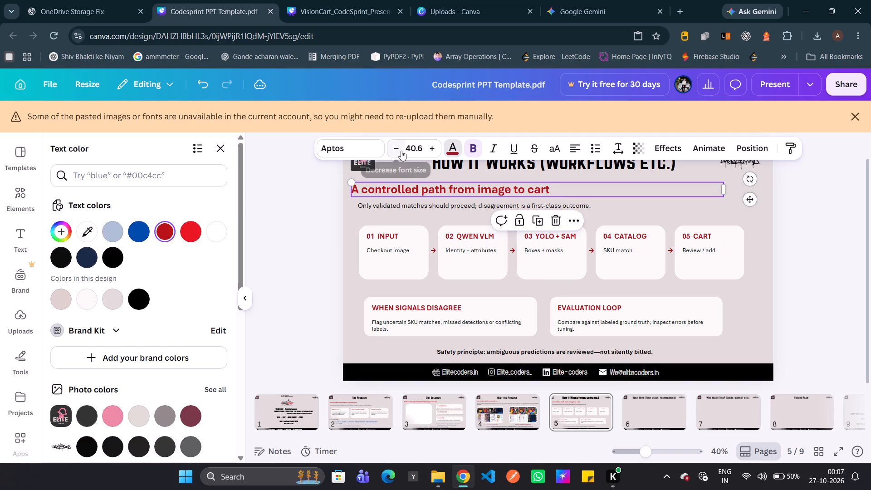
triple_click(401, 151)
click(401, 151)
double_click(401, 151)
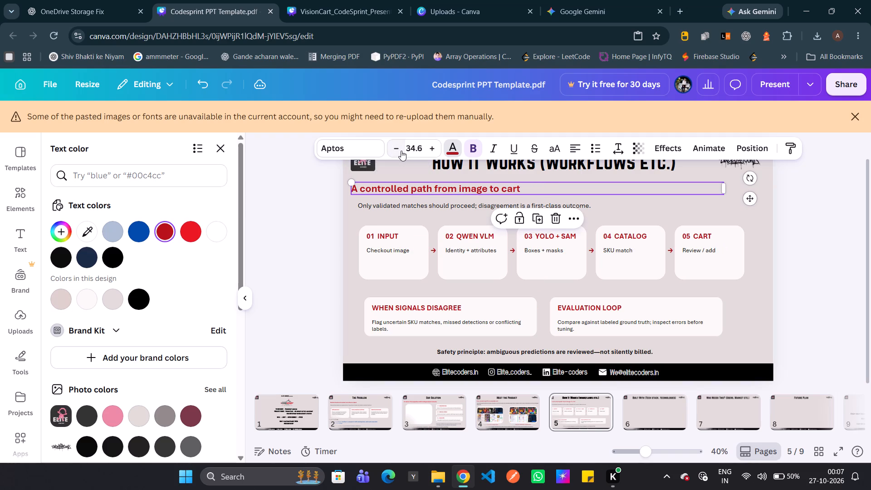
click(401, 151)
click(307, 216)
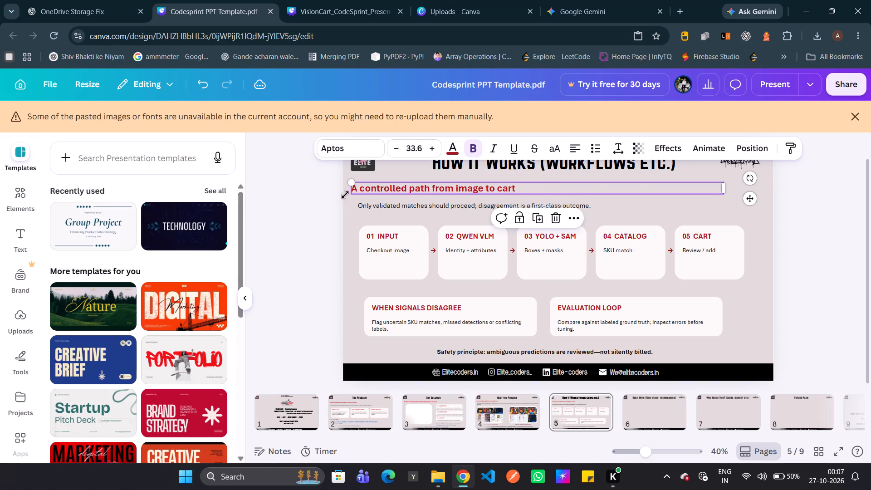
click(341, 197)
click(374, 188)
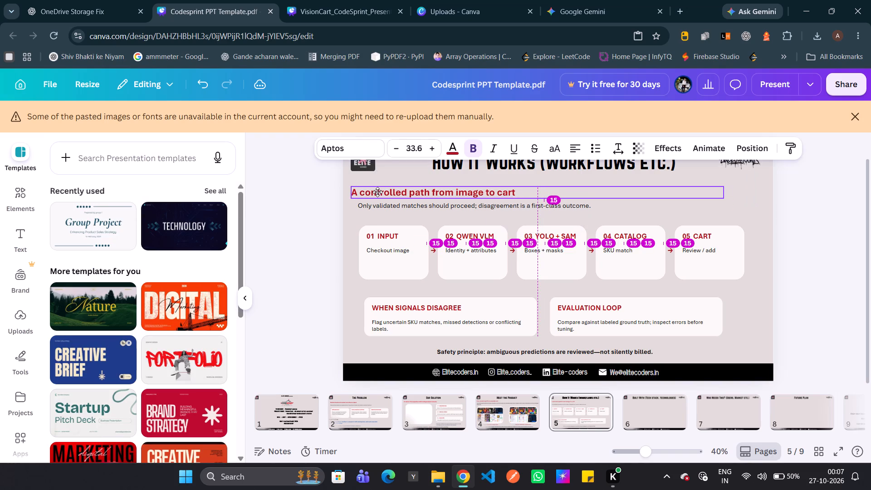
Delete the semicolon after proceed in the subtitle line.
click(473, 205)
click(477, 205)
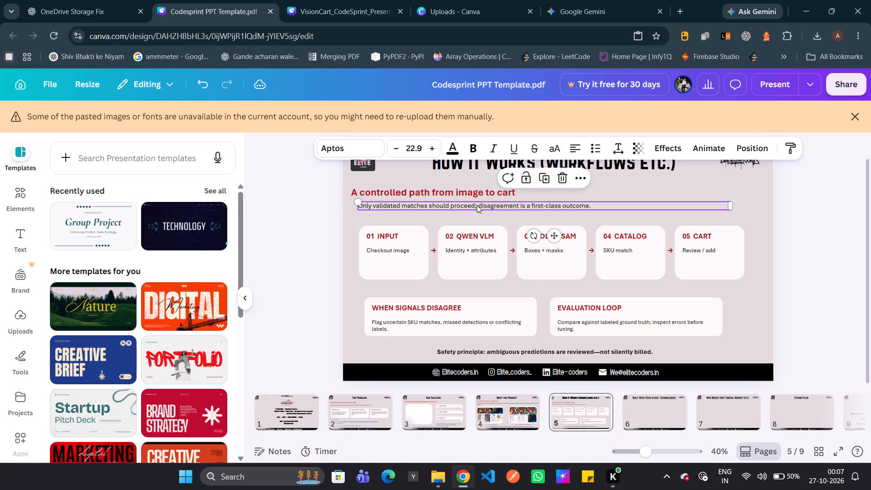
click(477, 205)
key(BackSpace)
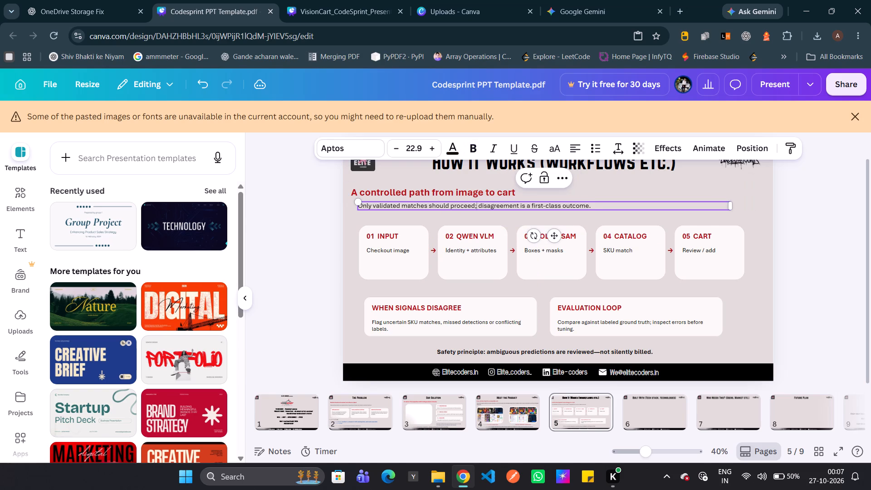
click(268, 237)
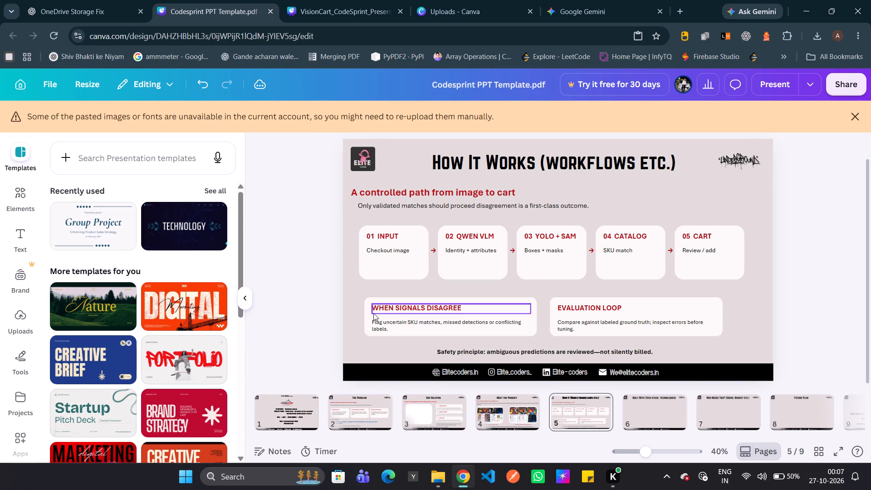
Open the Built With slide in the template and in the VisionCart draft, and move the draft slide's dark background rectangle aside.
click(653, 418)
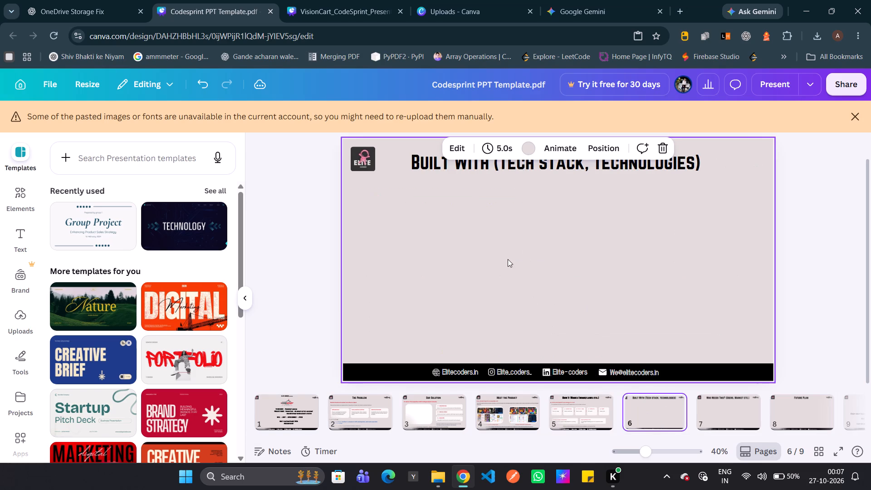
scroll(505, 262, up, 1)
scroll(505, 262, down, 1)
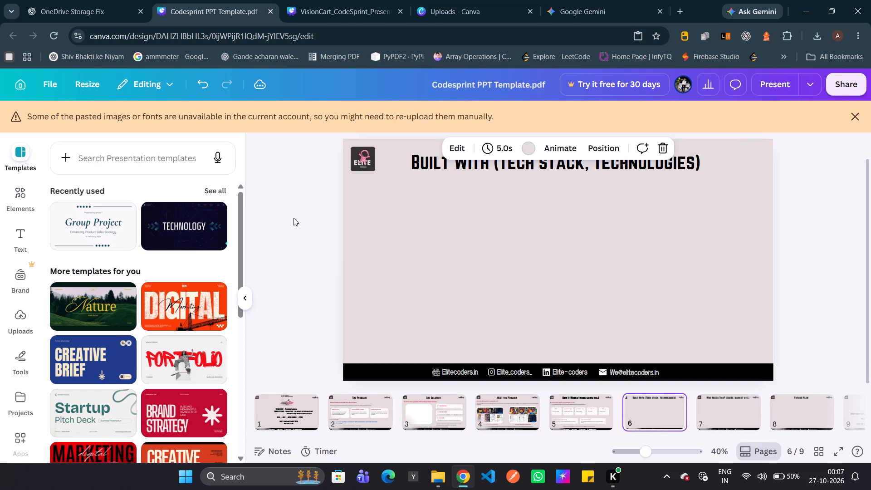
click(363, 11)
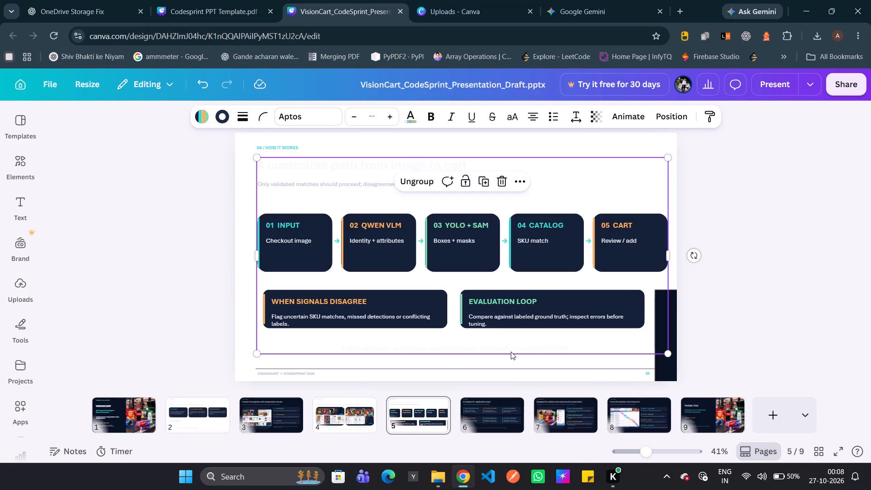
click(509, 416)
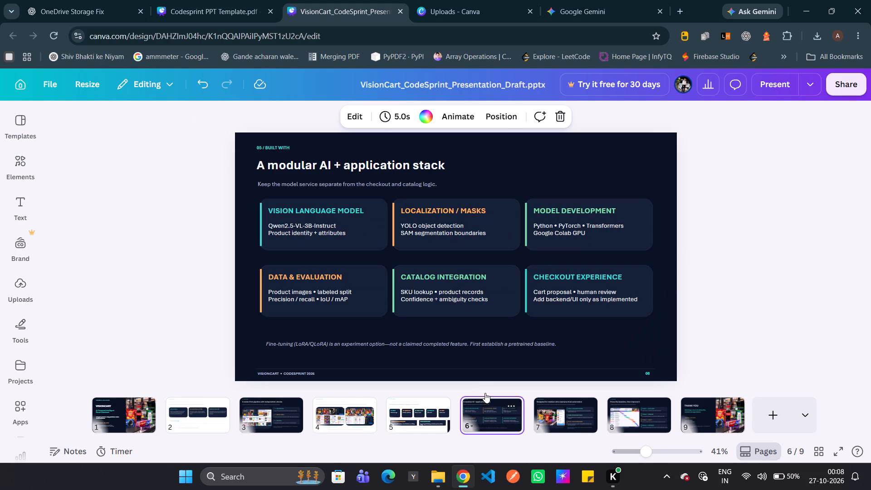
drag(254, 166, 385, 278)
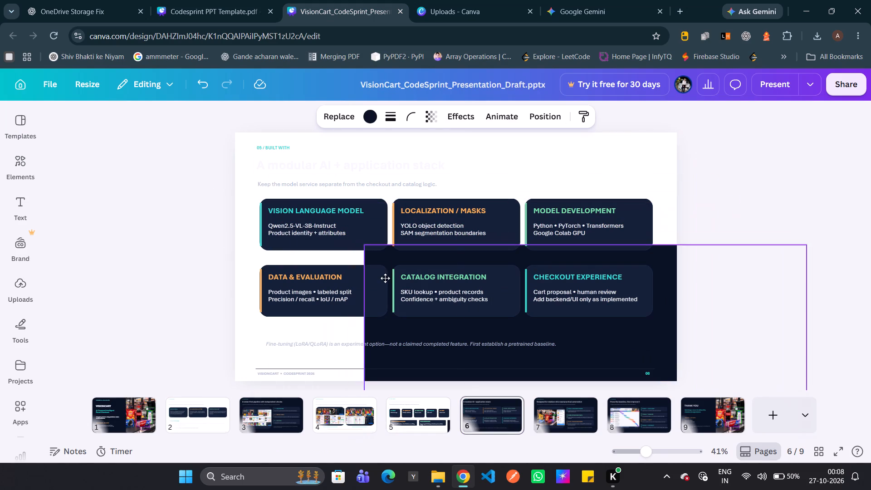
drag(385, 278, 250, 165)
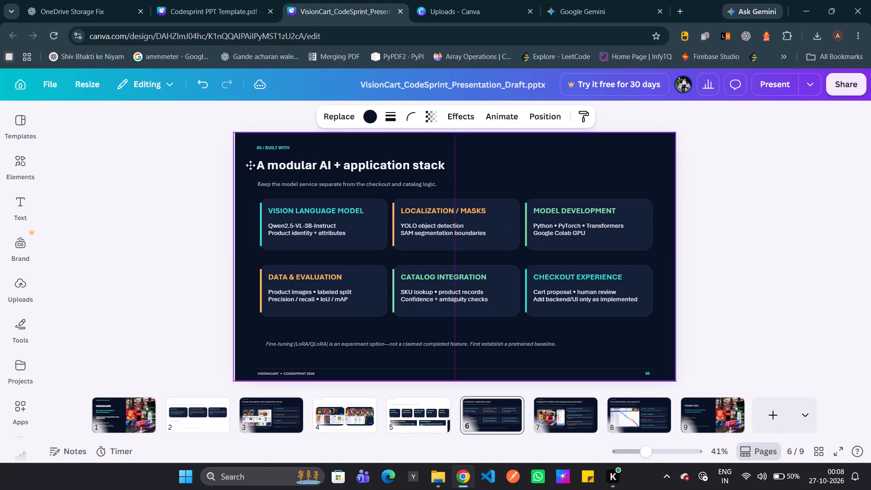
drag(250, 165, 647, 173)
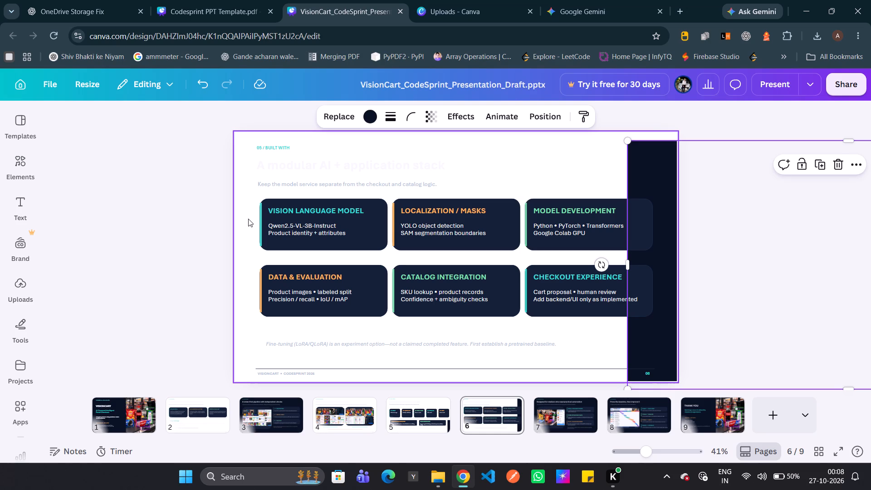
click(235, 169)
Group the heading, subtitle, six cards and footnote on the draft's Built With slide and copy the group onto the template's Built With slide.
drag(241, 165, 285, 192)
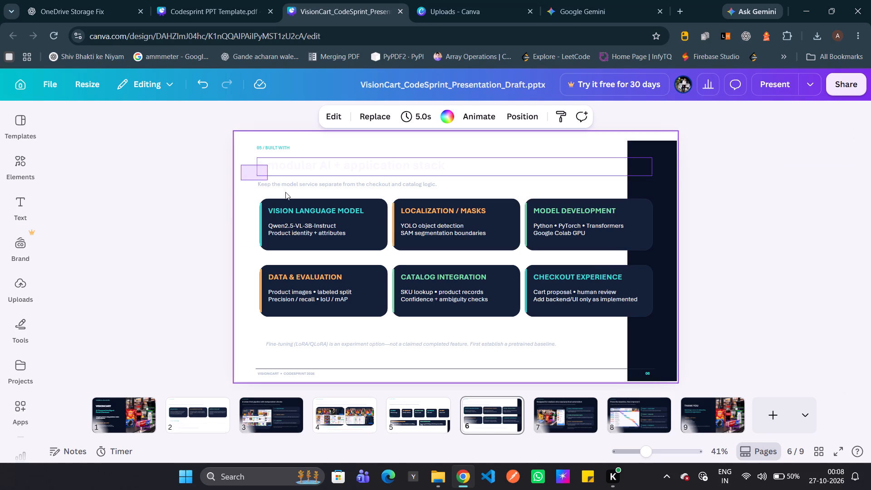
drag(285, 192, 609, 350)
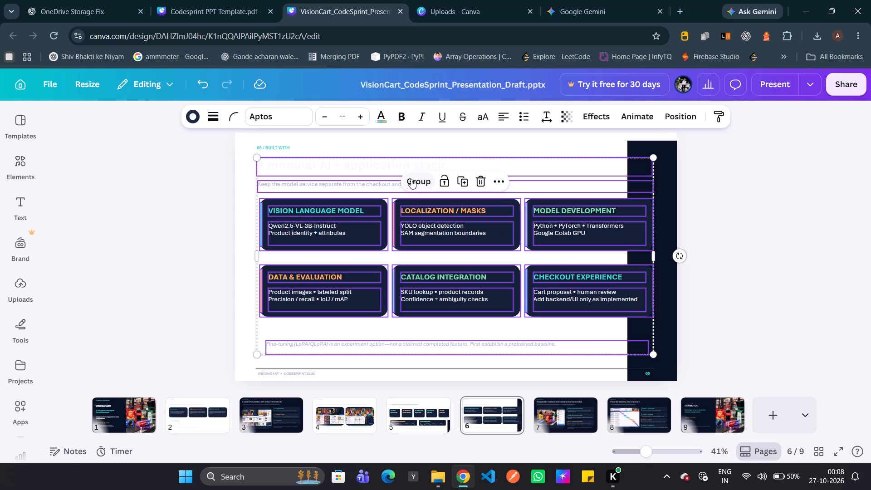
click(411, 179)
click(509, 178)
click(537, 208)
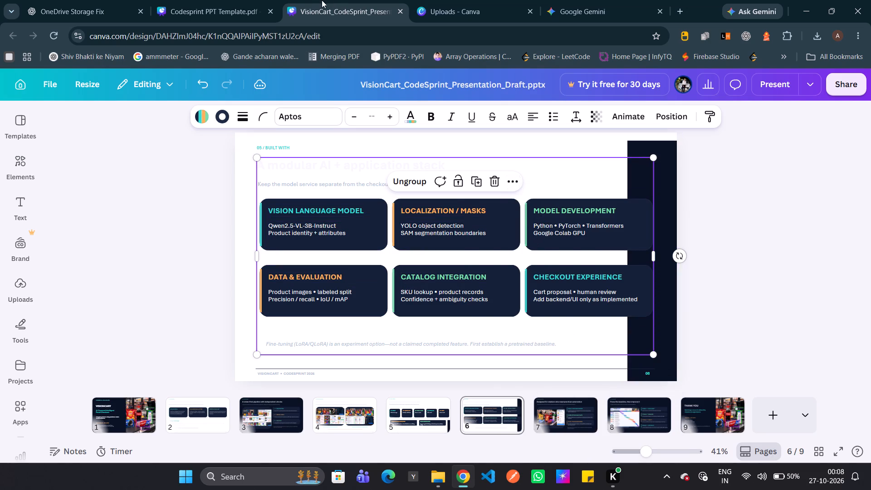
click(204, 0)
click(411, 226)
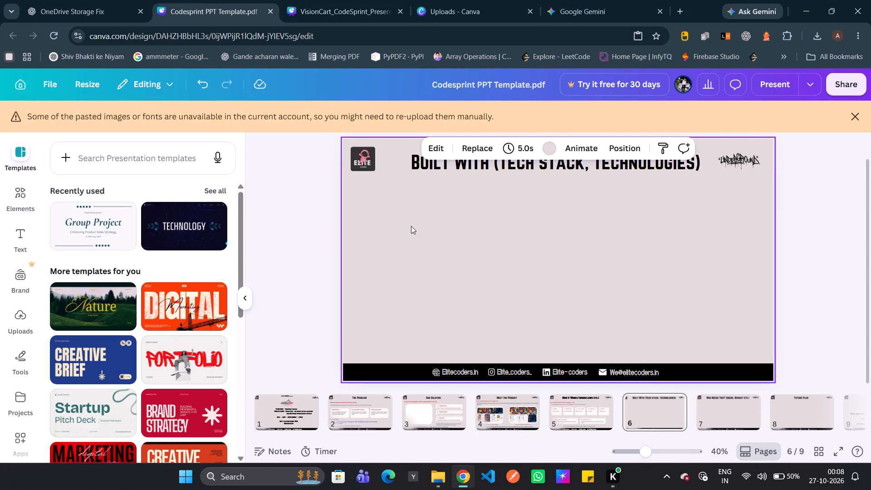
key(ctrl+v)
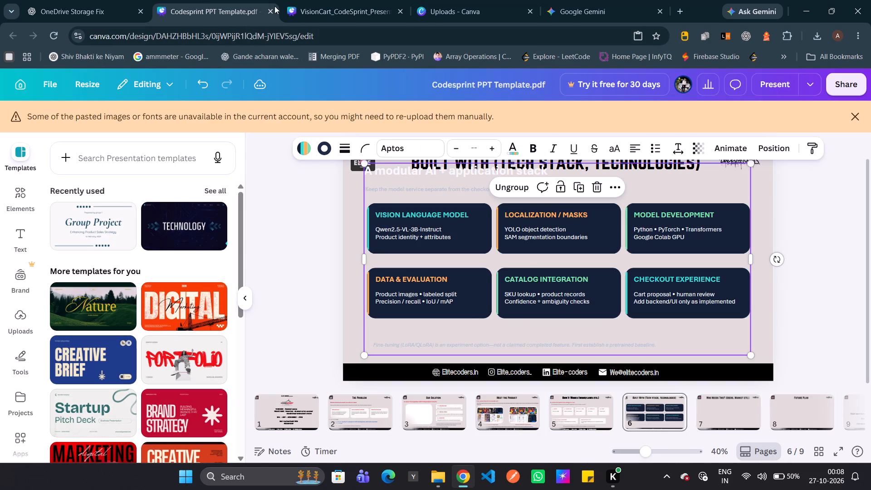
Delete the dark background rectangle from slide 7, Who Needs This, in the VisionCart draft.
click(318, 0)
click(549, 406)
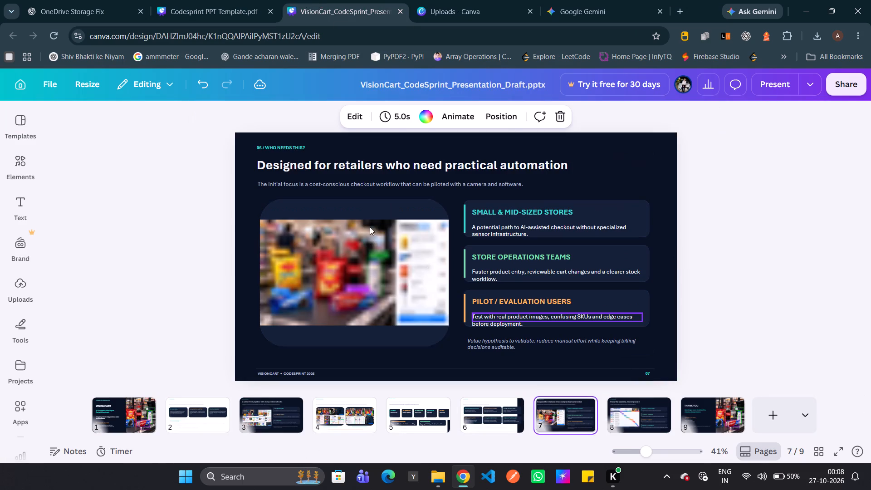
drag(241, 163, 389, 245)
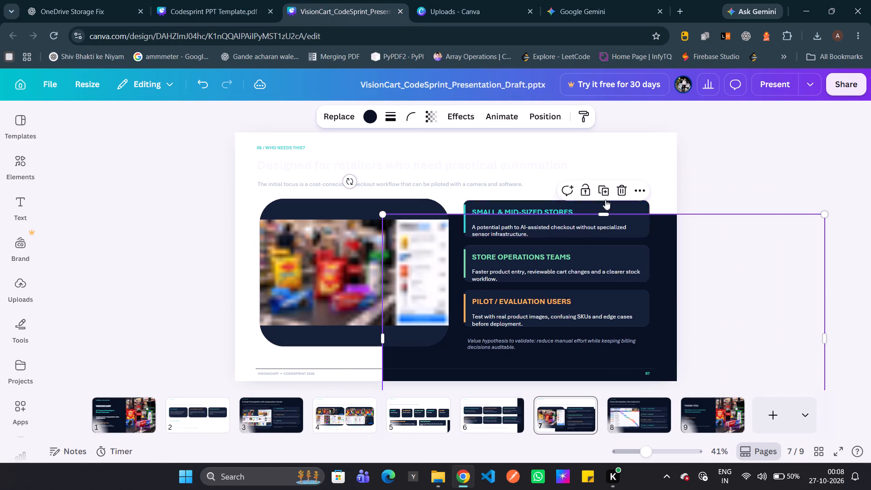
click(620, 193)
Copy the heading, subtitle, product image, three user cards and footnote from the draft's slide 7 onto the template's Who Needs This slide.
drag(240, 162, 361, 265)
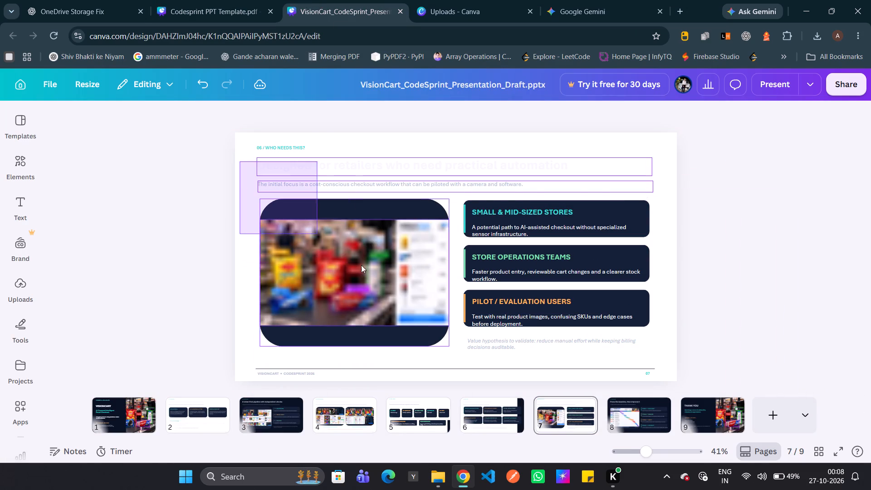
drag(361, 265, 621, 352)
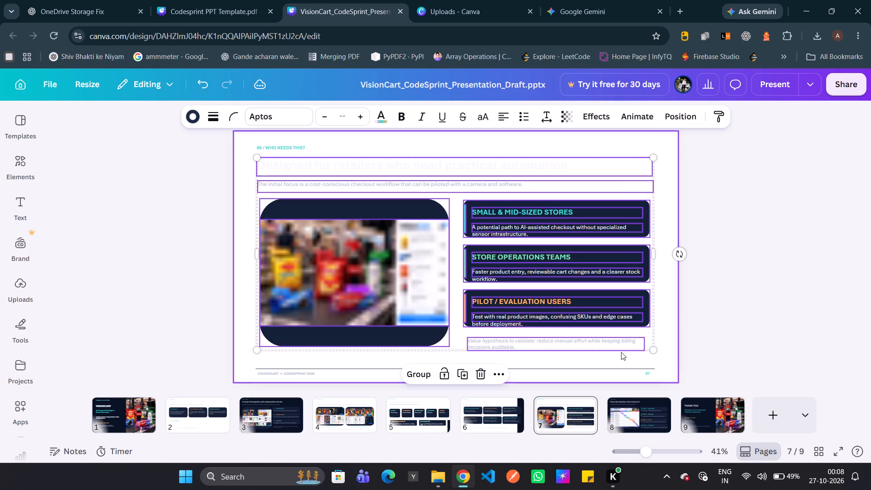
key(ctrl+c)
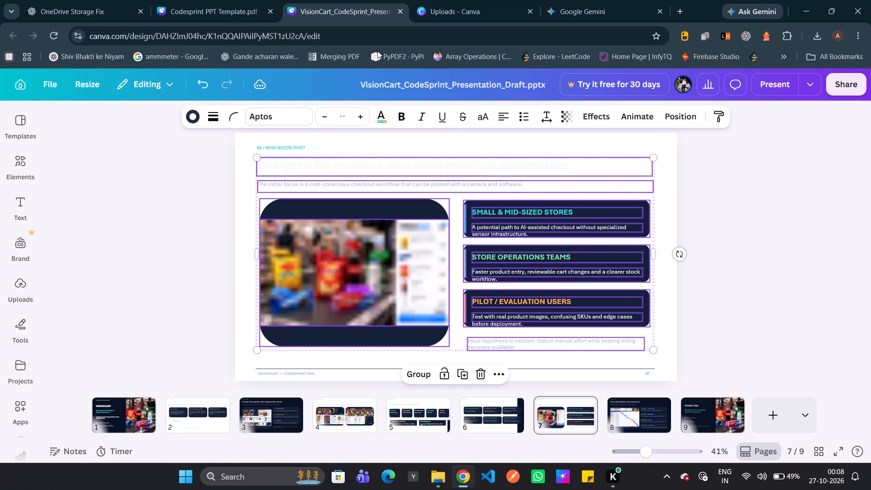
click(227, 0)
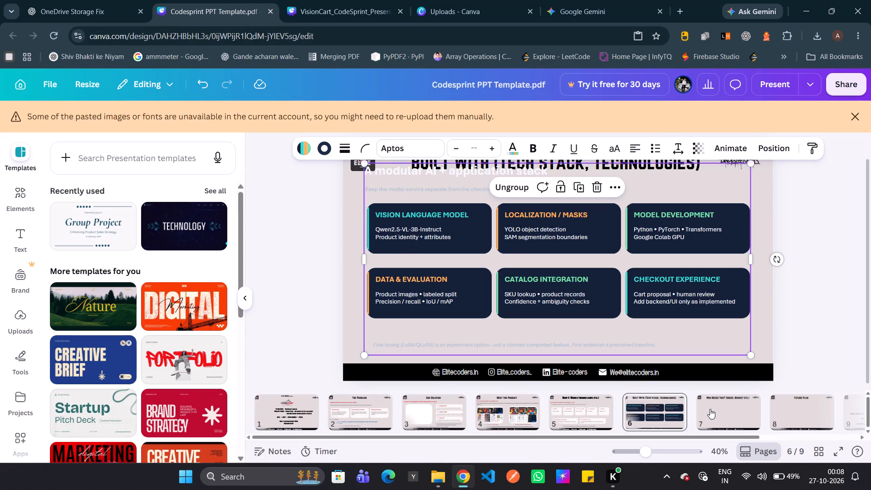
click(710, 409)
key(ctrl+v)
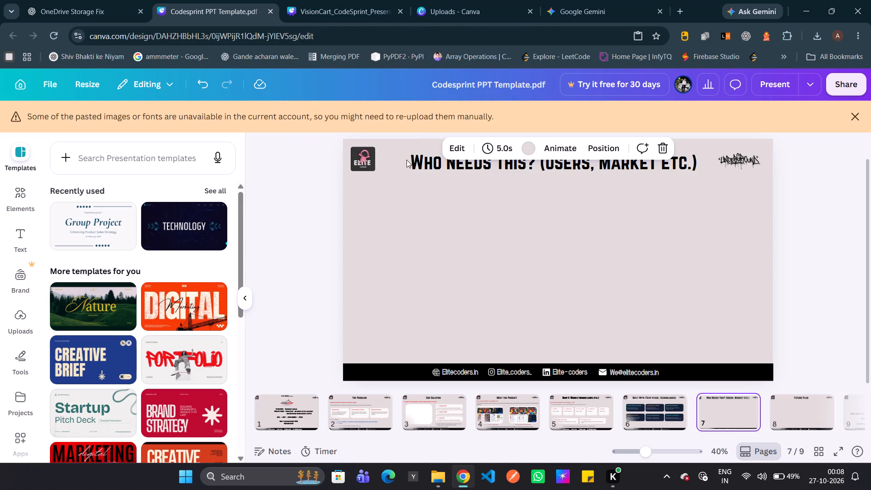
click(414, 195)
key(ctrl+v)
ctrl+click(414, 195)
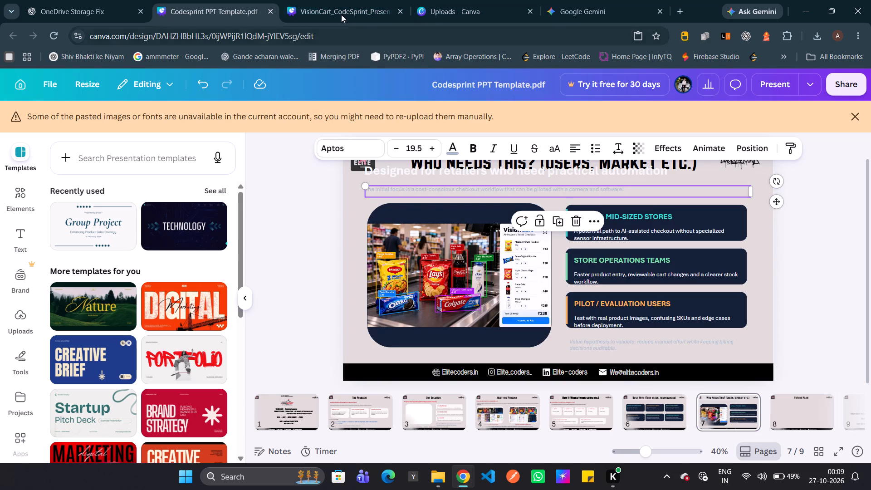
Delete the dark background rectangle behind the text on slide 9, Thank You, in the VisionCart draft.
click(342, 0)
click(616, 414)
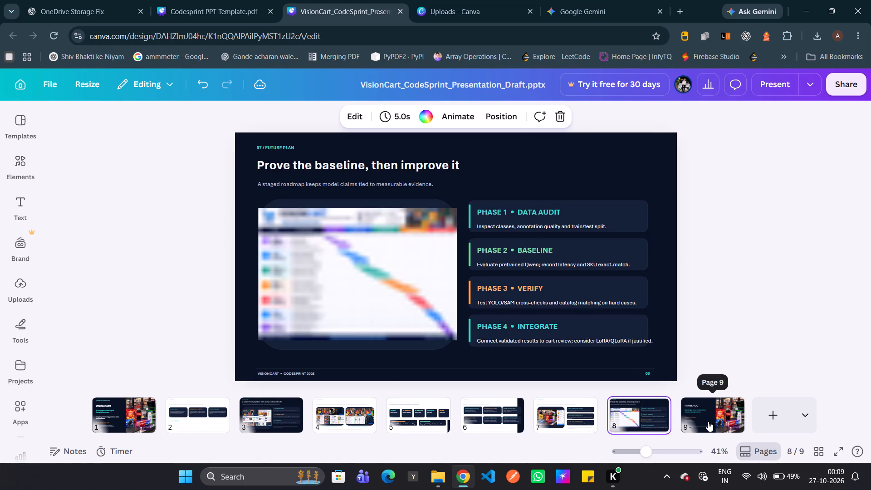
click(708, 421)
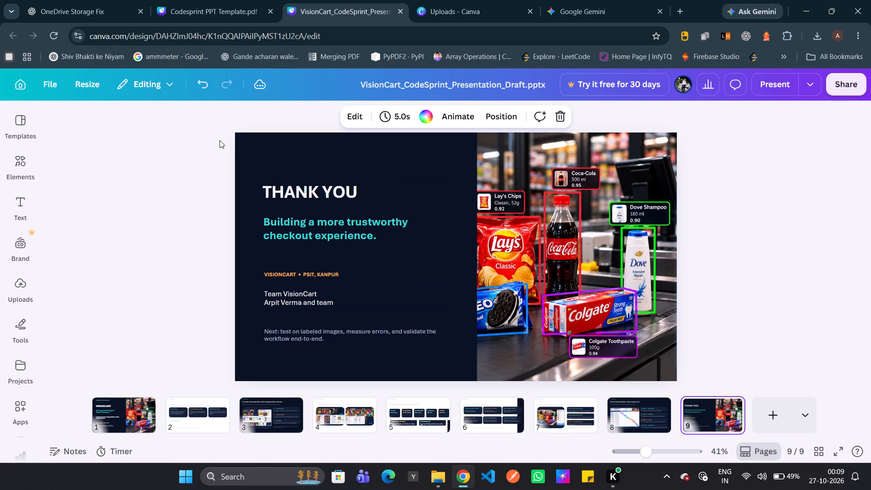
drag(220, 140, 475, 284)
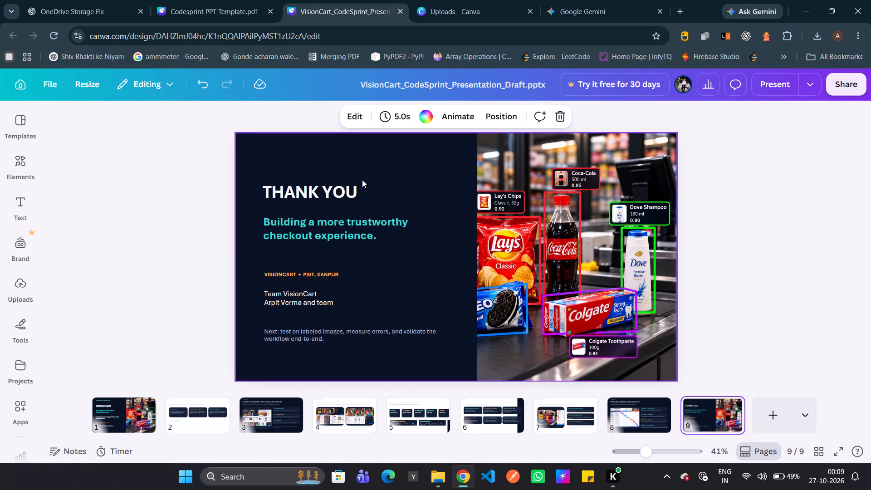
click(371, 167)
click(470, 152)
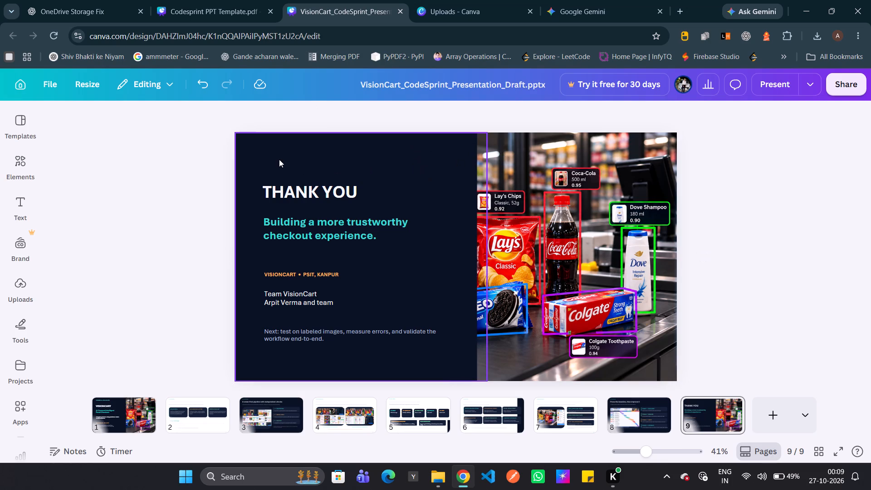
click(405, 159)
click(382, 157)
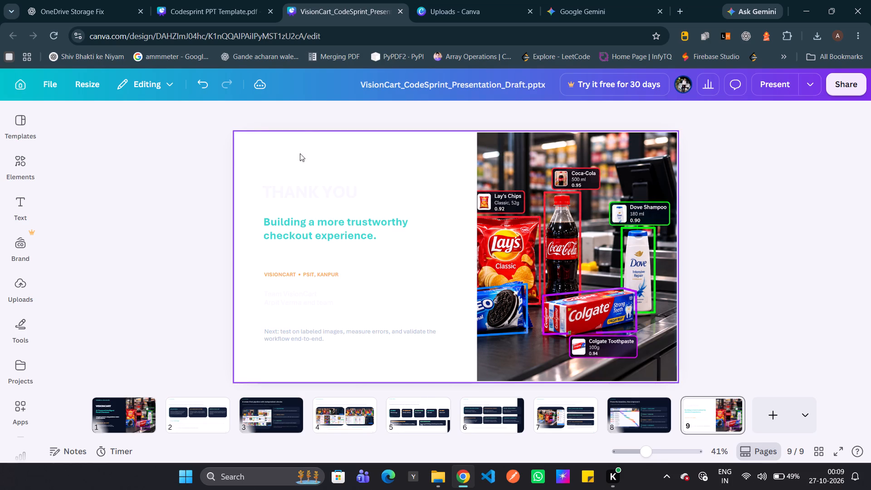
Copy all text boxes and the checkout image on the draft's Thank You slide.
drag(248, 144, 635, 370)
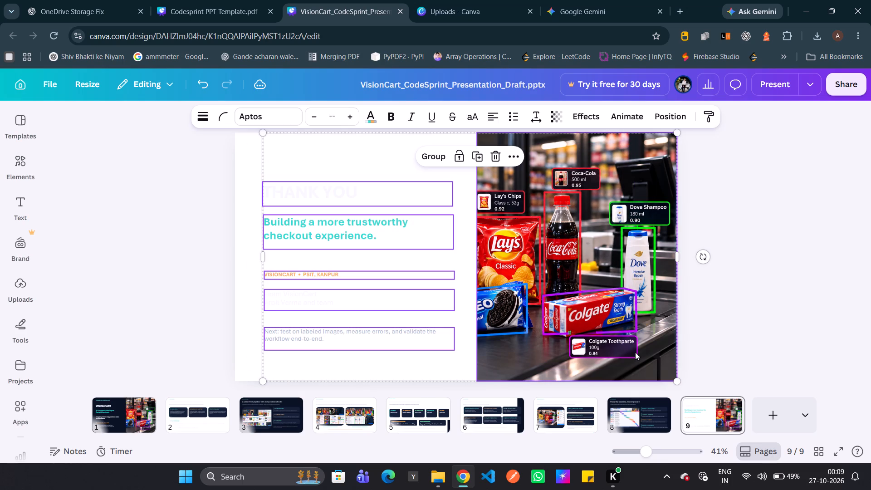
key(ctrl+c)
Switch to the Codesprint template and undo the duplicate paste on the Who Needs This slide.
click(170, 0)
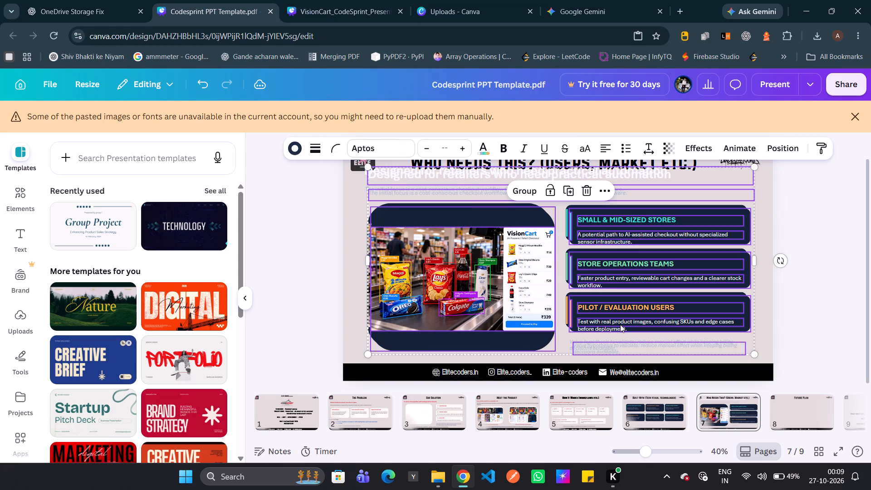
click(207, 89)
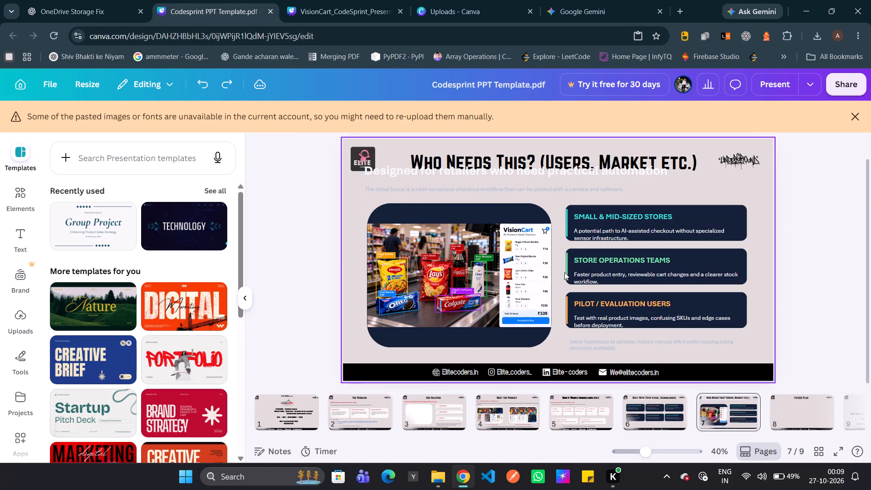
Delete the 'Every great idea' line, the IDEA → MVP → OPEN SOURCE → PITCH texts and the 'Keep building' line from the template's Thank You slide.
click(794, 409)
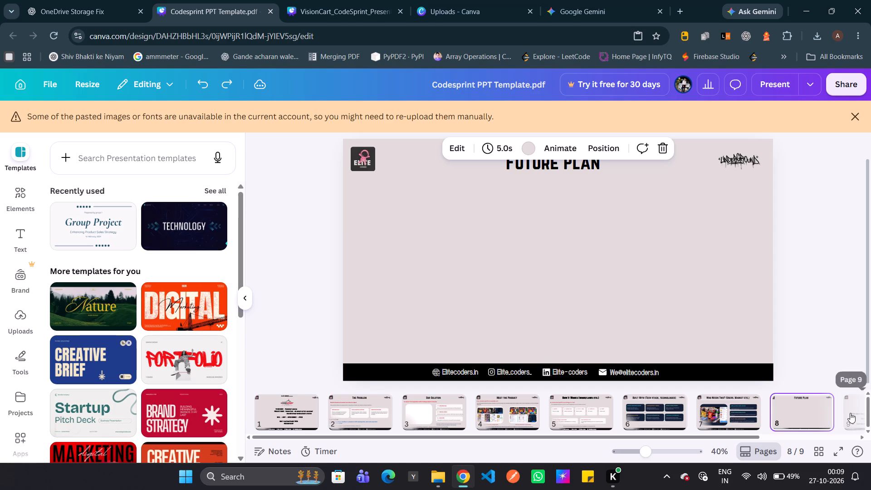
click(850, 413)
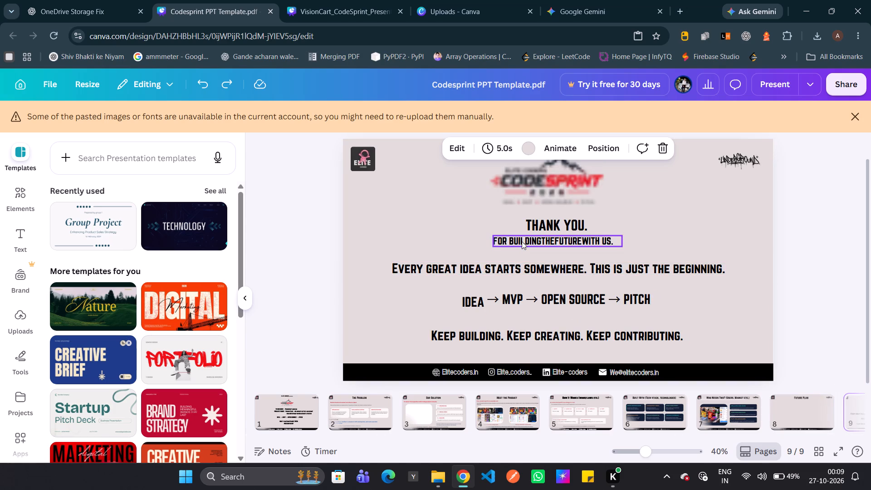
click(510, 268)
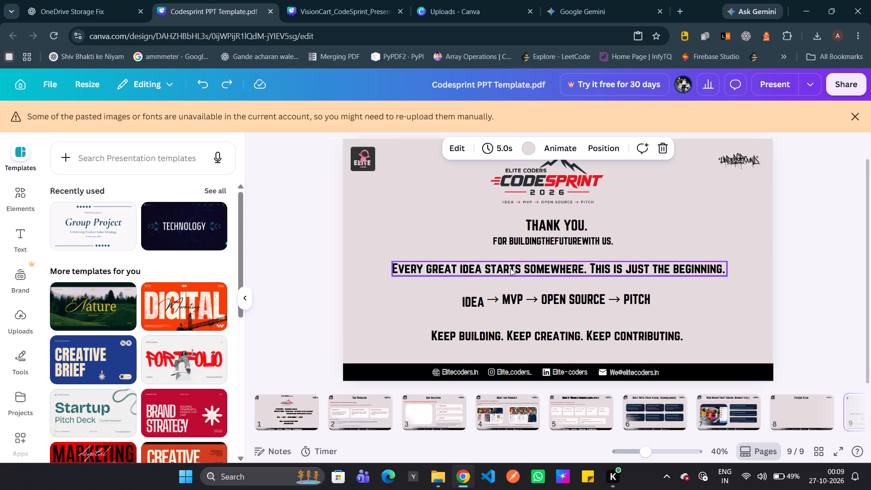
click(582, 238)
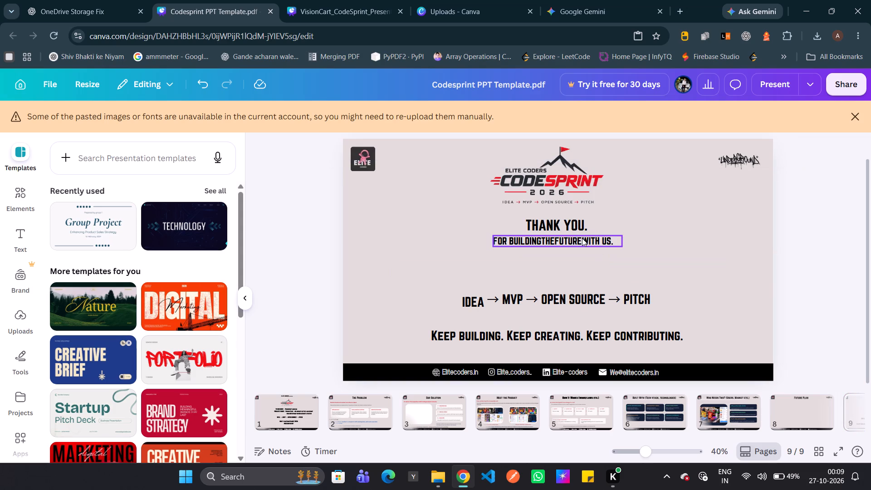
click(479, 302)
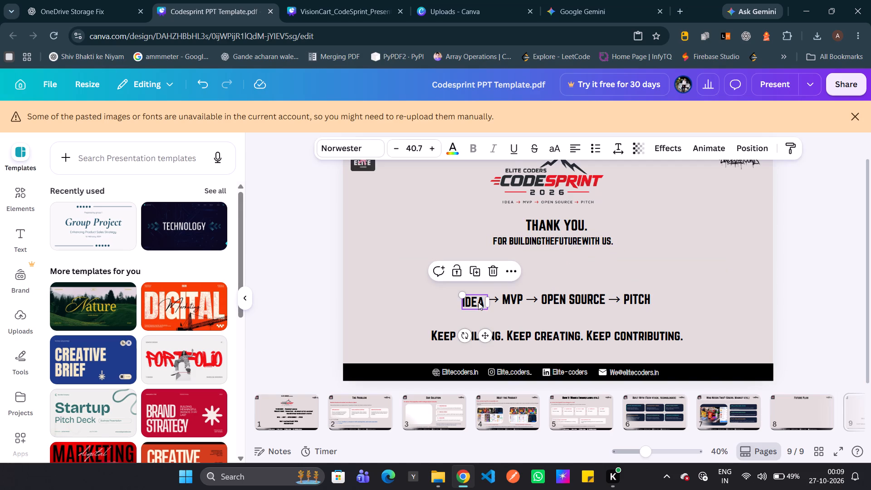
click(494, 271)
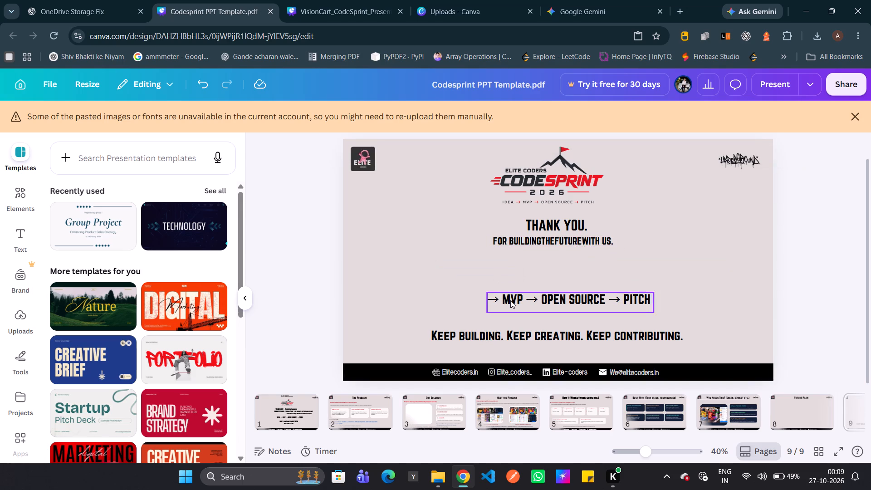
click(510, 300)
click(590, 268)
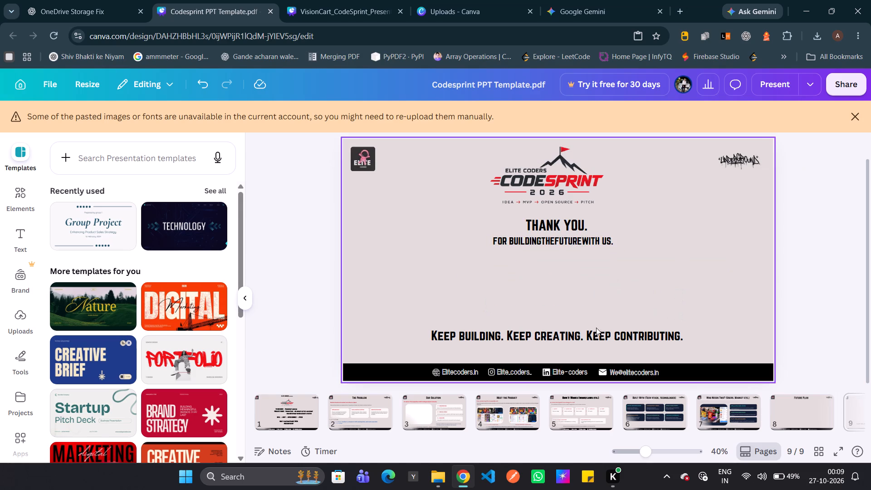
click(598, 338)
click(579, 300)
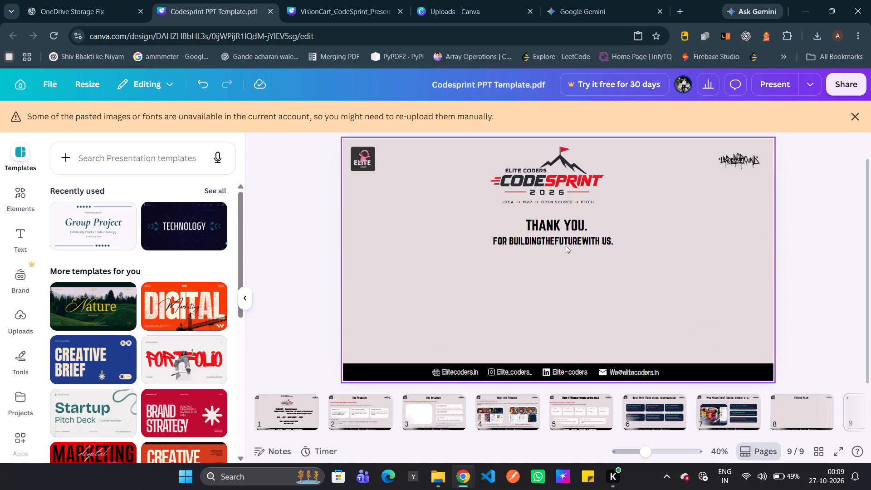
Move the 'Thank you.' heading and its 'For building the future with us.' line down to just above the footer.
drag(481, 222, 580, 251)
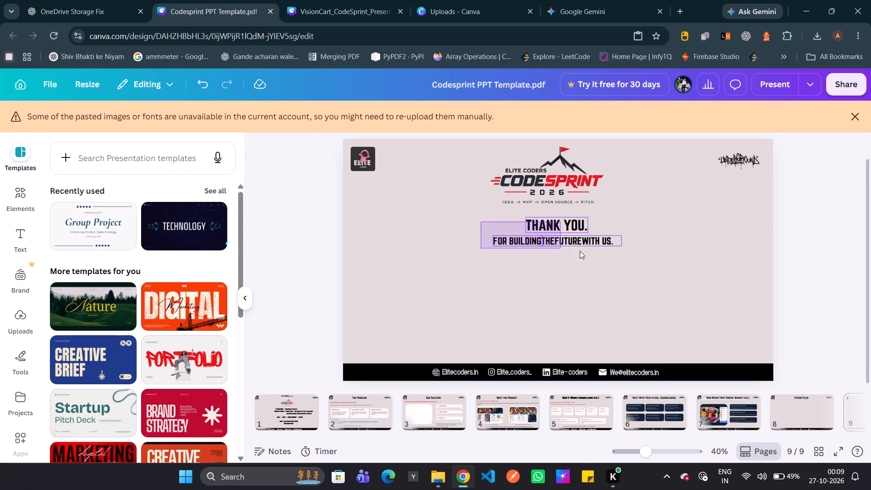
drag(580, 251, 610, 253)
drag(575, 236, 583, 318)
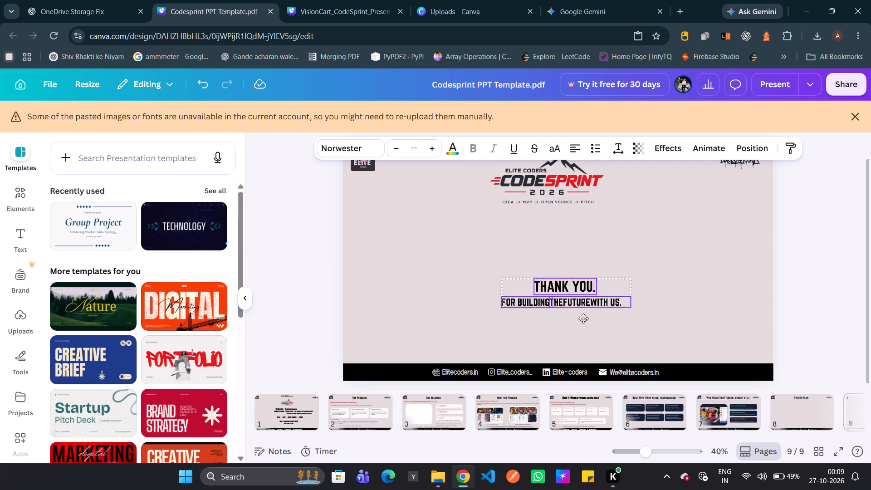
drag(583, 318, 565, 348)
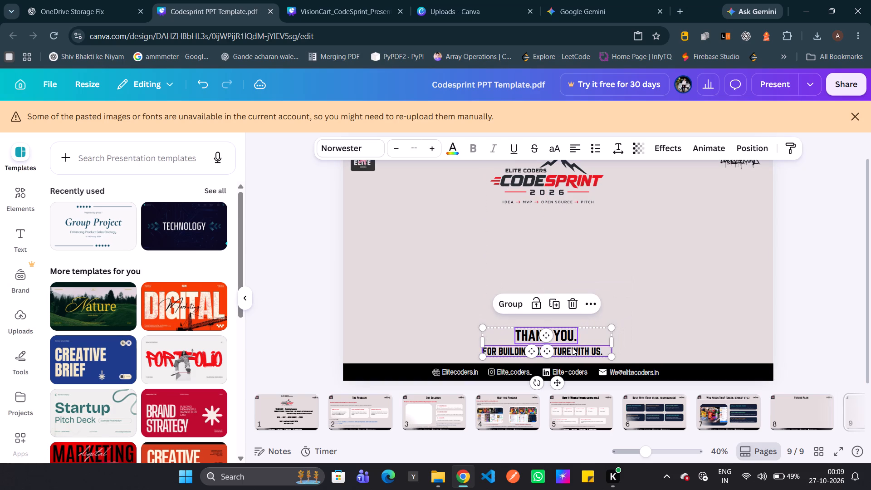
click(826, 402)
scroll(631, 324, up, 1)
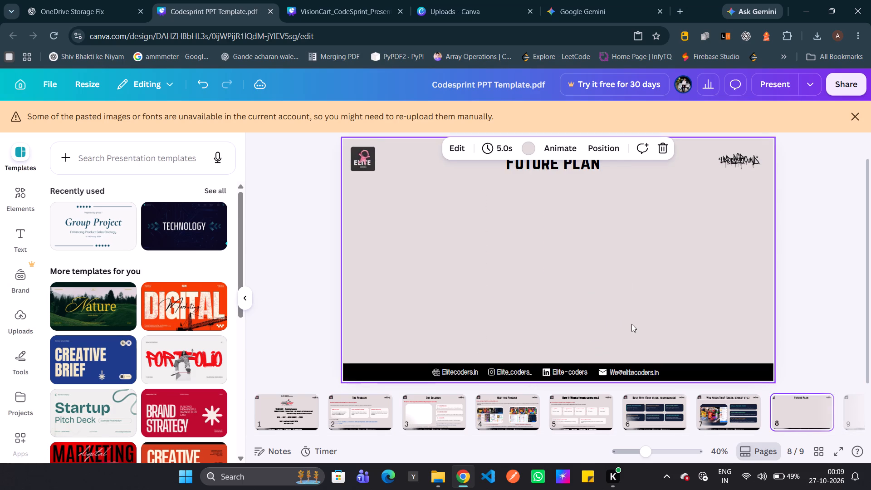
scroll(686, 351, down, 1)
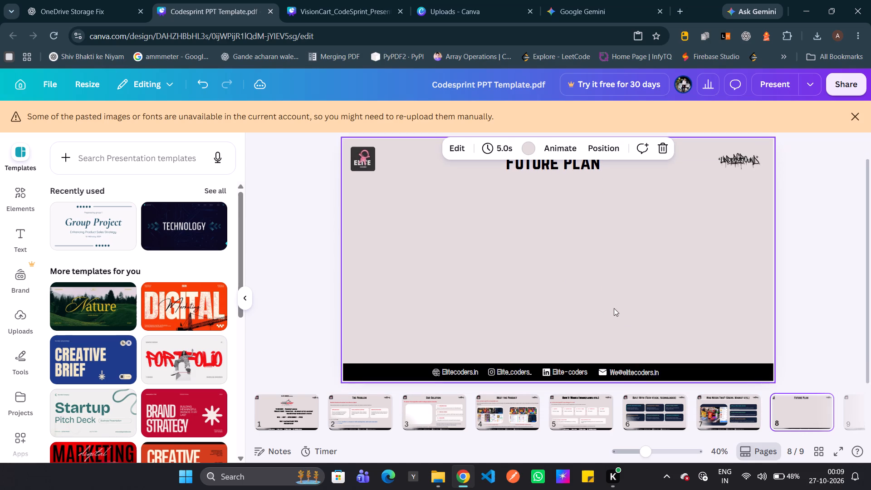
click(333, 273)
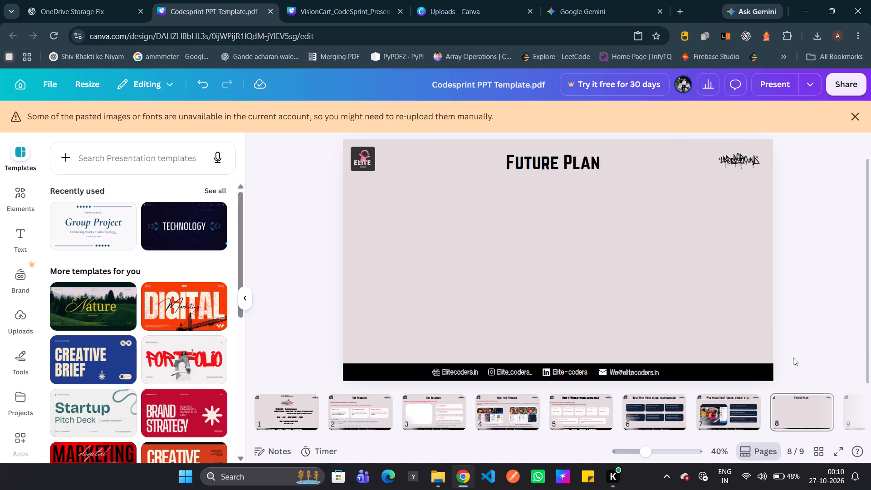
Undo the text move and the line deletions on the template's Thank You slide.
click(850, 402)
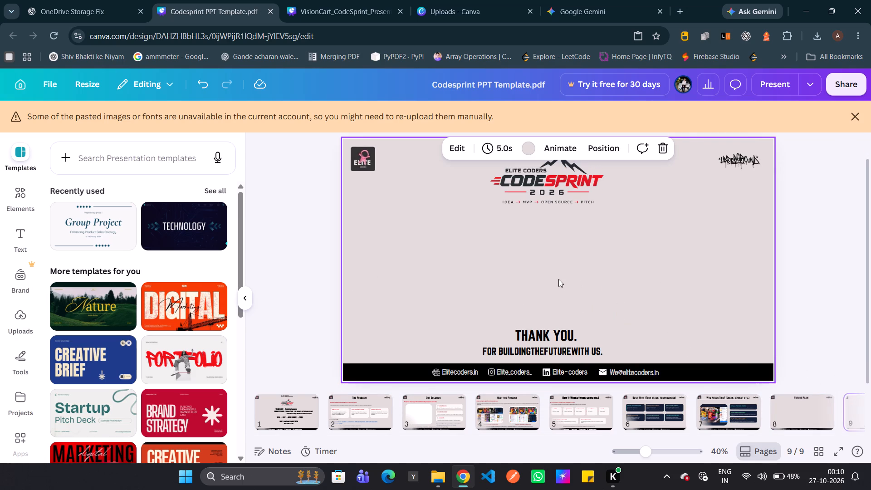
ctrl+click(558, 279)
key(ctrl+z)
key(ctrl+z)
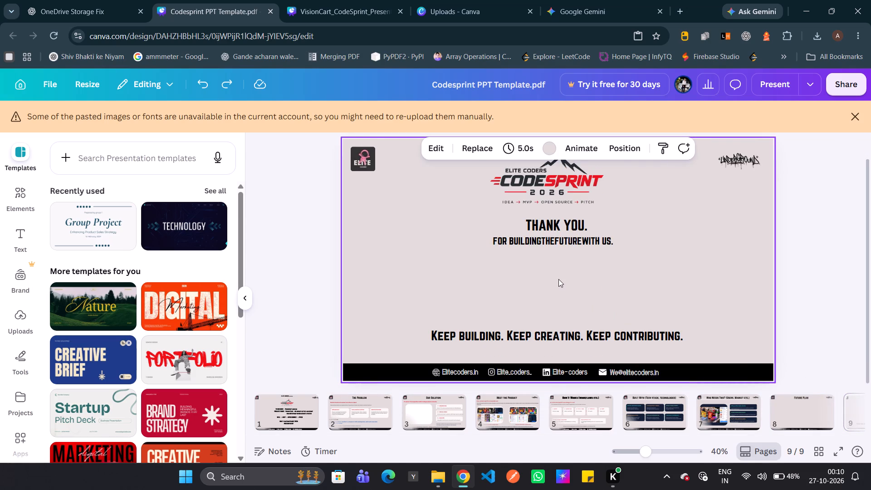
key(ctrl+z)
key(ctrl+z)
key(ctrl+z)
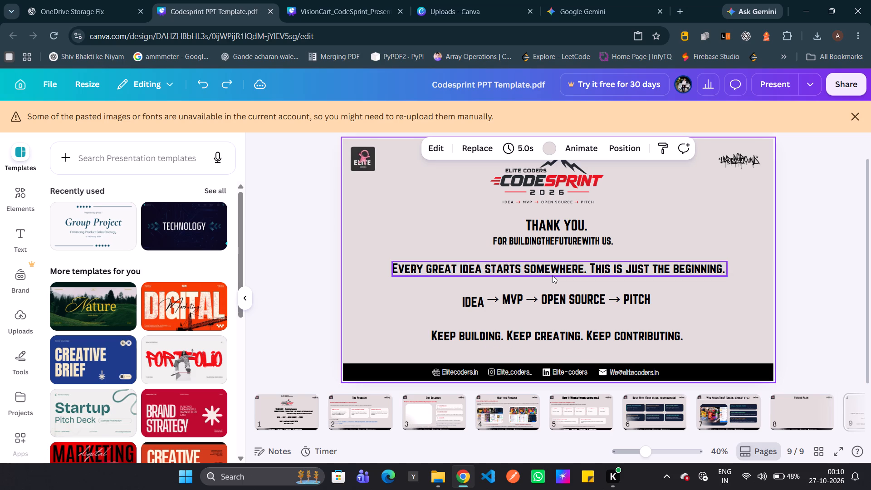
Move the word IDEA on the Thank You slide into line with the → MVP → OPEN SOURCE → PITCH text.
click(467, 299)
click(468, 294)
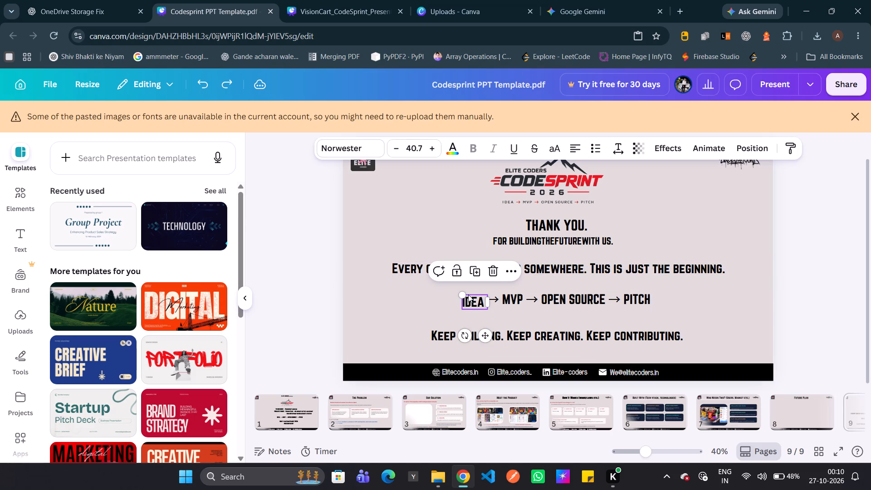
click(459, 304)
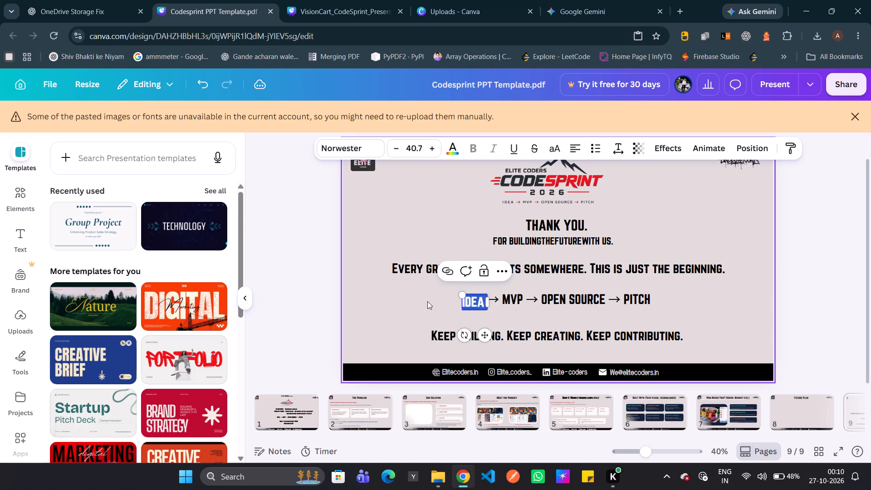
click(427, 301)
click(480, 303)
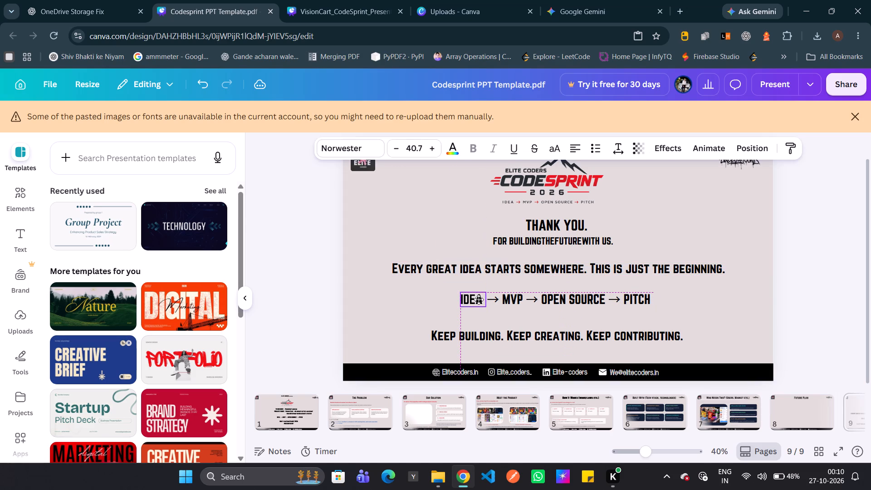
click(416, 299)
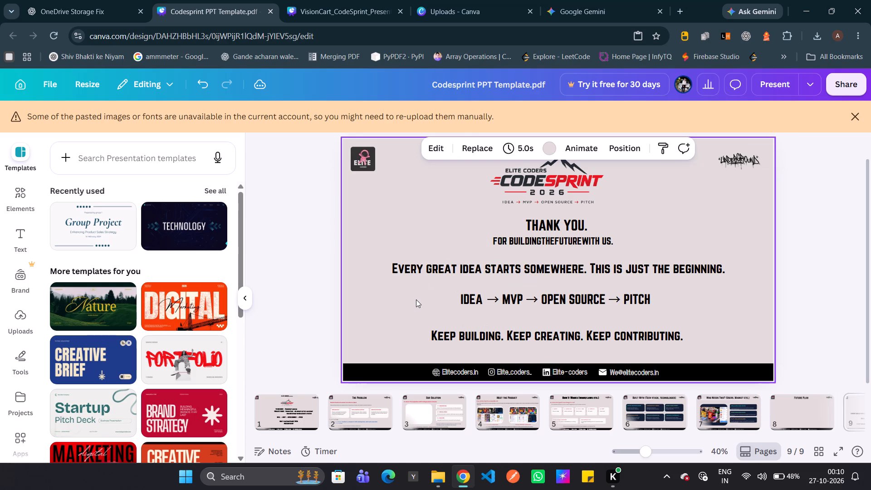
Compare the template's Future Plan slide with the draft's roadmap slide, and check the template's Our Solution slide.
click(806, 415)
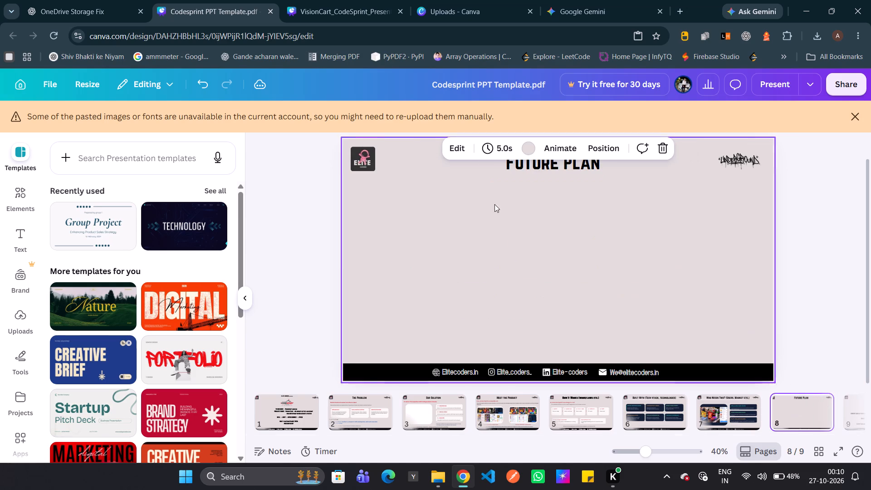
click(439, 0)
click(357, 0)
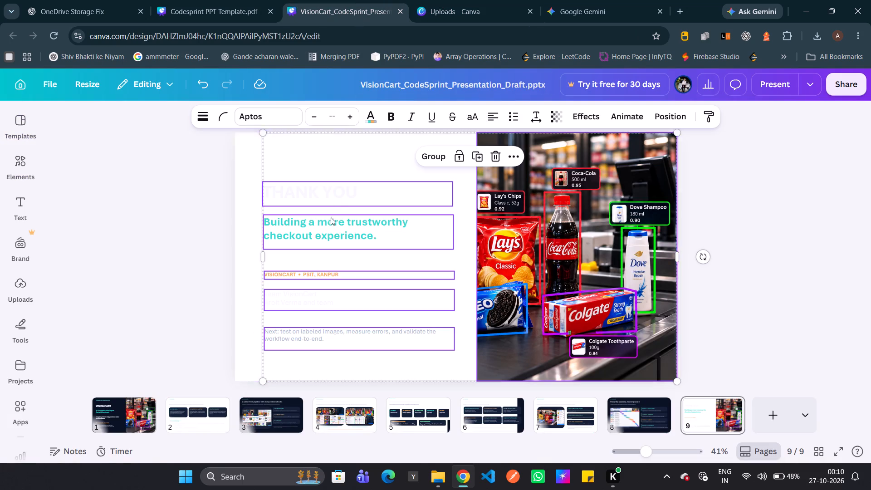
click(627, 415)
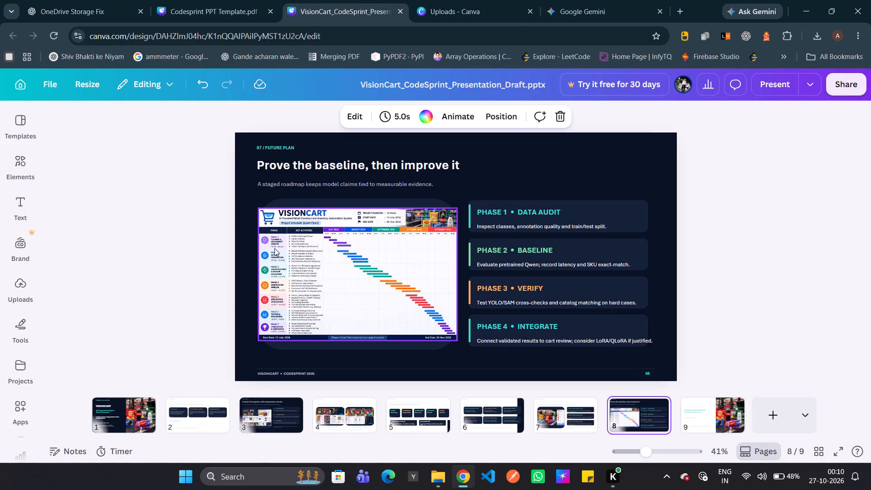
click(420, 280)
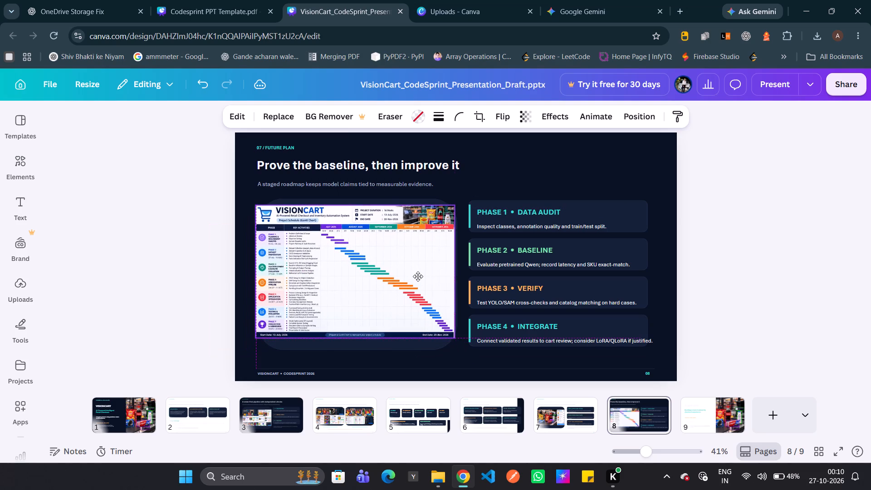
click(242, 265)
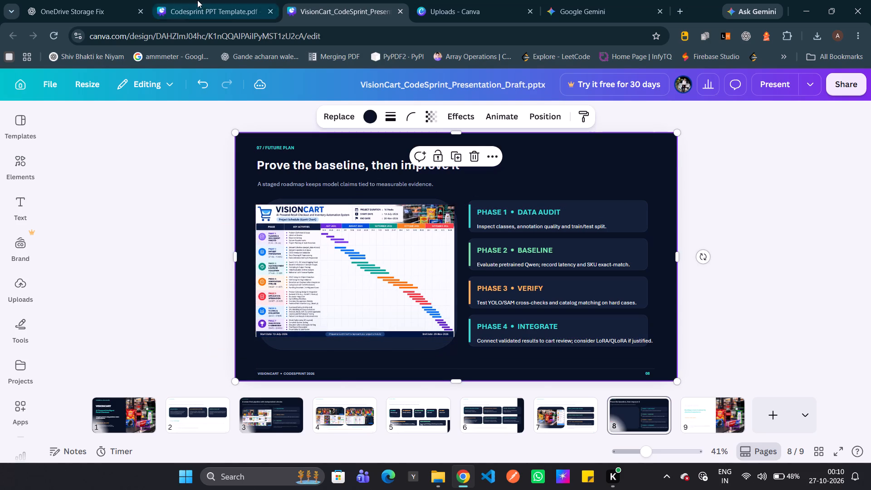
click(202, 0)
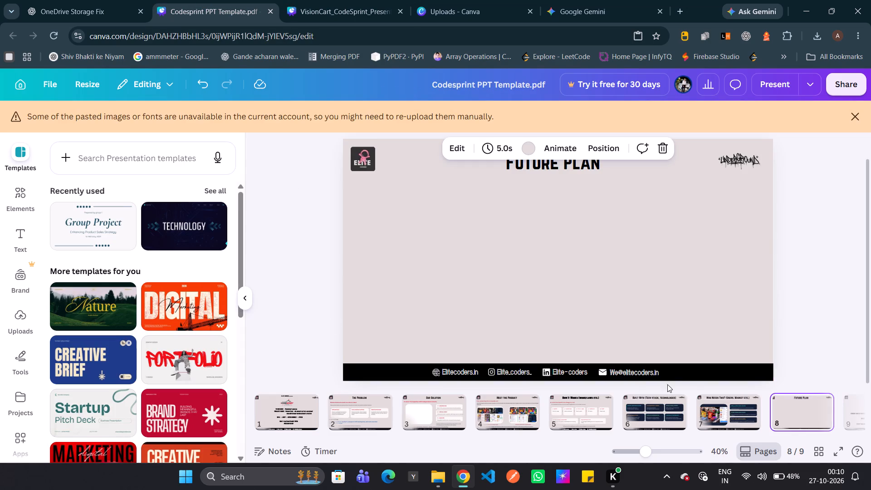
click(441, 409)
click(404, 263)
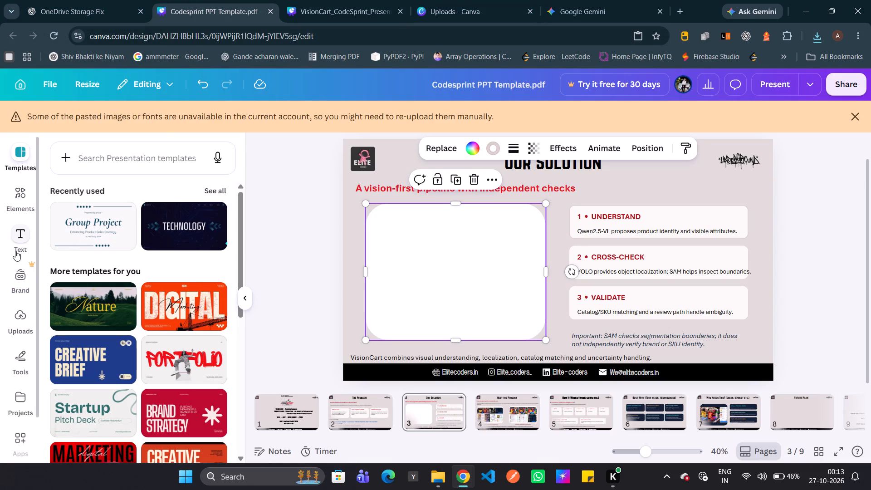
click(16, 304)
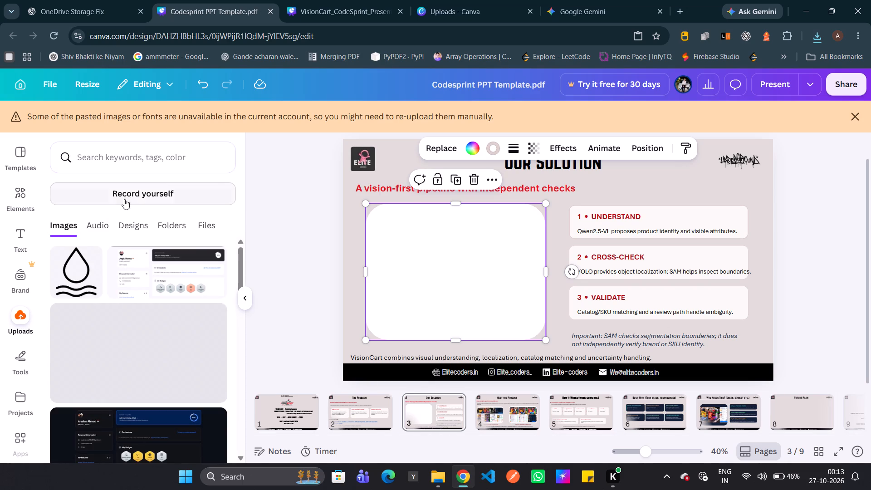
scroll(132, 314, down, 4)
scroll(134, 316, up, 4)
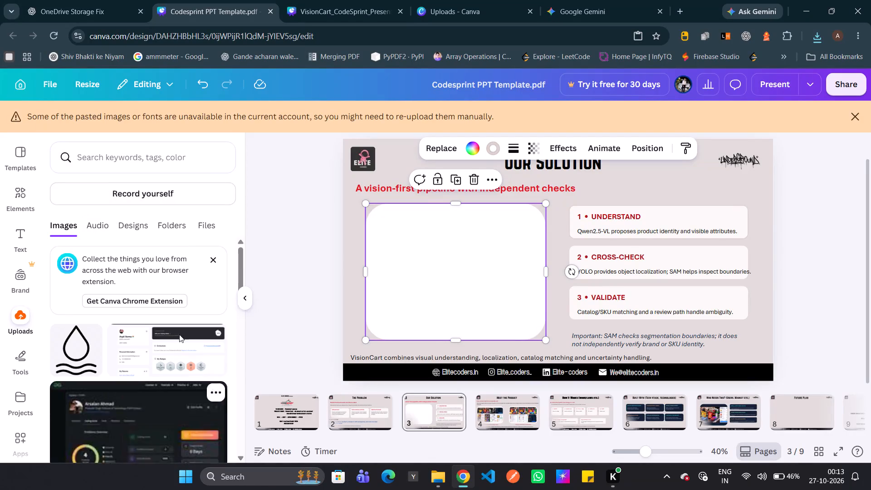
click(168, 191)
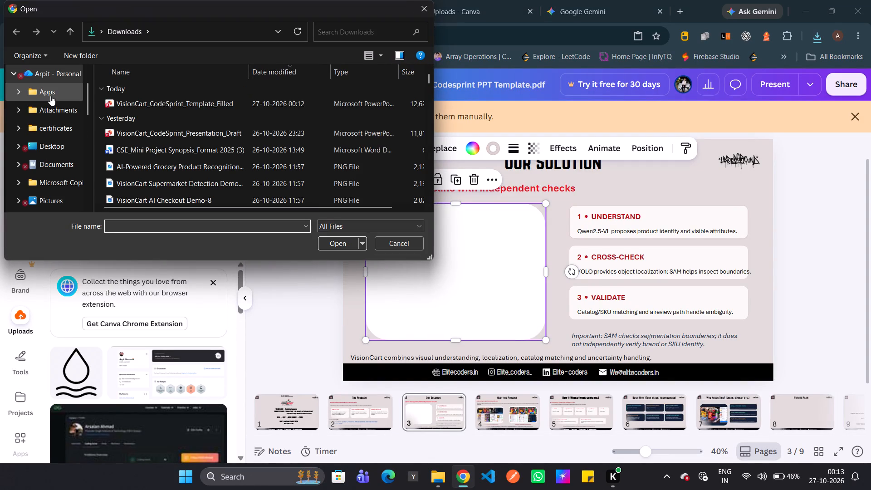
scroll(135, 156, down, 4)
scroll(135, 156, up, 1)
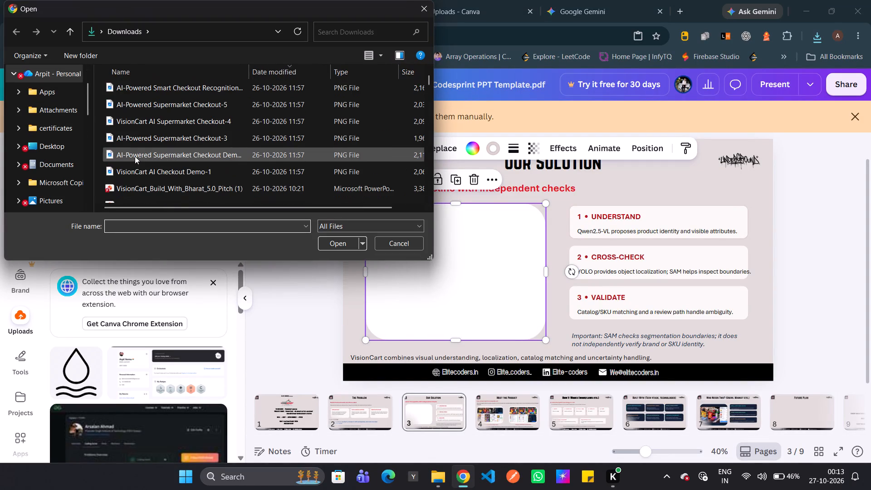
scroll(137, 156, up, 2)
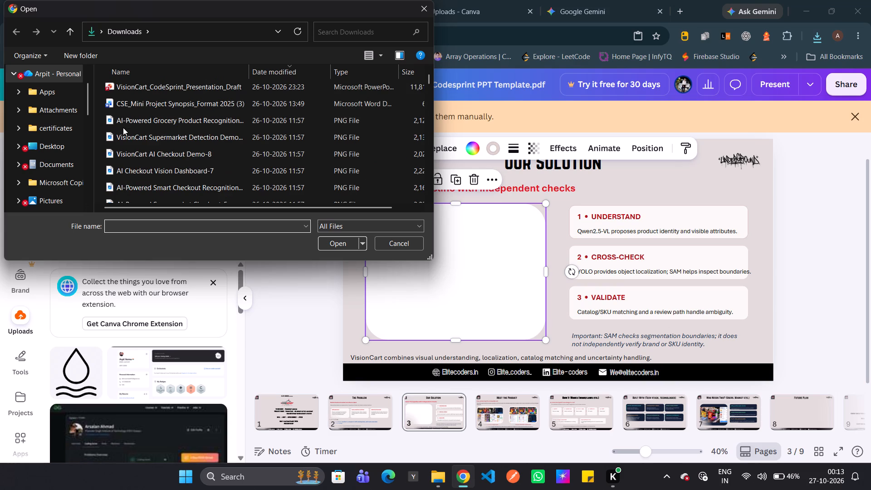
drag(98, 117, 163, 154)
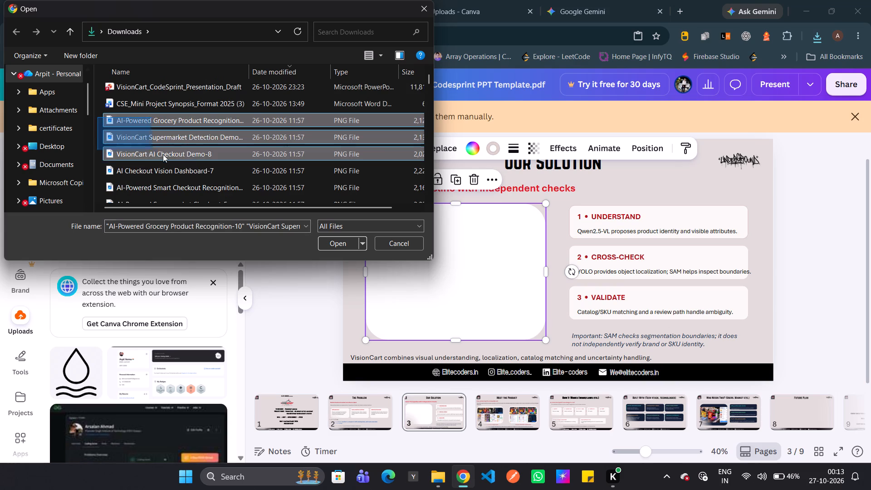
drag(163, 154, 233, 153)
scroll(211, 172, down, 3)
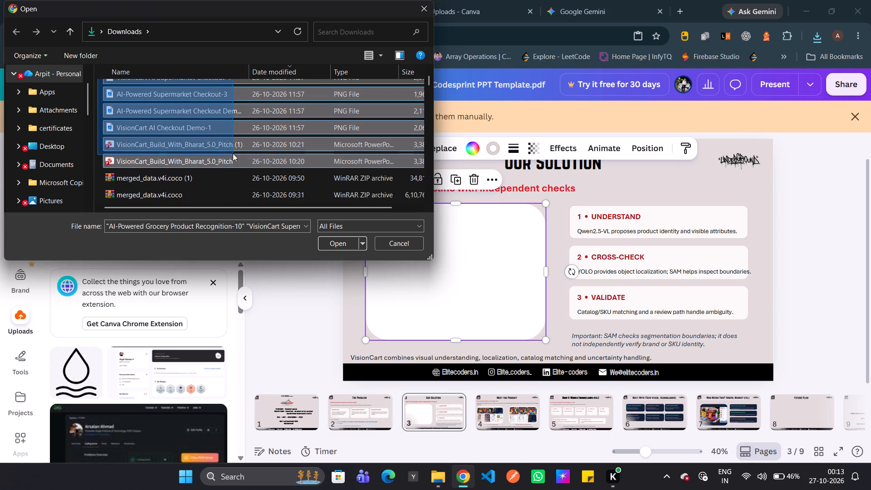
drag(233, 153, 234, 128)
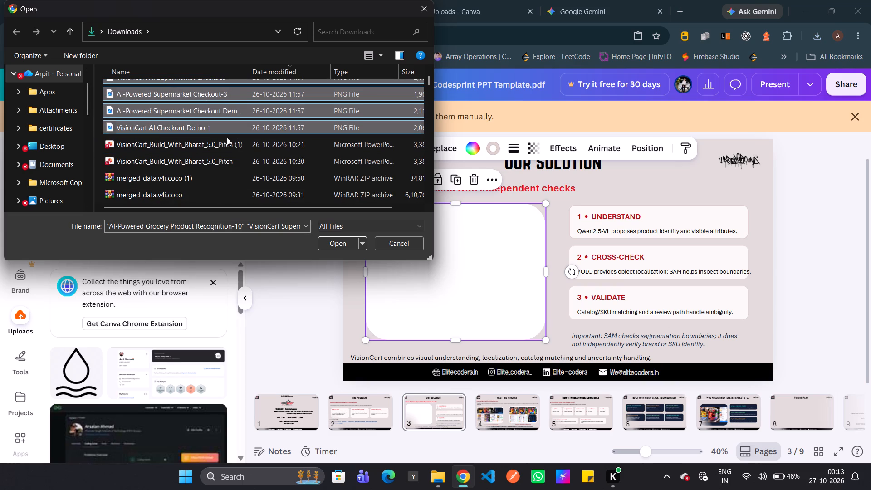
click(332, 242)
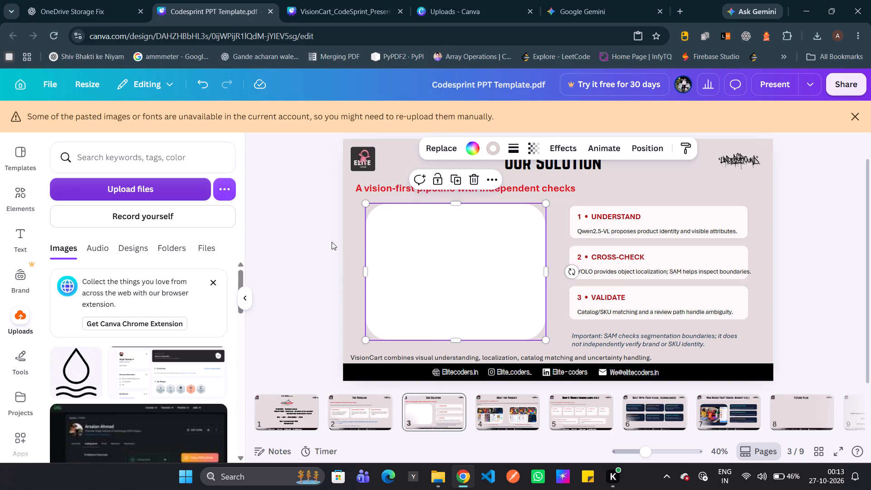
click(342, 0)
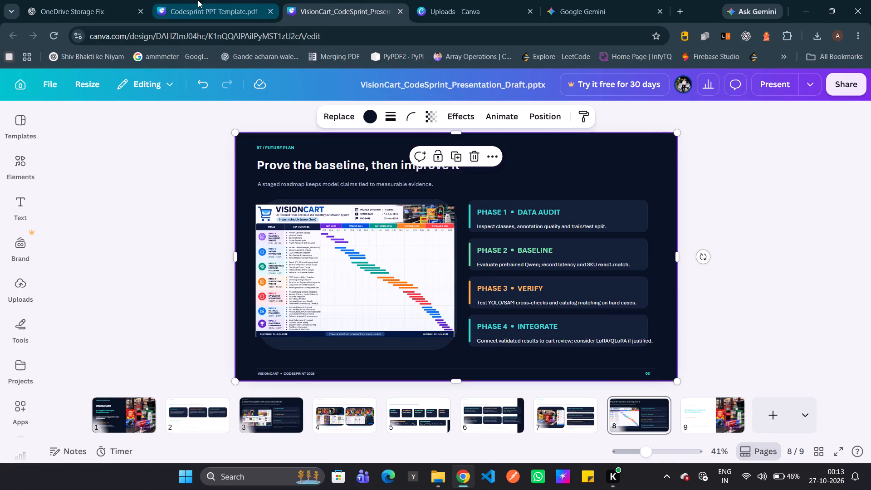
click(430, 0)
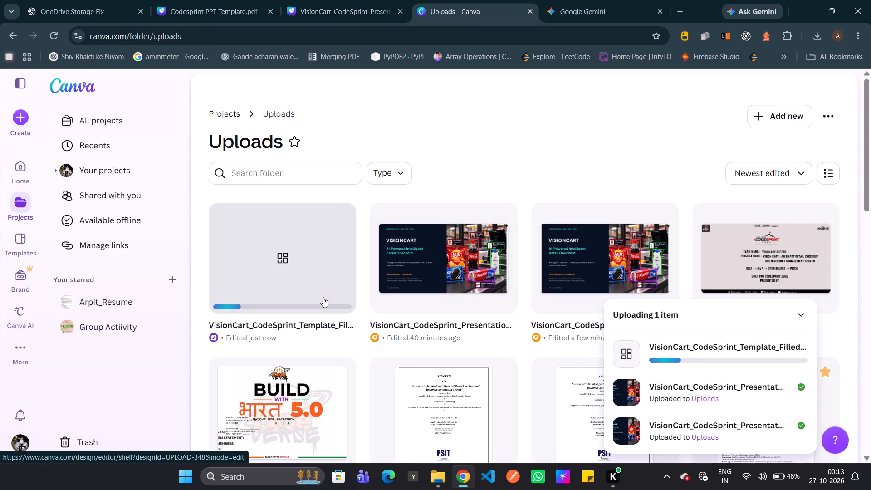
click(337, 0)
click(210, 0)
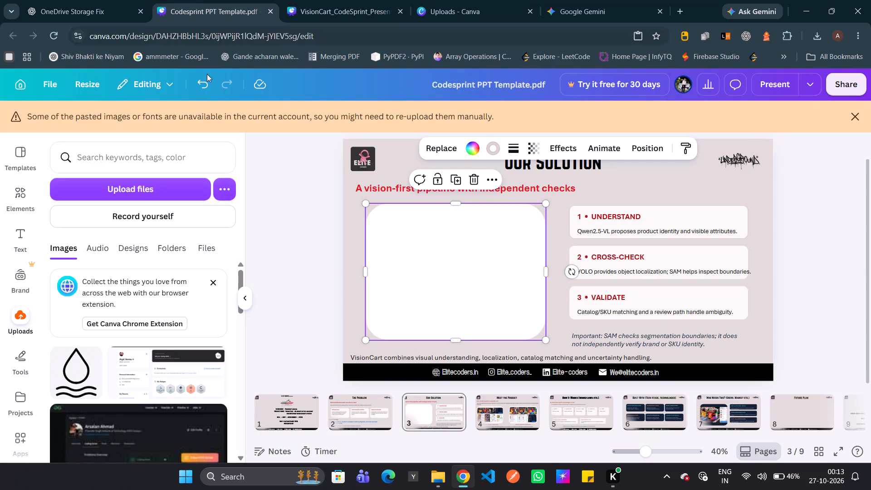
Place the uploaded VisionCart AI-Powered Intelligent Retail Checkout image into the white rounded frame on the Our Solution slide.
scroll(135, 357, down, 1)
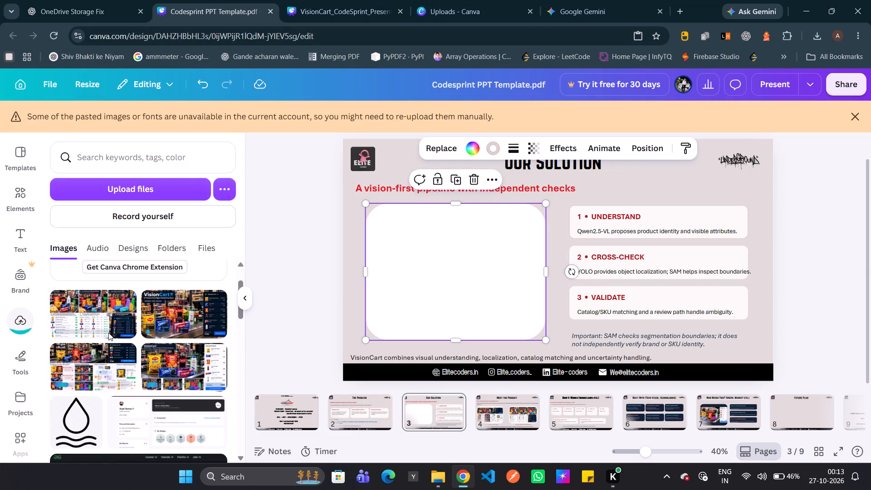
click(191, 315)
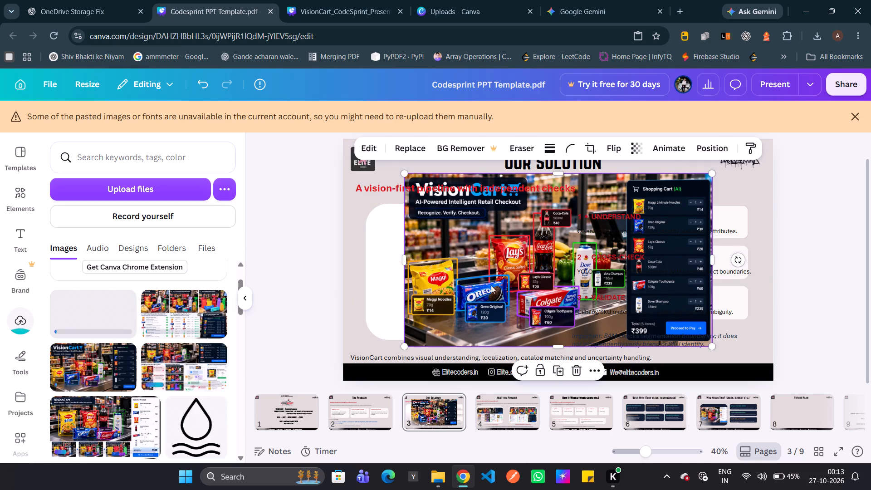
drag(416, 230, 343, 299)
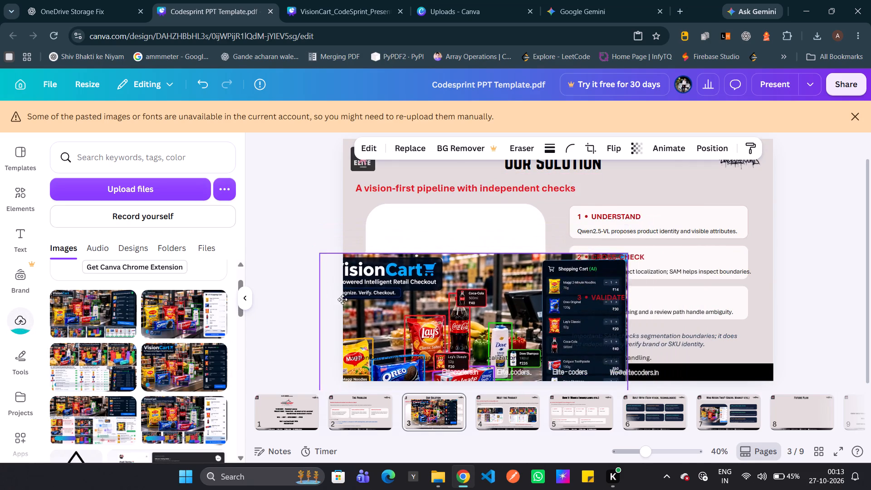
drag(343, 299, 404, 254)
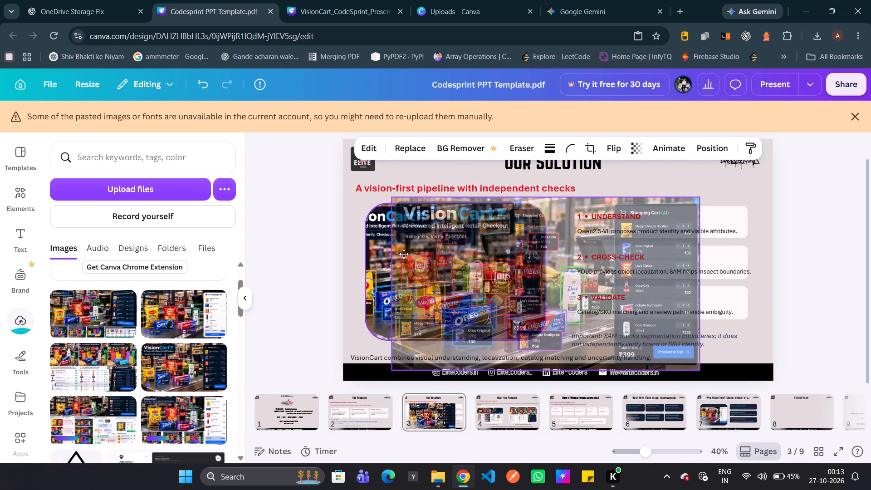
drag(404, 254, 394, 254)
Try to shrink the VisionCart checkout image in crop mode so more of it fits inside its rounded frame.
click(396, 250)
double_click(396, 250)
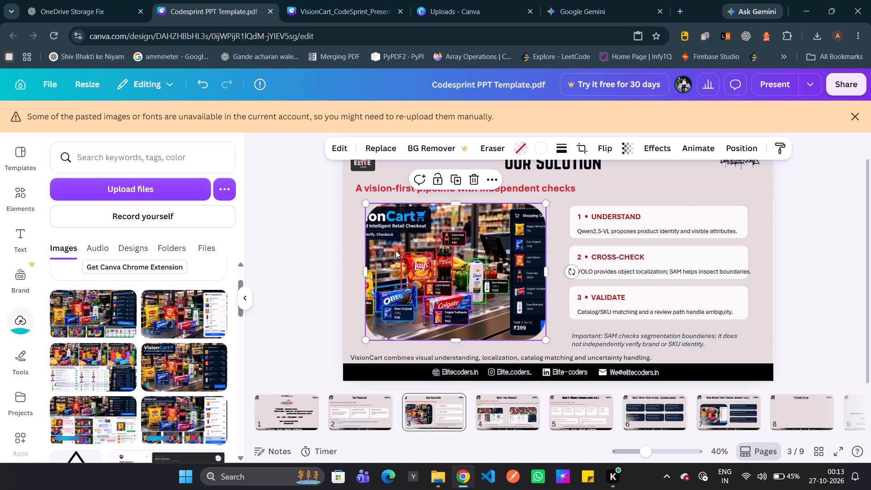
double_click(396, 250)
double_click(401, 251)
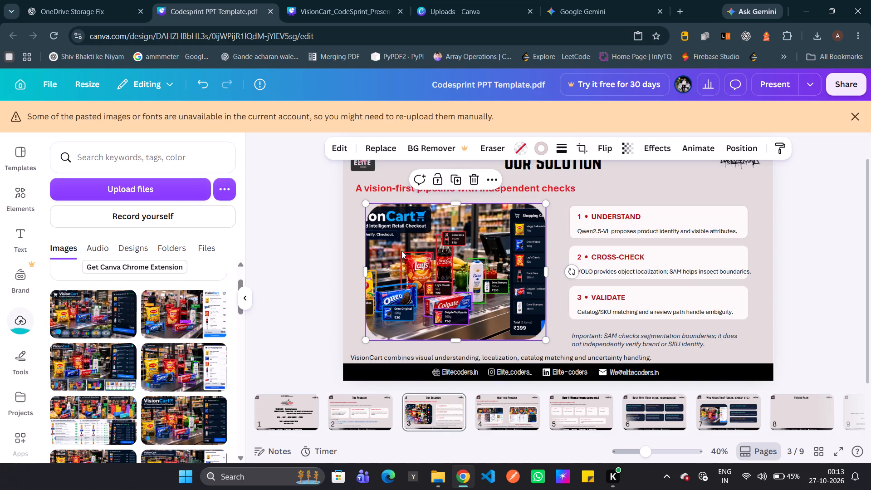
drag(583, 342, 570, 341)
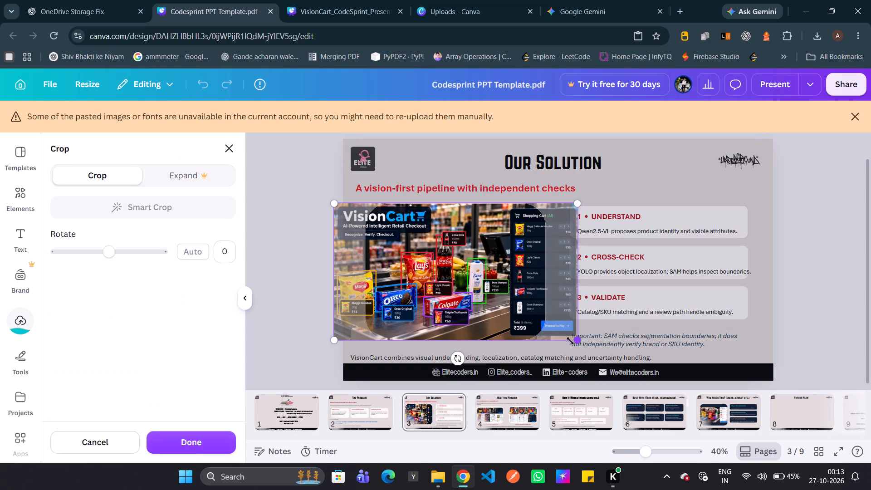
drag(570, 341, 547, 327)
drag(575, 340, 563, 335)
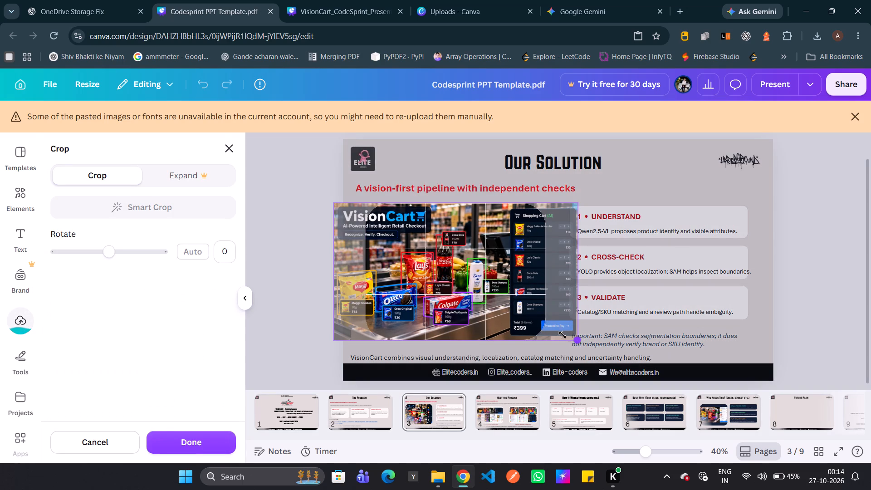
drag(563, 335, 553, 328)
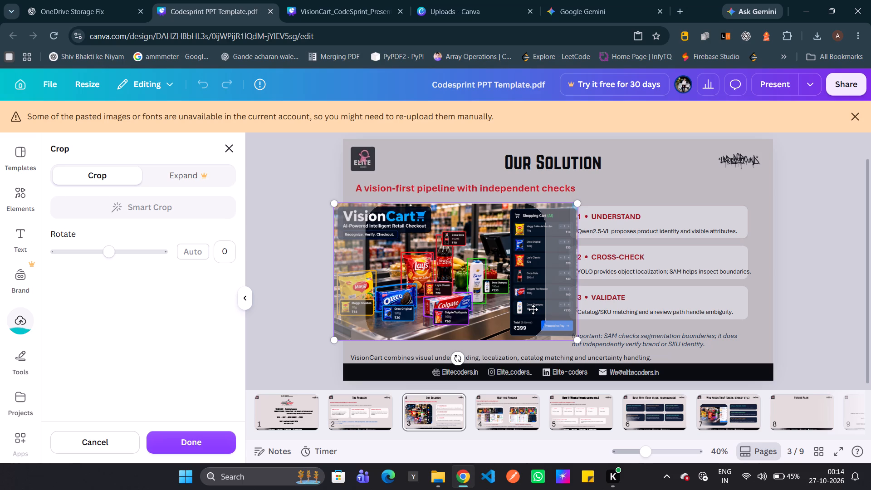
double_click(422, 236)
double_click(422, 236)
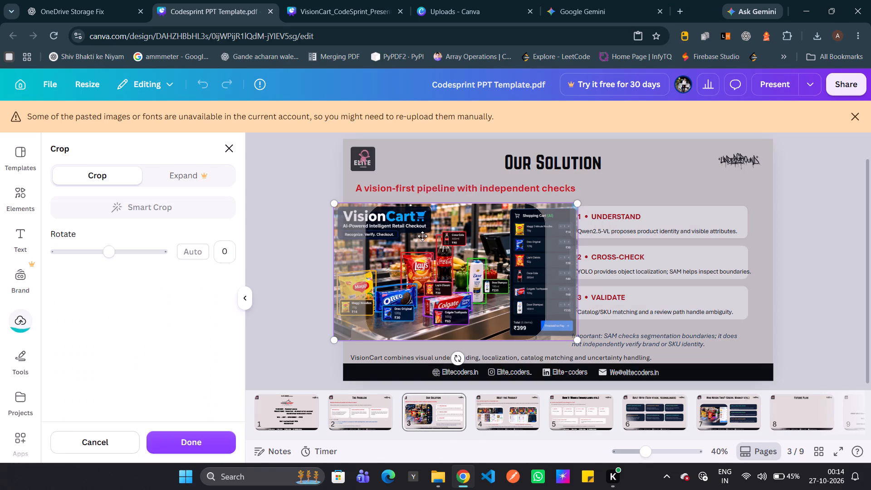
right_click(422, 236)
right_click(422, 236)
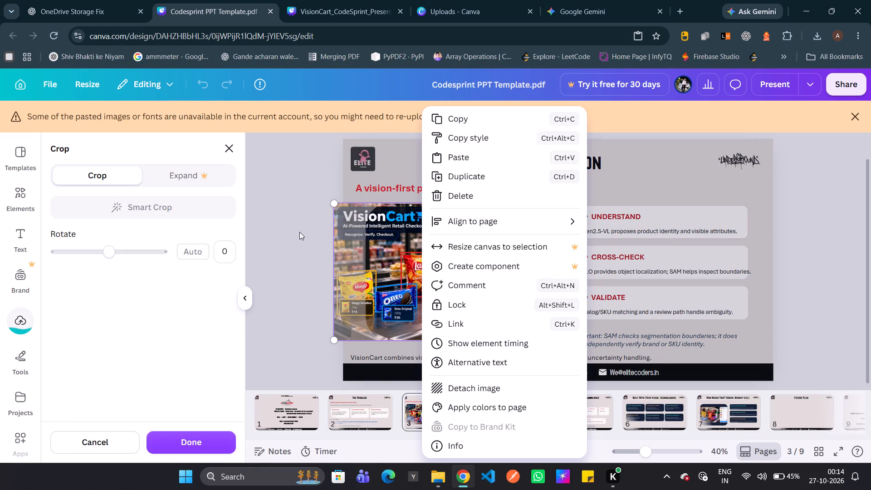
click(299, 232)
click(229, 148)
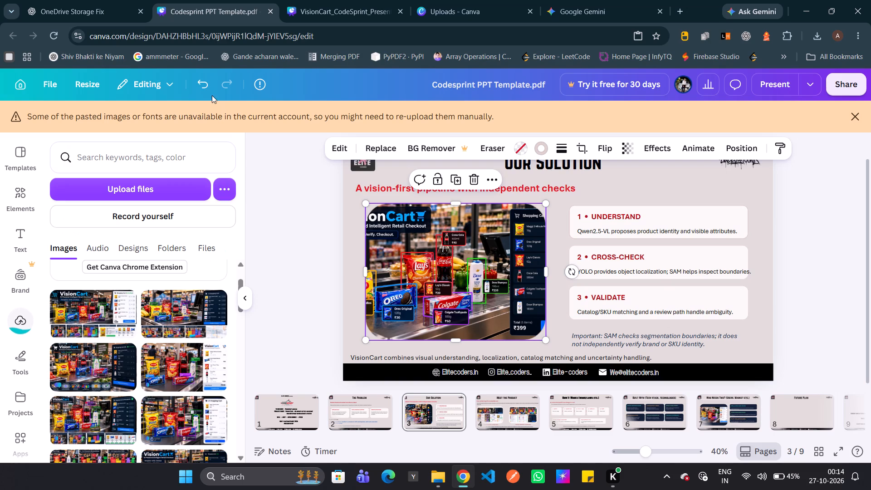
Undo the placement of the VisionCart checkout image in the rounded frame, stopping where the image is still loose on the slide.
click(207, 83)
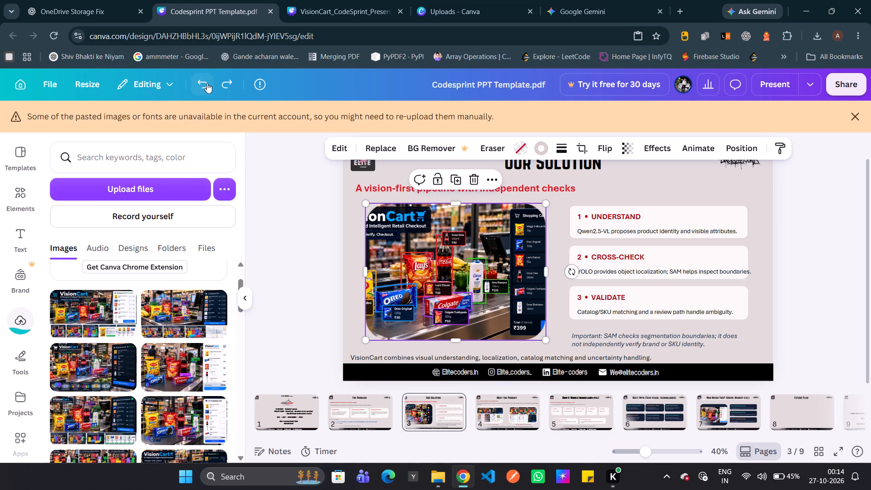
click(207, 83)
click(207, 83)
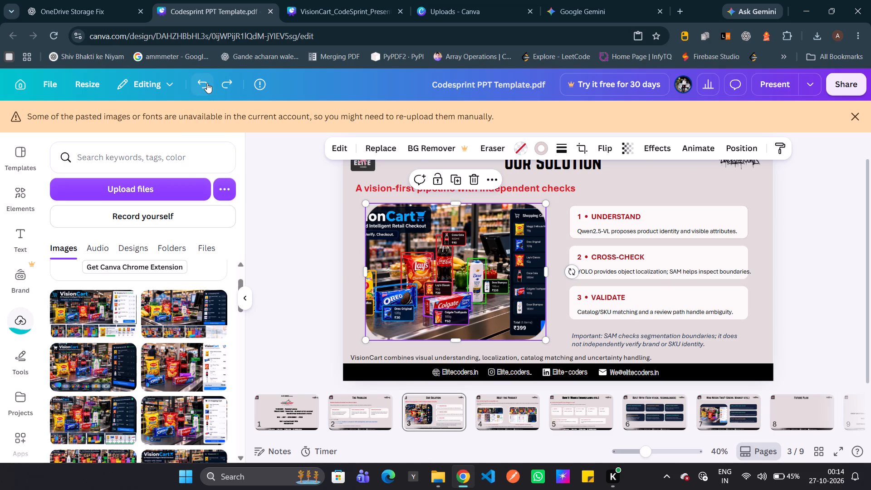
click(207, 83)
click(207, 83)
click(225, 88)
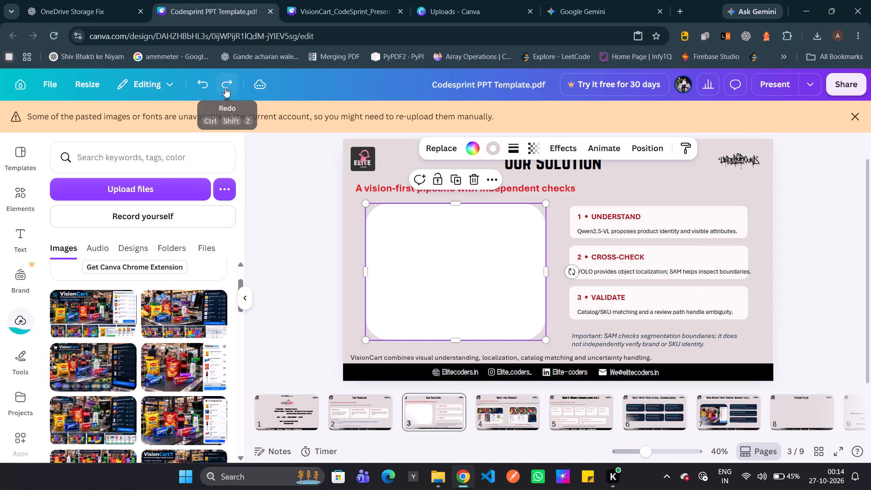
Shrink the loose VisionCart checkout image on the Our Solution slide to about 689 by 387.
click(647, 289)
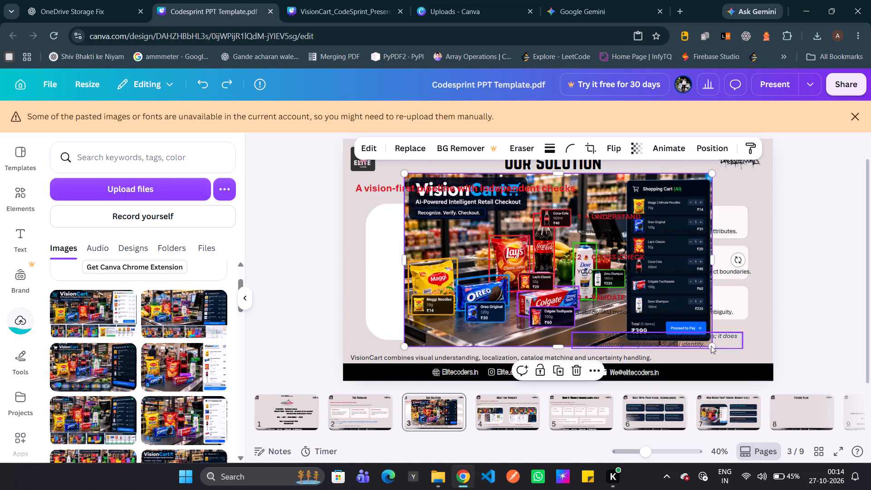
drag(712, 347, 558, 262)
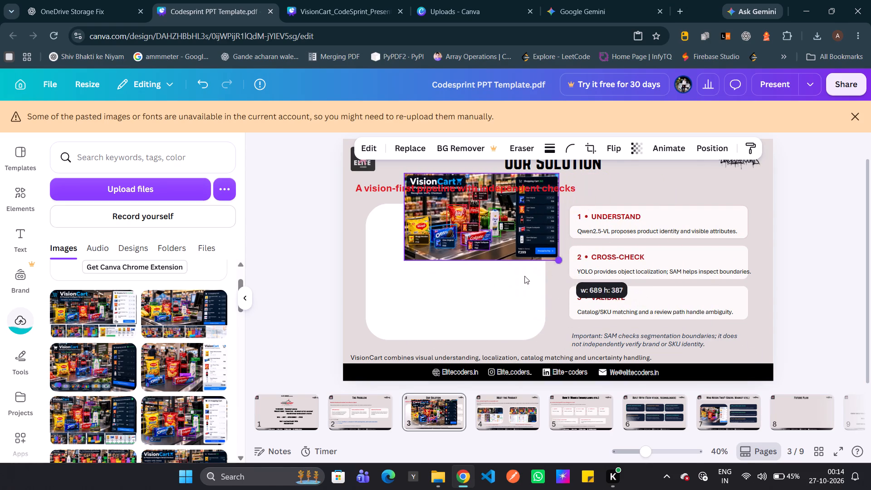
scroll(108, 367, down, 3)
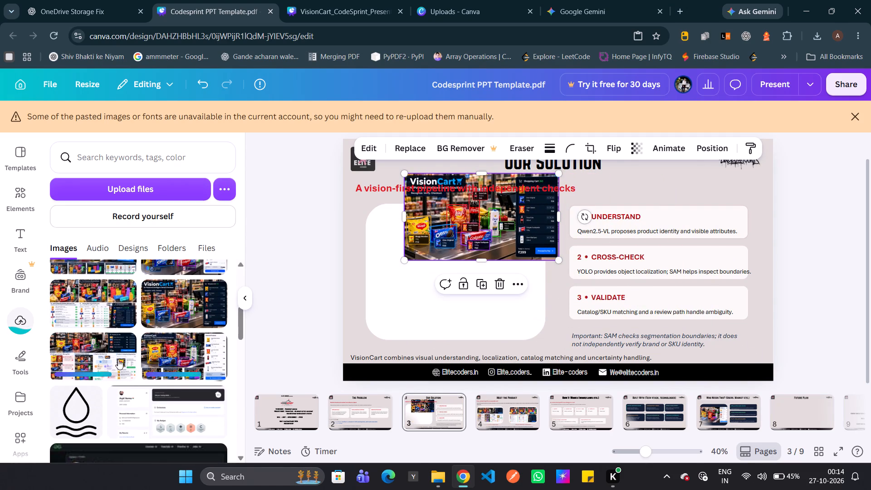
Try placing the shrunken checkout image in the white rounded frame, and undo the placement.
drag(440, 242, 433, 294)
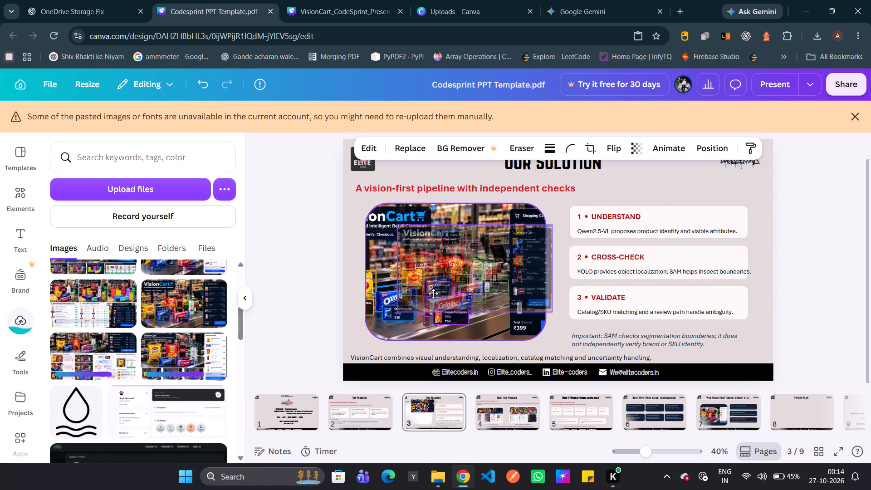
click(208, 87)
Move the empty white rounded frame slightly down and to the right on the Our Solution slide.
click(413, 265)
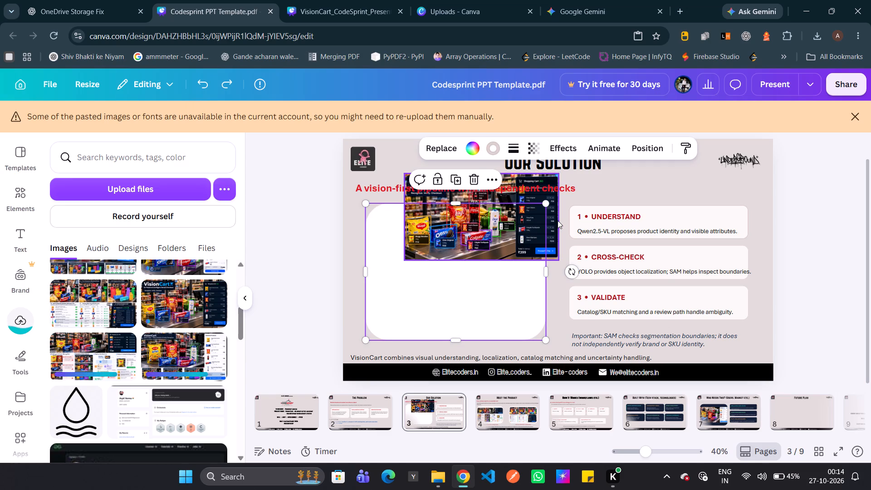
drag(528, 233, 514, 257)
drag(514, 257, 536, 244)
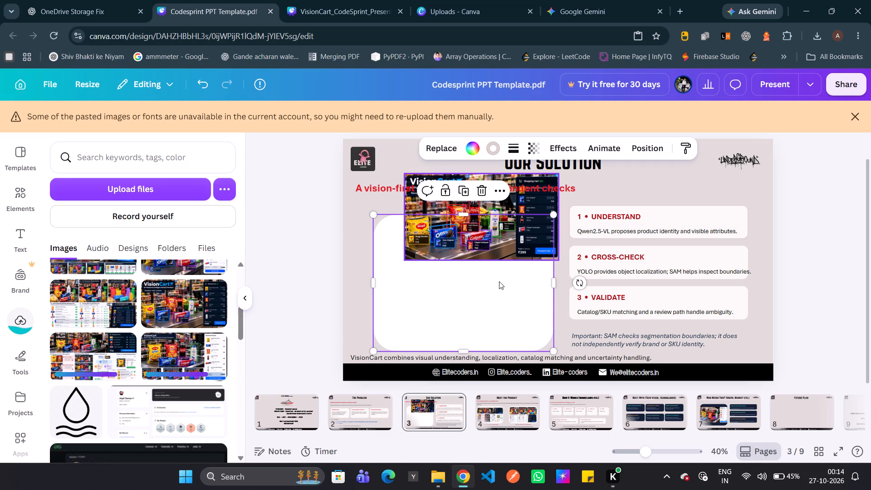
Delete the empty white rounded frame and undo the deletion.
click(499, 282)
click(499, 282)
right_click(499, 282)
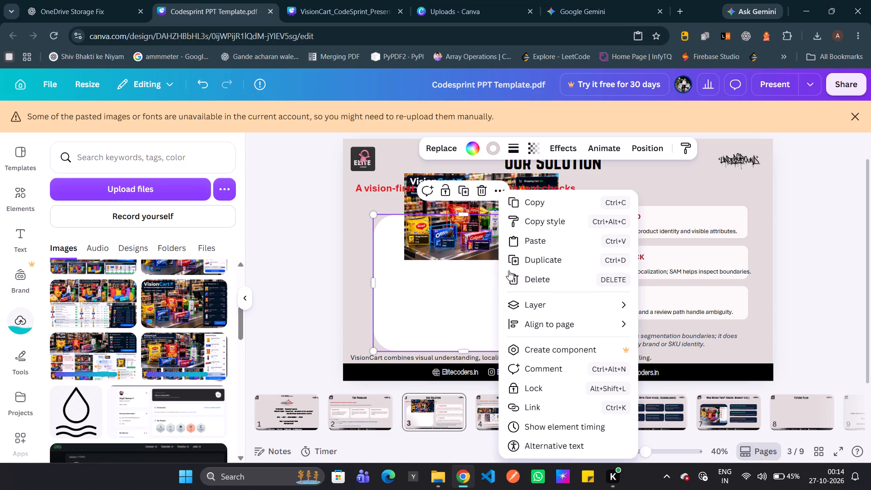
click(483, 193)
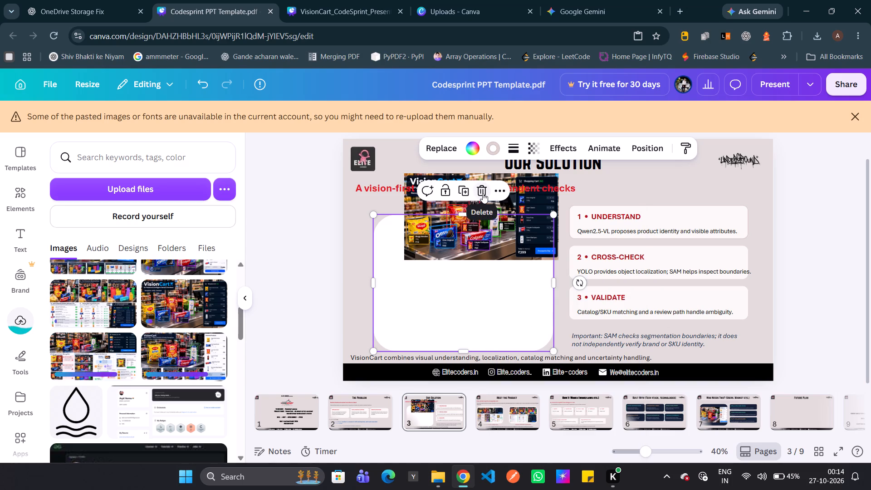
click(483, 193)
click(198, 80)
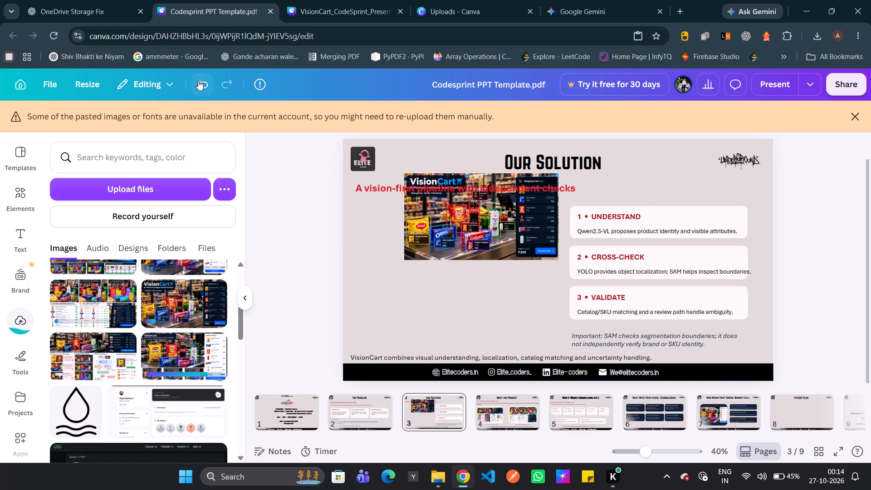
Trim the shopping-cart side off the loose checkout image, enlarge it and place it in the white rounded frame.
click(524, 231)
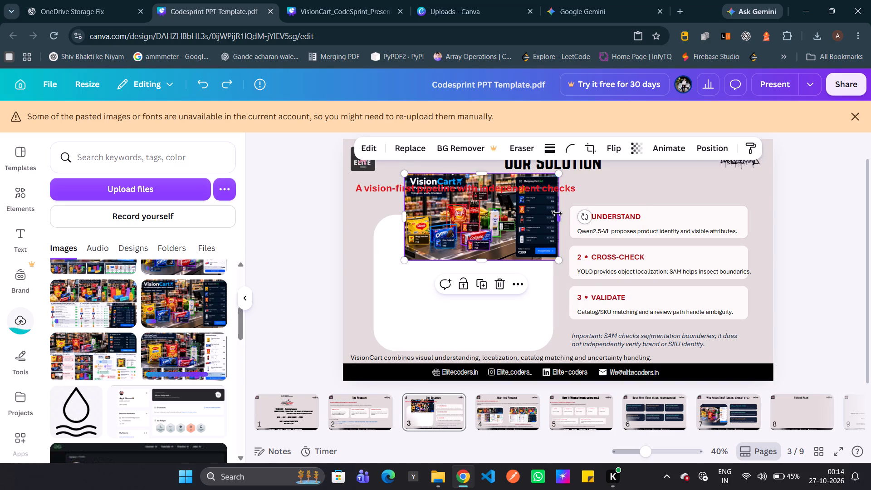
drag(557, 213, 513, 211)
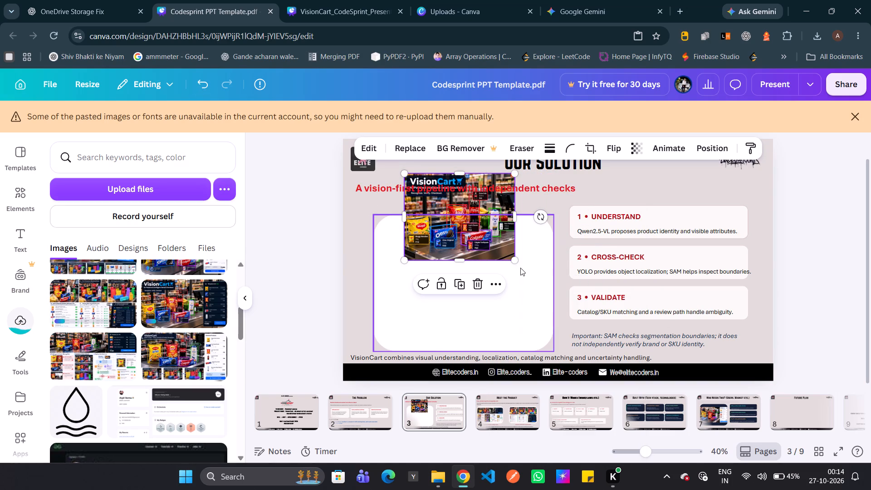
drag(512, 259, 548, 322)
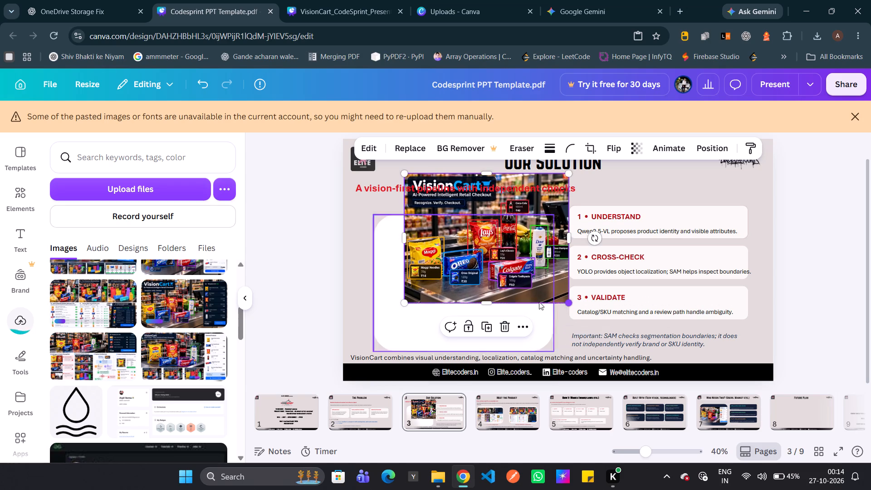
drag(524, 265, 509, 309)
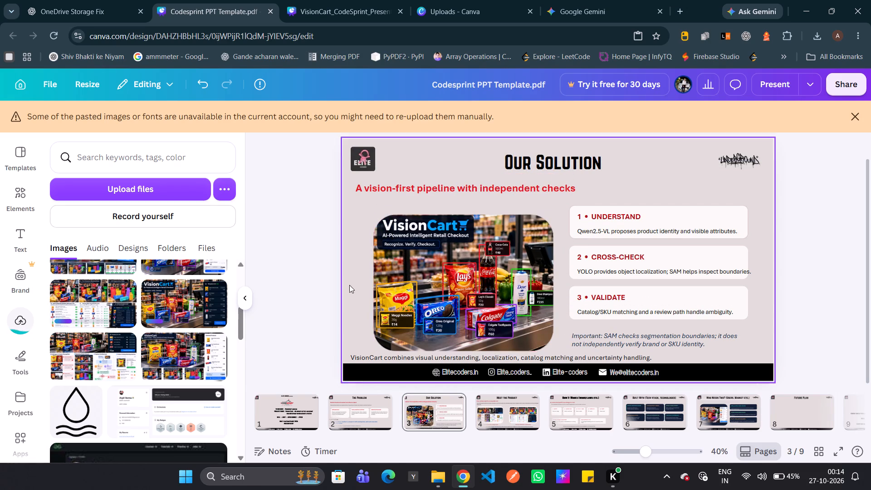
Remove the framed checkout image's stroke by setting its stroke weight to 0.
click(388, 260)
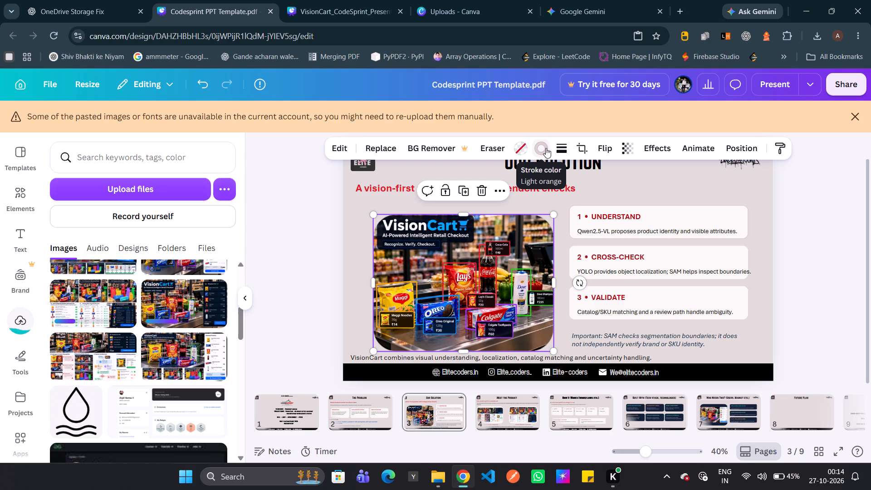
click(546, 148)
click(556, 149)
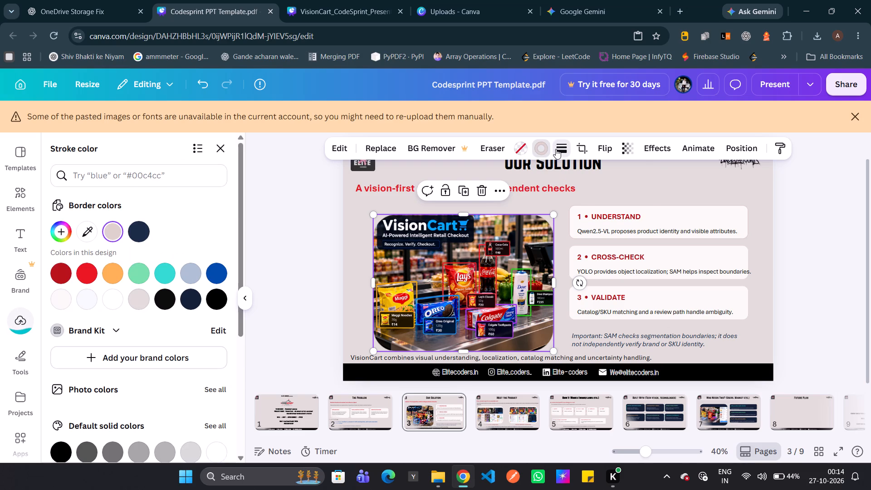
drag(489, 223, 482, 224)
click(482, 224)
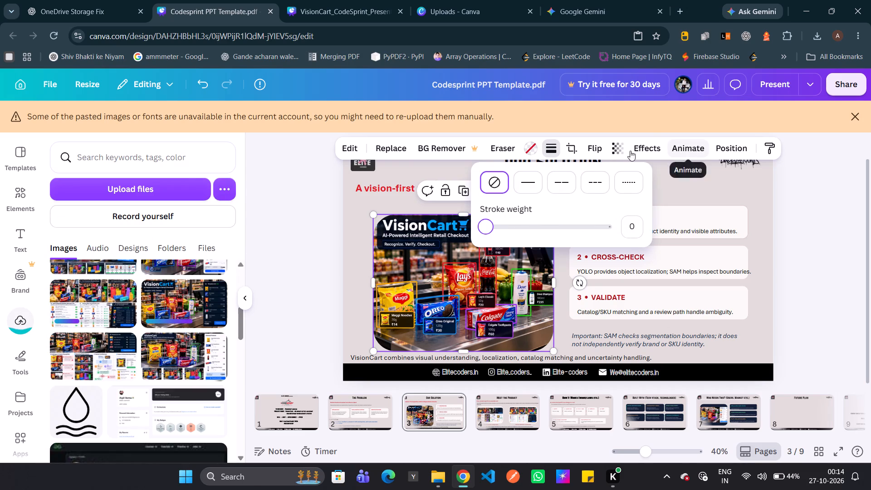
click(307, 245)
Move the framed checkout image slightly up and left, between the red tagline and the bottom caption.
click(440, 272)
drag(440, 272, 429, 265)
drag(430, 265, 418, 260)
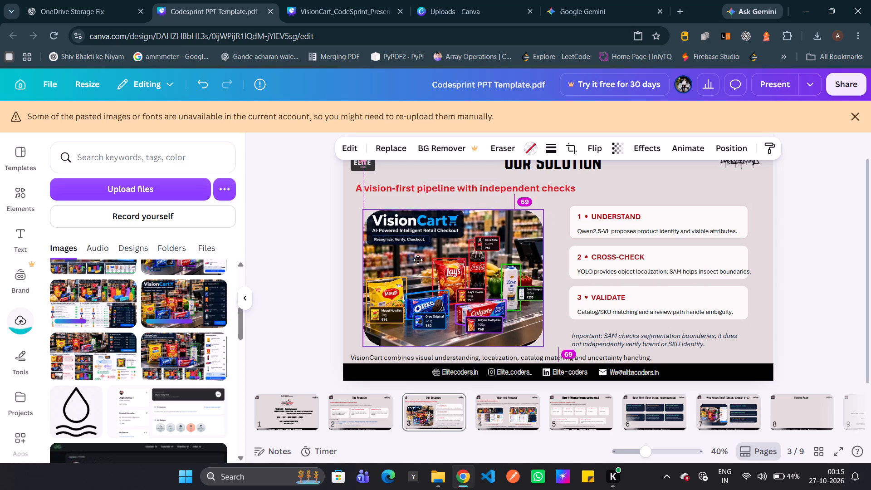
drag(418, 260, 416, 260)
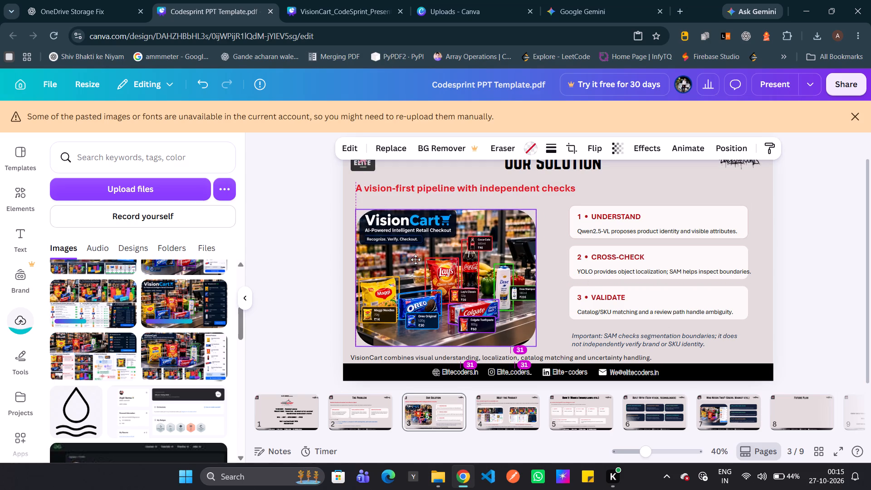
drag(416, 260, 419, 261)
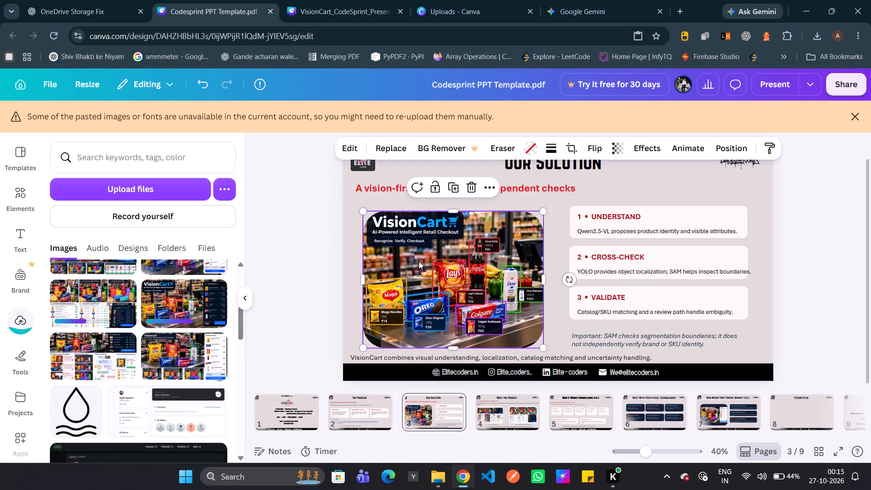
click(302, 245)
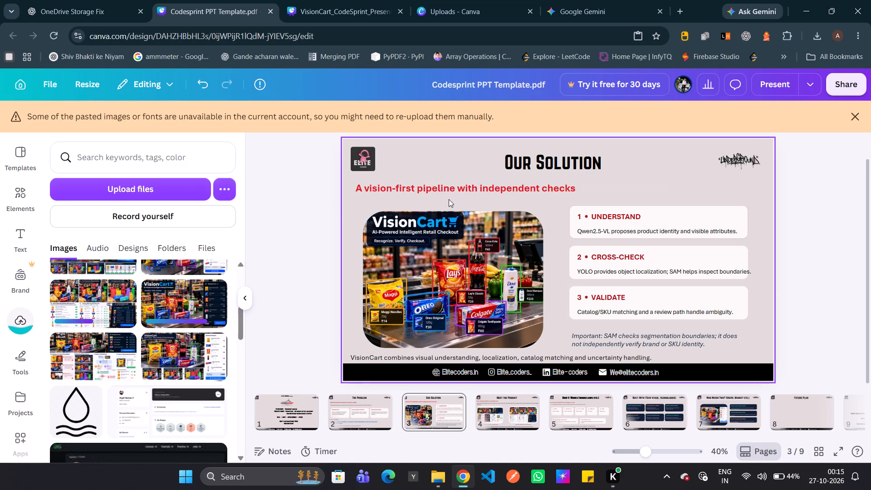
Check the template upload in the Uploads folder, the ChatGPT deck preview and the Future Plan slide of the VisionCart presentation draft.
click(508, 188)
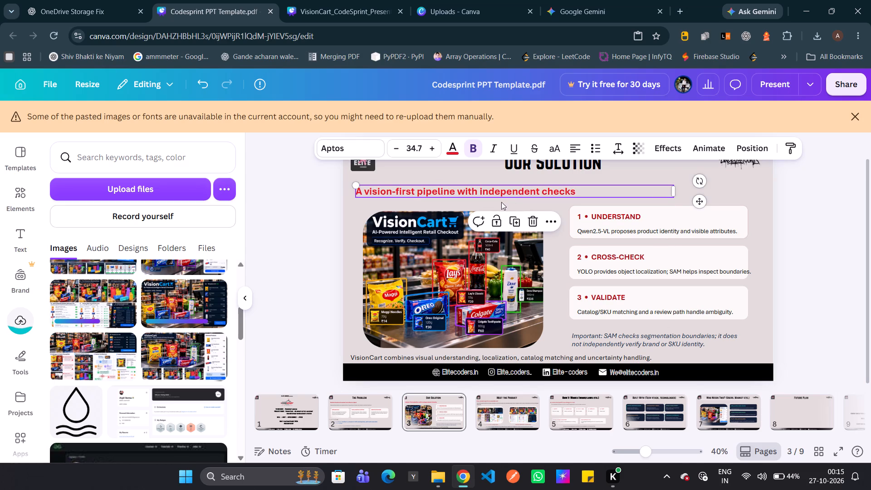
click(362, 0)
click(464, 0)
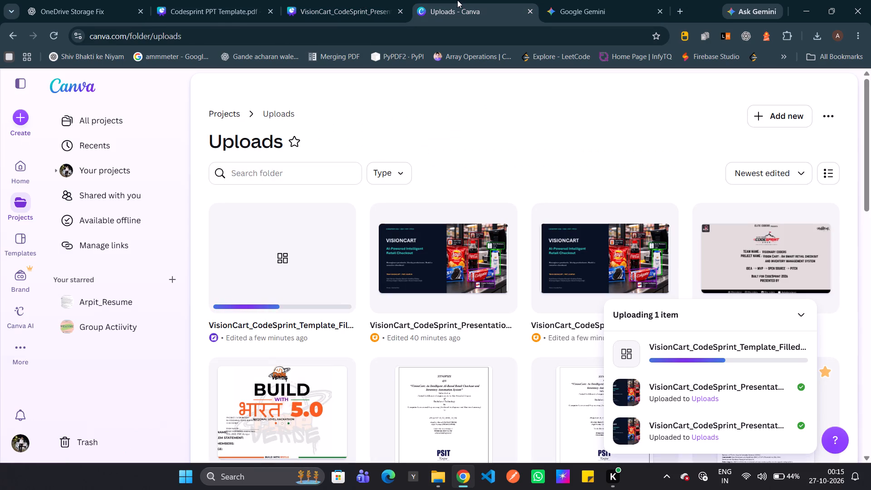
click(215, 0)
click(126, 0)
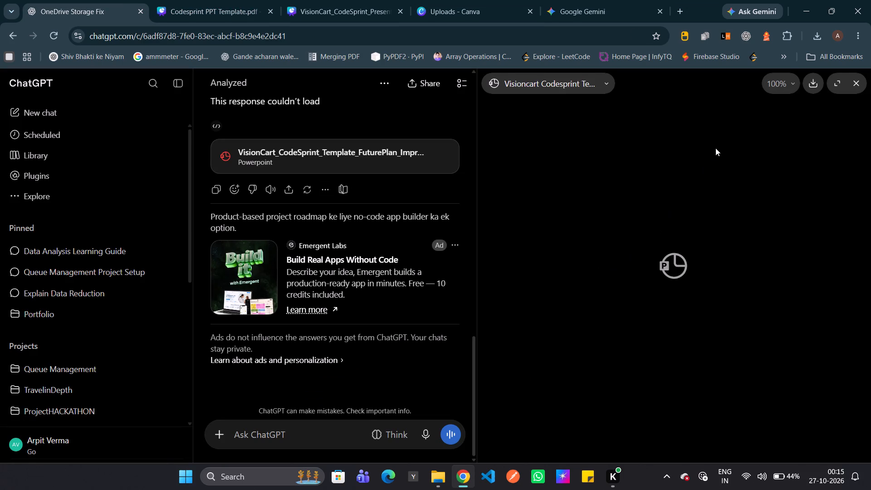
scroll(631, 235, down, 3)
scroll(631, 235, up, 2)
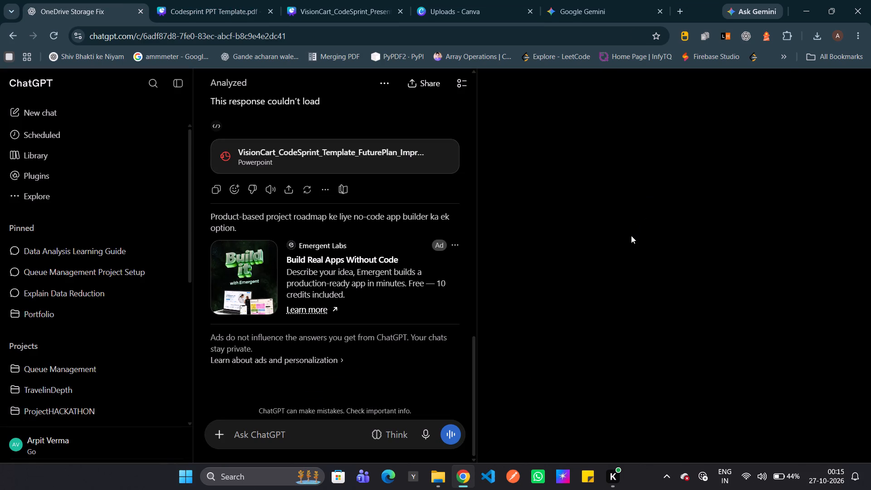
scroll(631, 235, up, 1)
triple_click(549, 146)
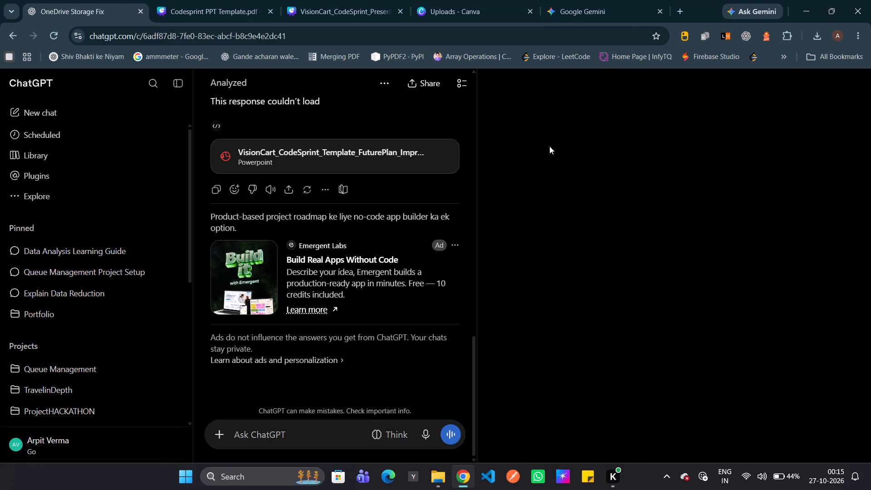
double_click(549, 146)
click(361, 0)
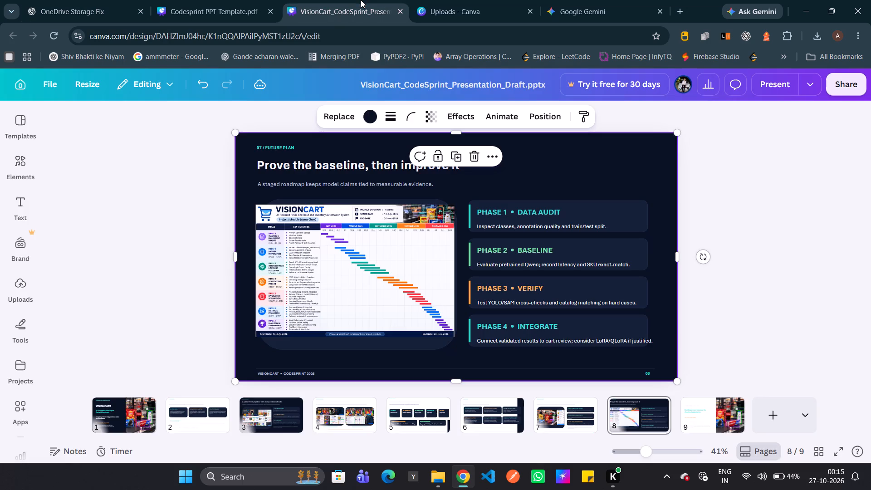
click(441, 0)
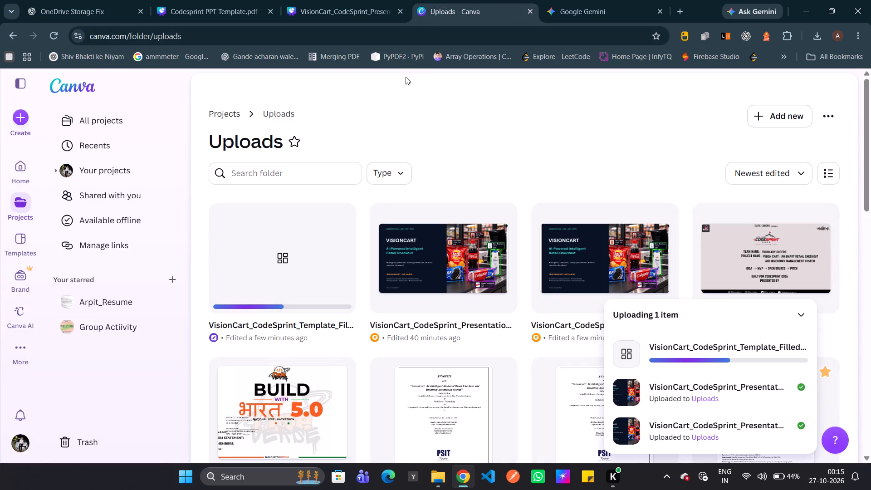
click(322, 3)
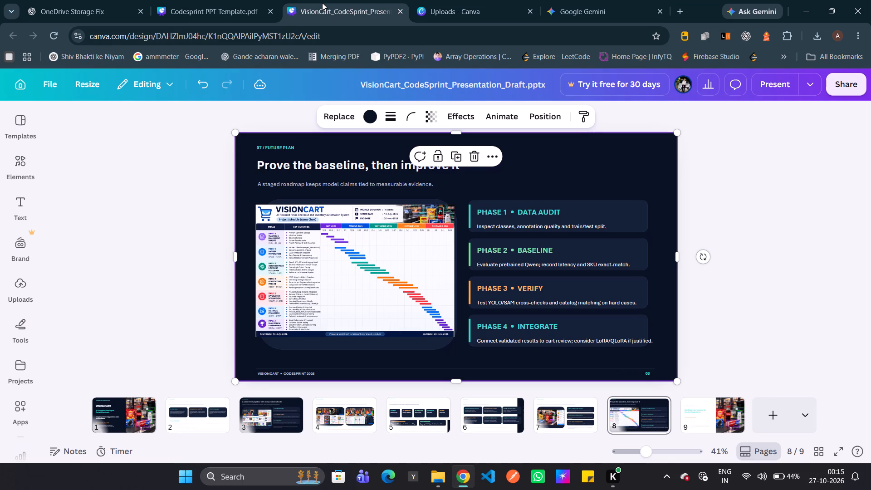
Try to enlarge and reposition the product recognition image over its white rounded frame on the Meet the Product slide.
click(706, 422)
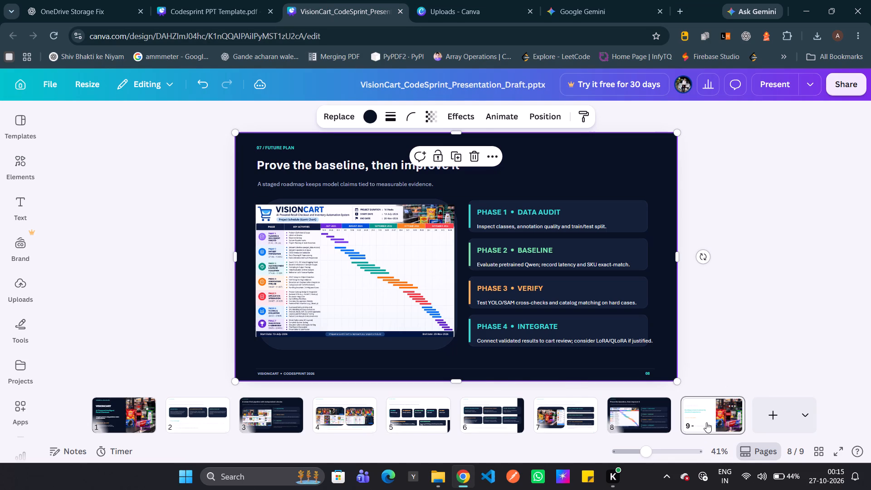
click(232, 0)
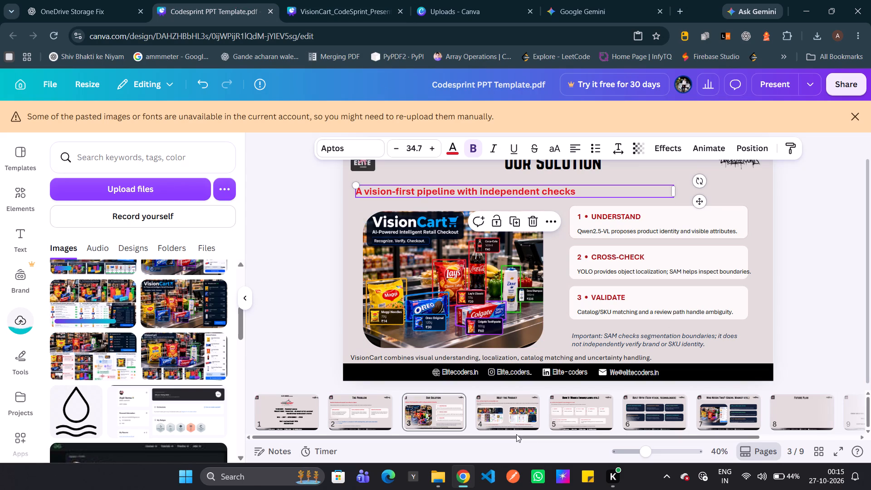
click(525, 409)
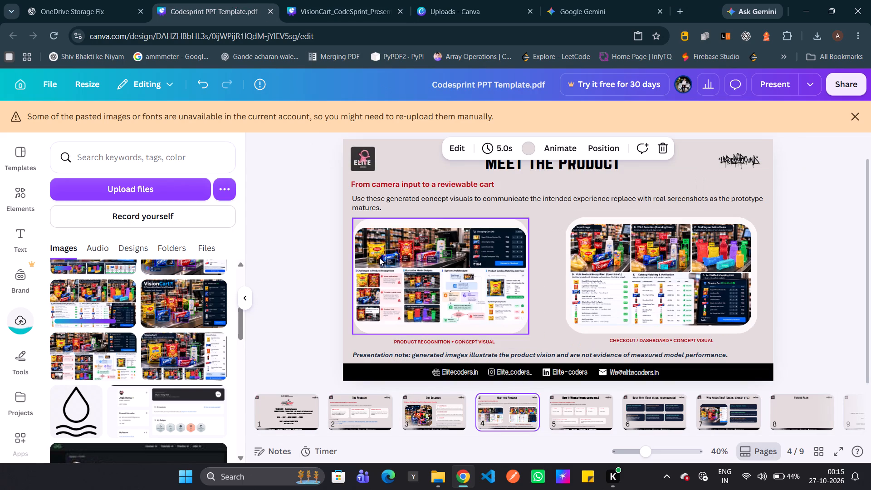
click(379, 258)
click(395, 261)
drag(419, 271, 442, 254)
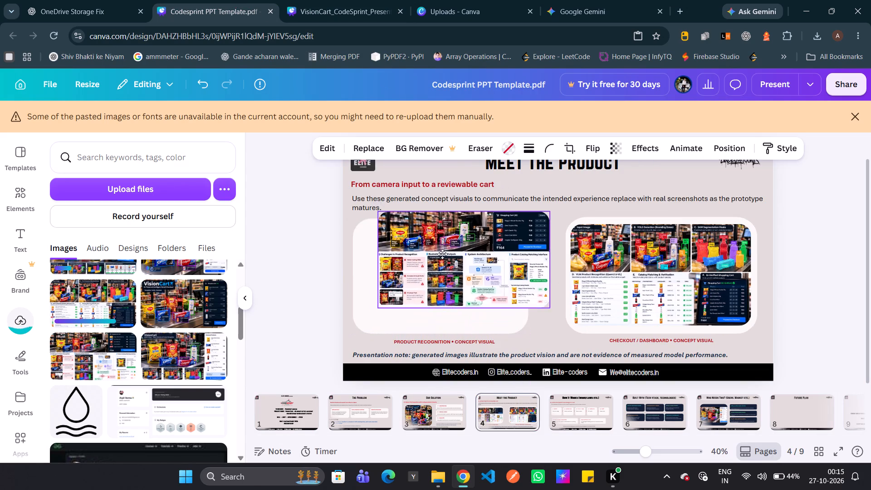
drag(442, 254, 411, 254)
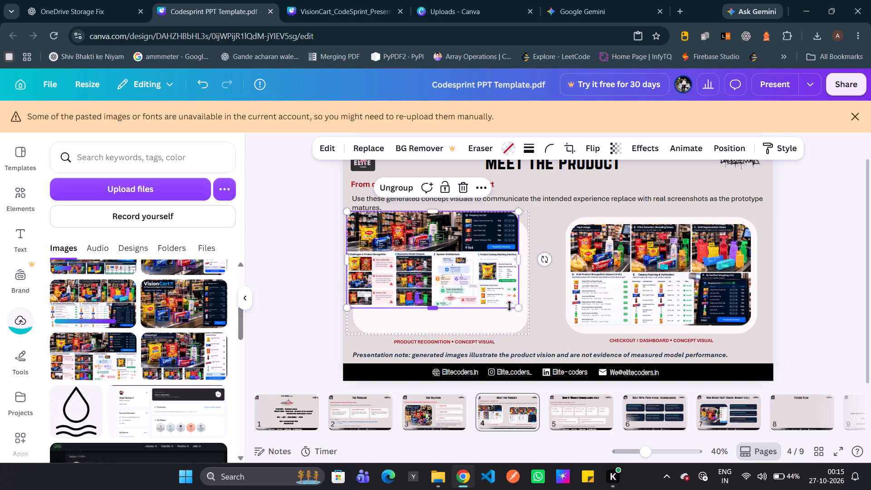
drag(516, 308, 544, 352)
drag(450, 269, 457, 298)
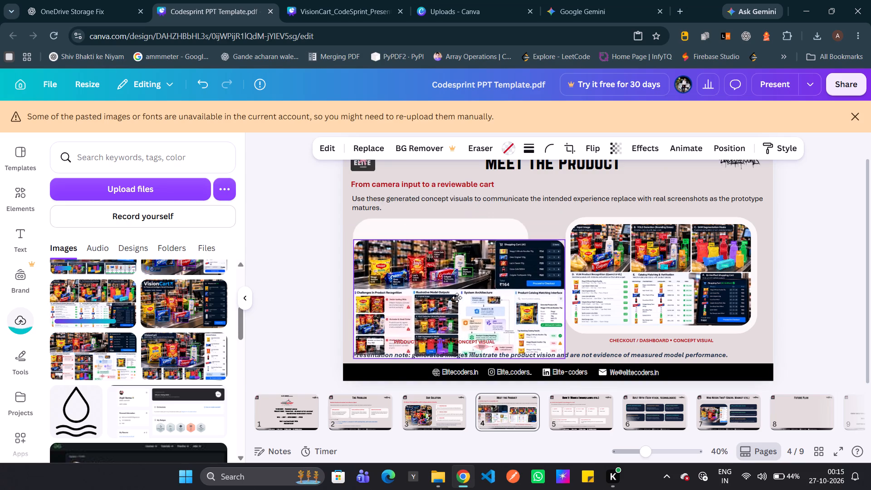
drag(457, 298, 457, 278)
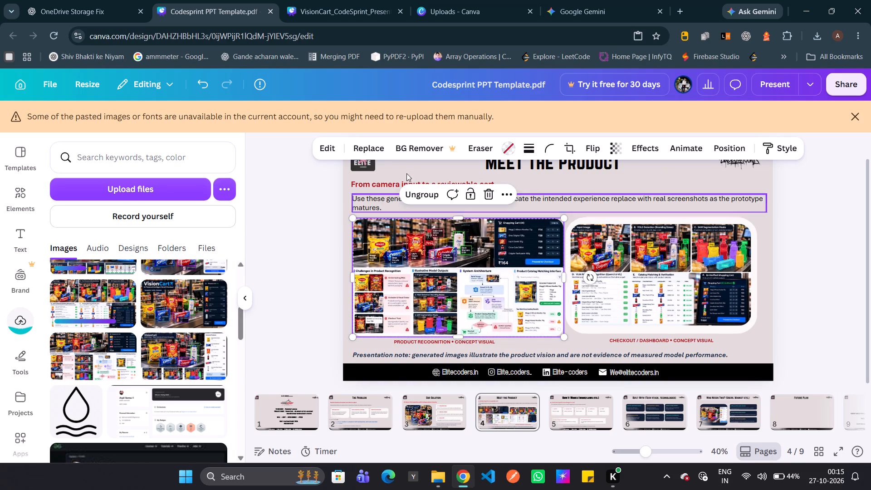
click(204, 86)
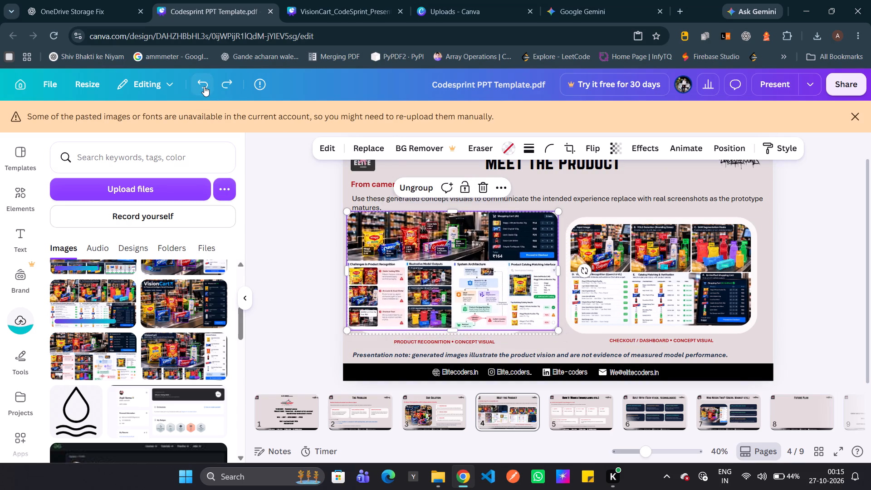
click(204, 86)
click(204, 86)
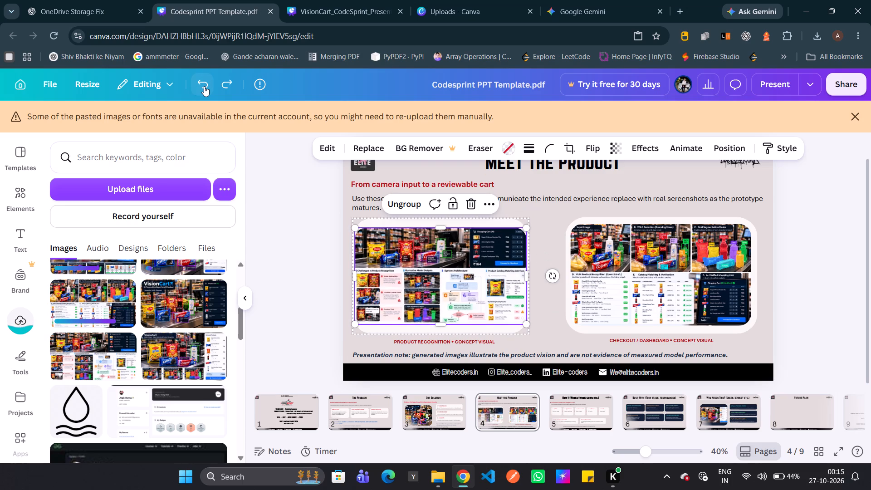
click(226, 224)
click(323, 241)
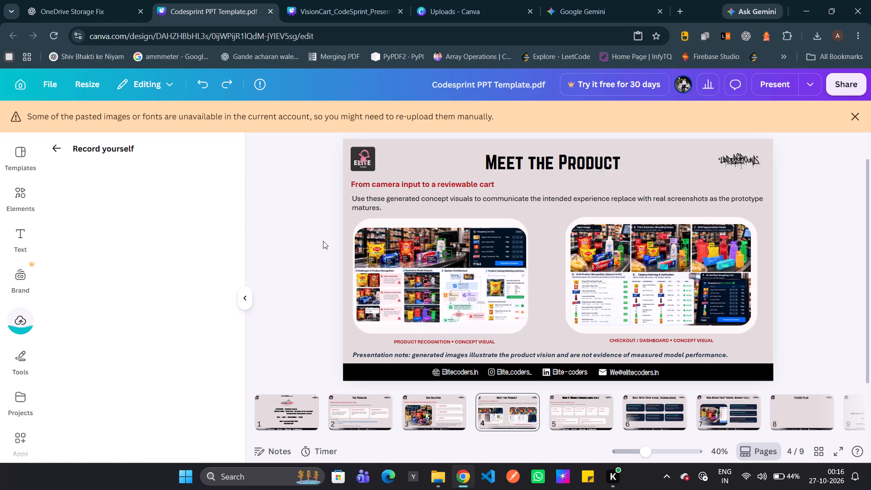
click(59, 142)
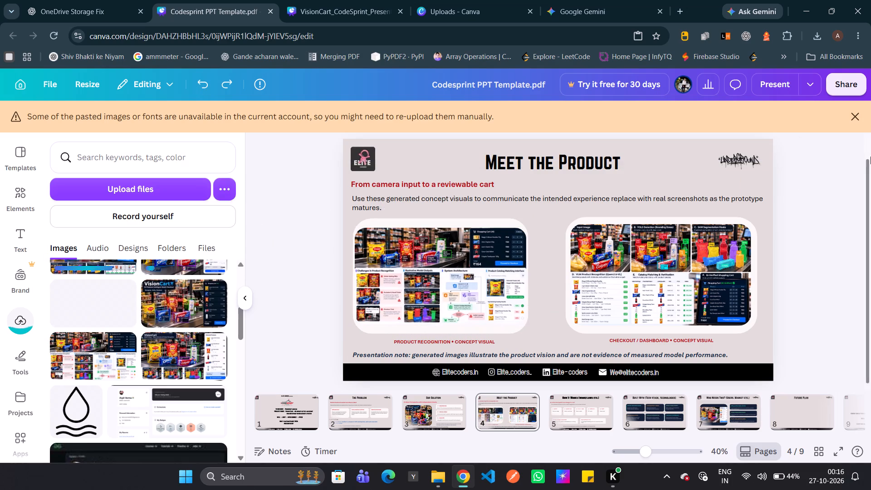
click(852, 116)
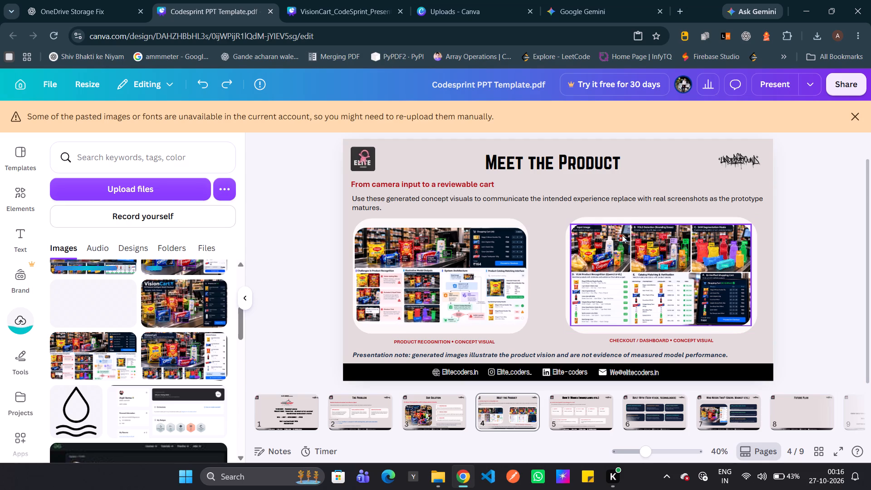
On the title slide, ungroup the "Visionary coders" text, duplicate it and place the copy just left of "Built for CodeSprint 2026".
click(292, 407)
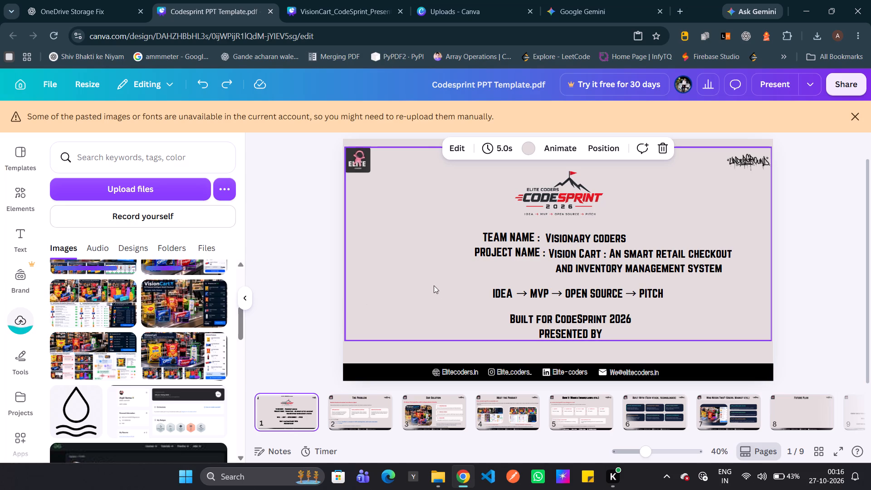
double_click(539, 328)
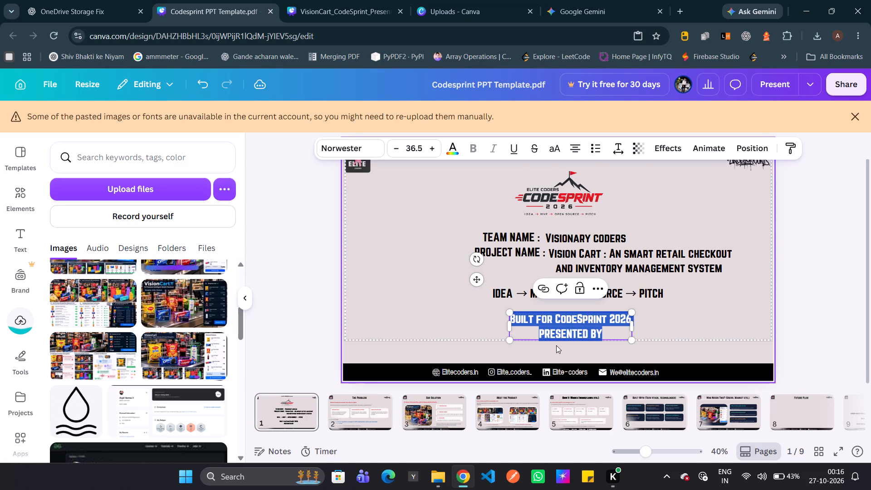
click(411, 309)
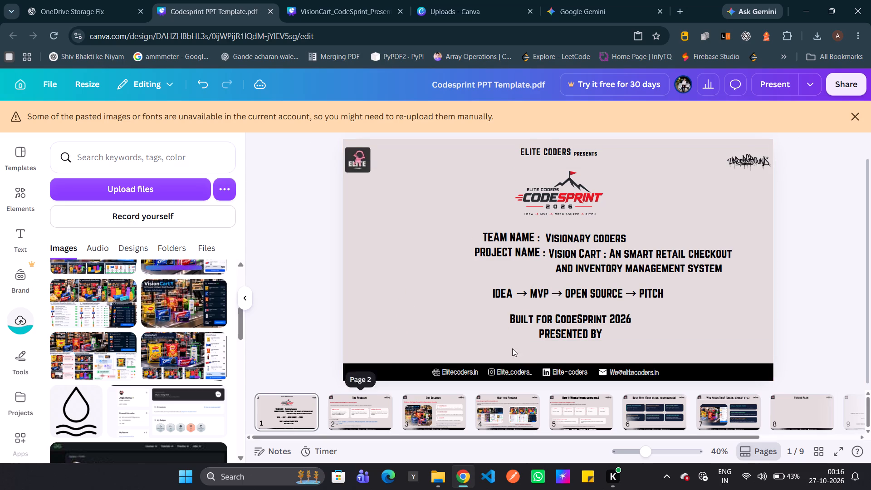
click(542, 347)
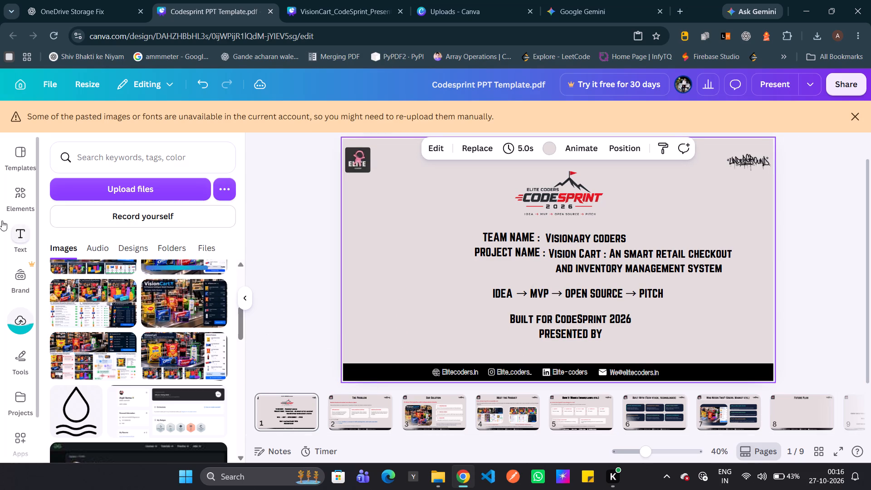
click(17, 225)
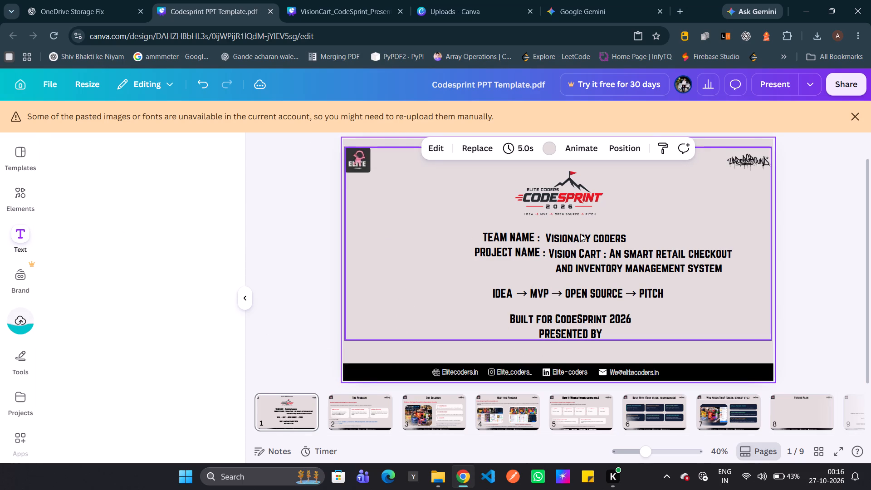
click(581, 237)
click(582, 239)
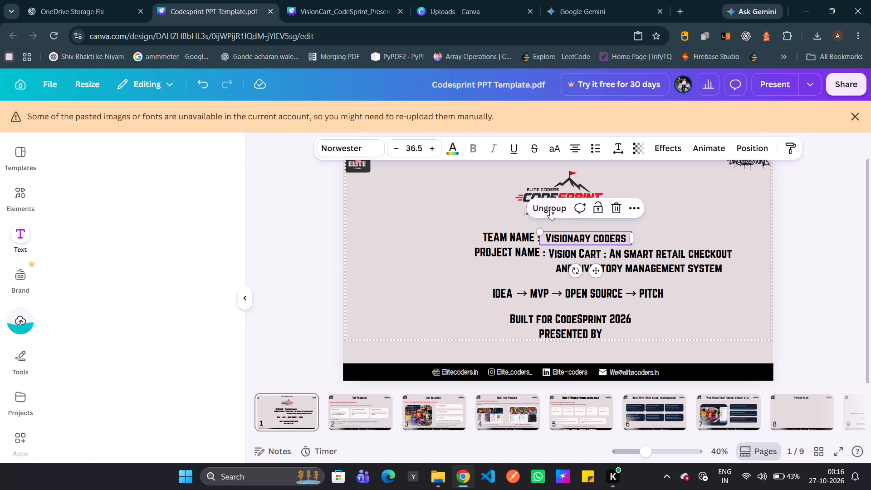
click(550, 210)
click(587, 212)
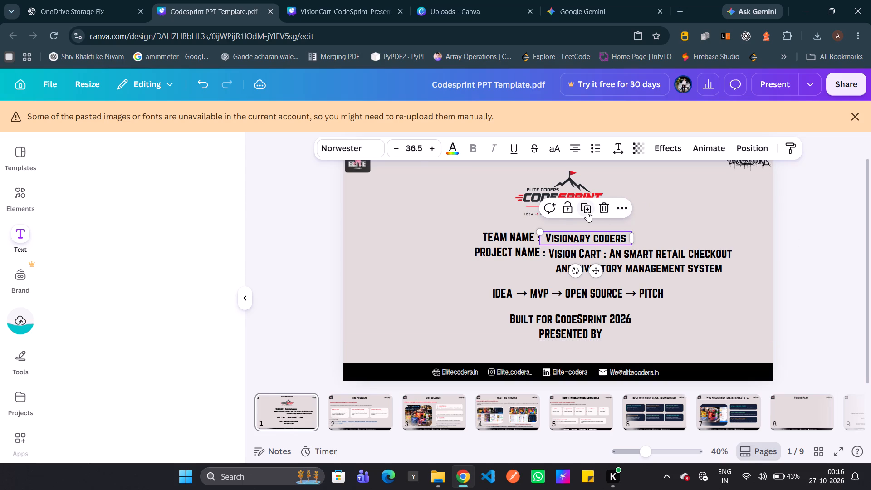
drag(602, 243, 459, 316)
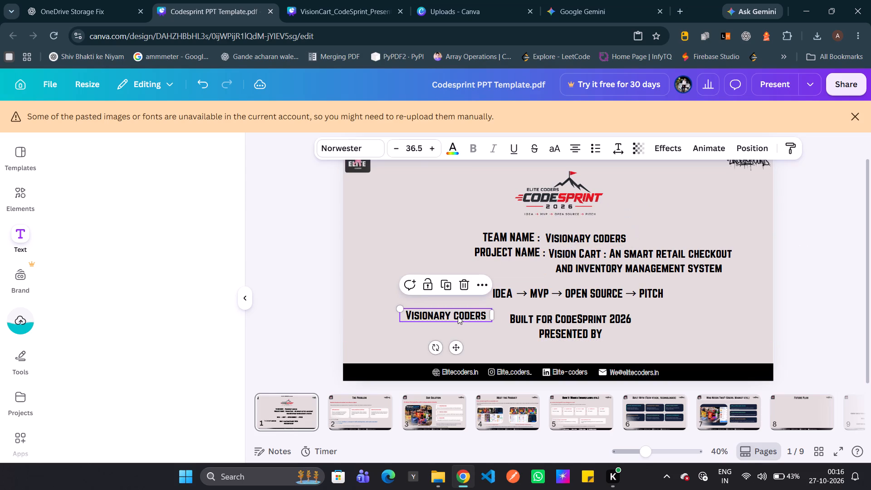
Replace the duplicated text with the full names of the three team members, one per line.
click(458, 316)
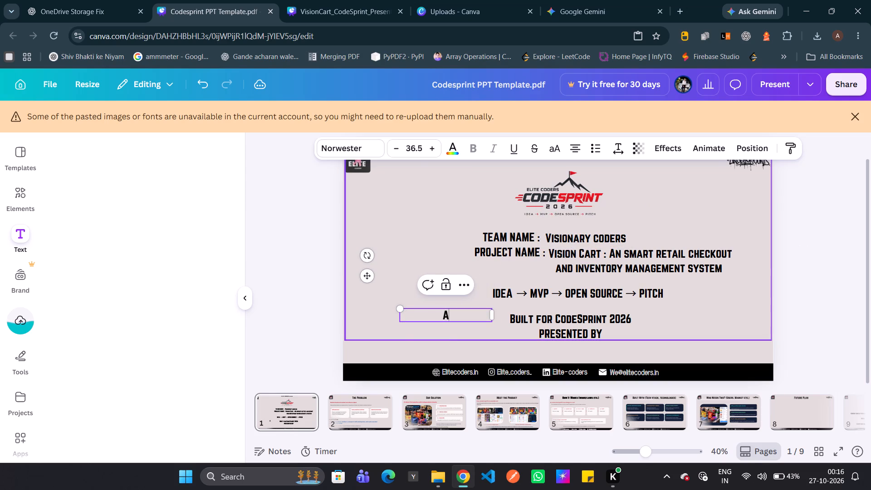
click(451, 338)
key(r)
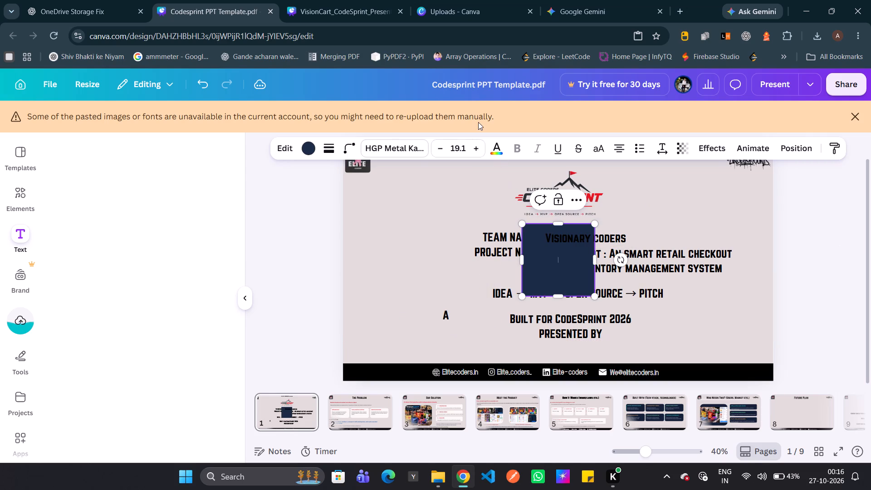
click(203, 82)
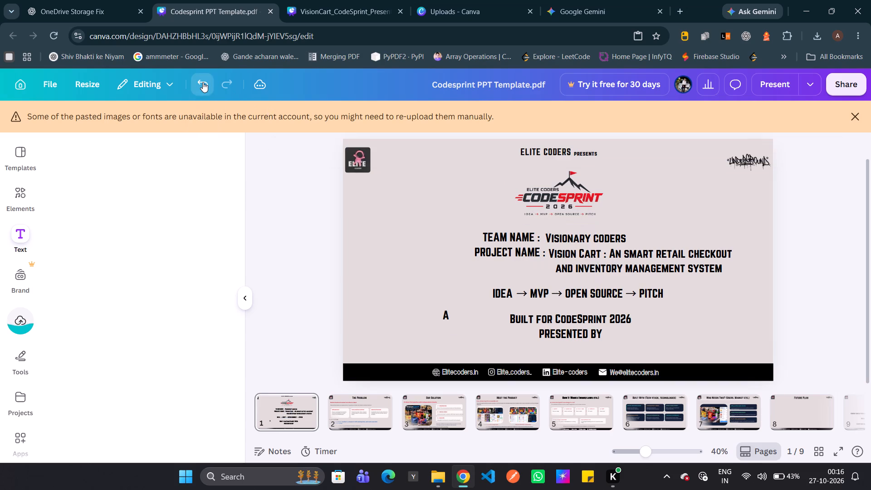
double_click(453, 310)
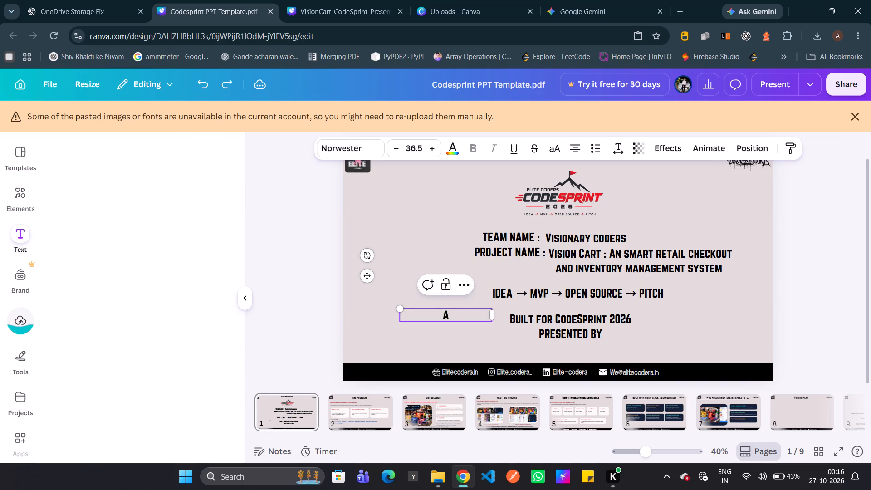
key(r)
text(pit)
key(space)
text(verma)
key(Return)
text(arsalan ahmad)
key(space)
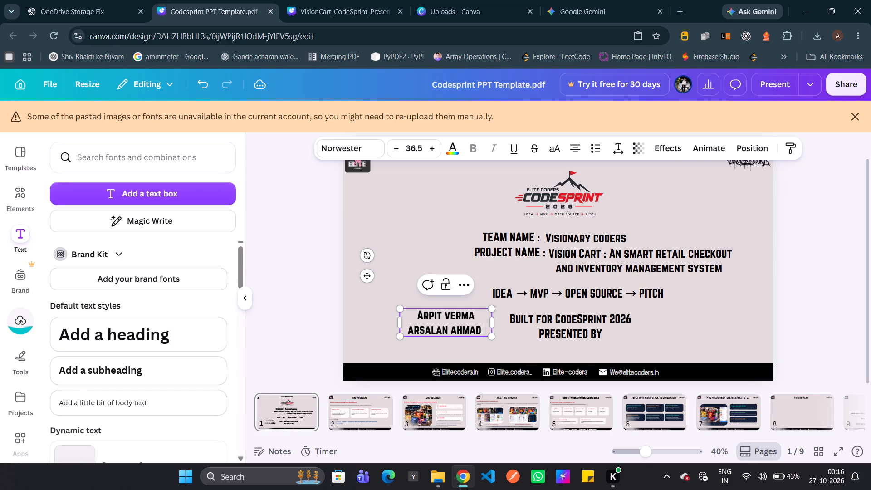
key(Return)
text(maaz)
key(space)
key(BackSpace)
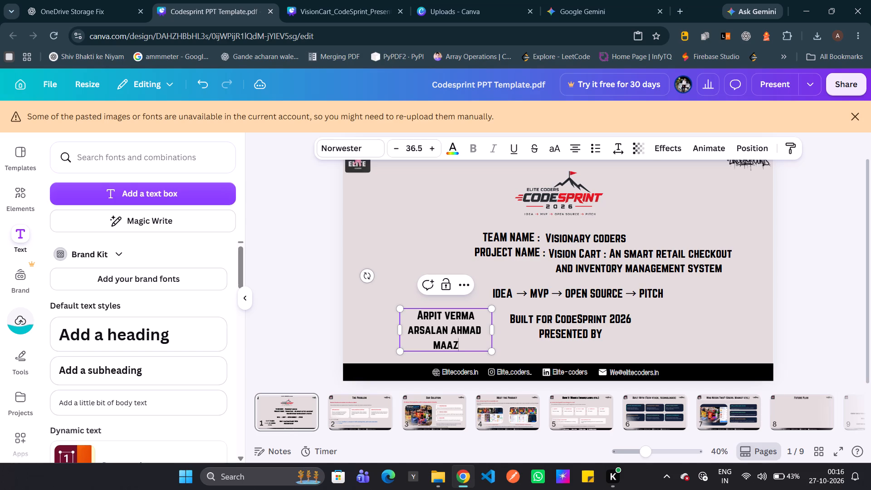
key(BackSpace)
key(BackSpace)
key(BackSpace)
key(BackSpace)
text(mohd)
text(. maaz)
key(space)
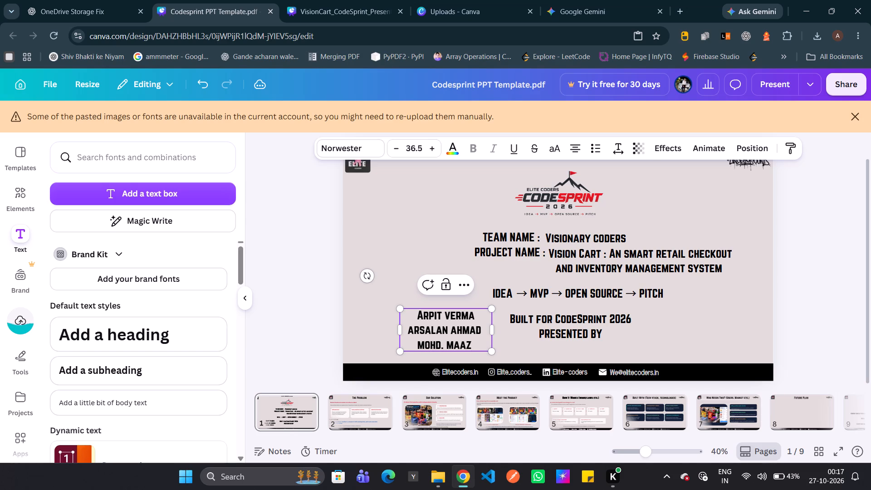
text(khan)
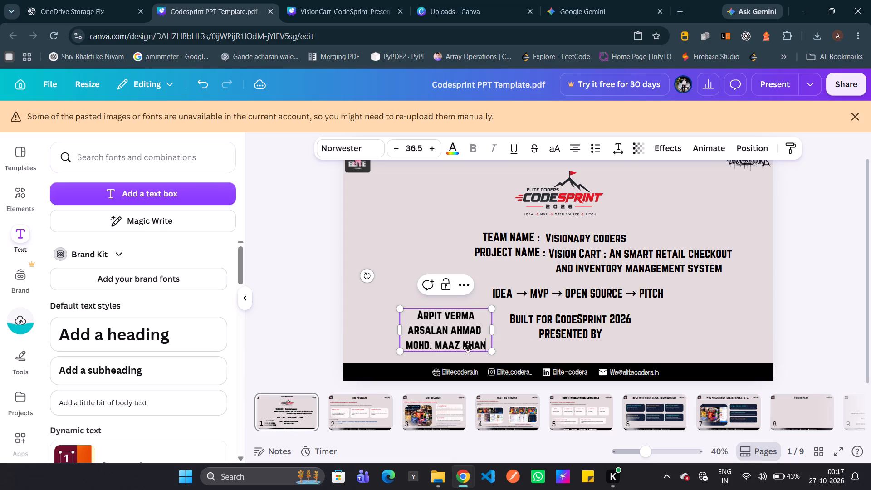
Scale the team member names text box down so the three lines fit beside the "Built for CodeSprint 2026 / Presented by" text.
drag(492, 354, 478, 313)
Ungroup the remaining grouped logos and texts on the title slide.
click(573, 296)
click(548, 294)
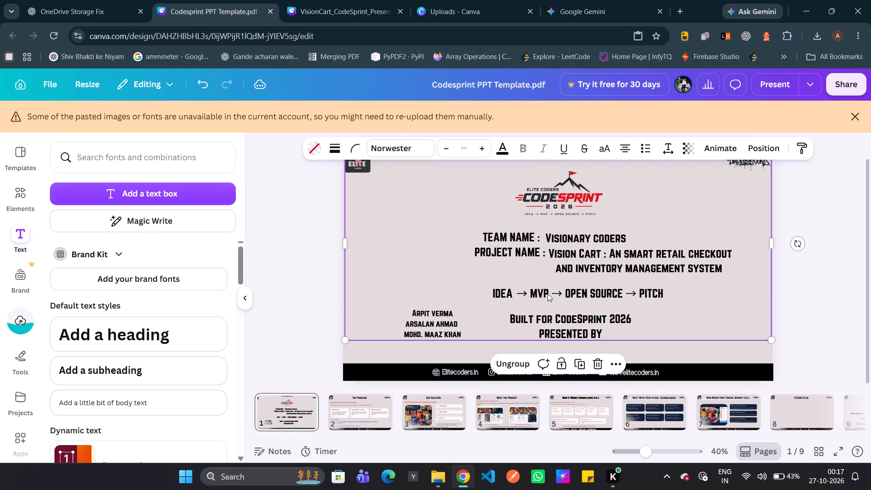
click(491, 291)
click(503, 292)
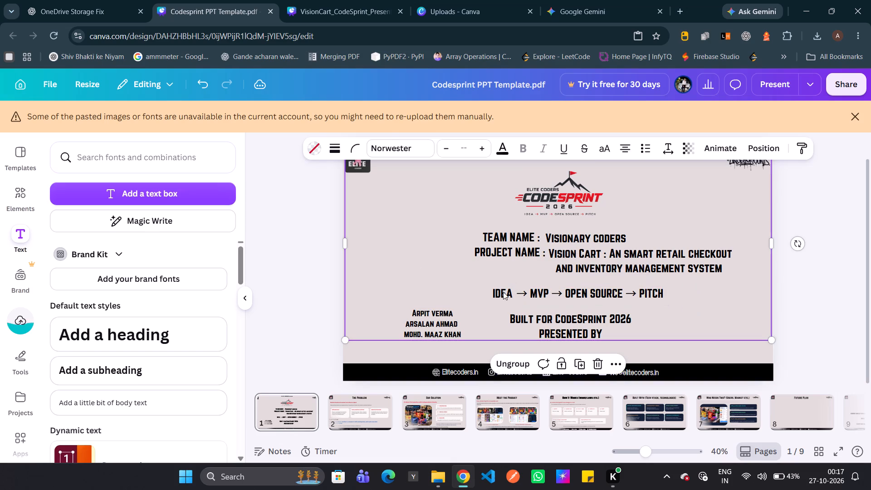
click(502, 292)
click(438, 289)
scroll(438, 289, up, 1)
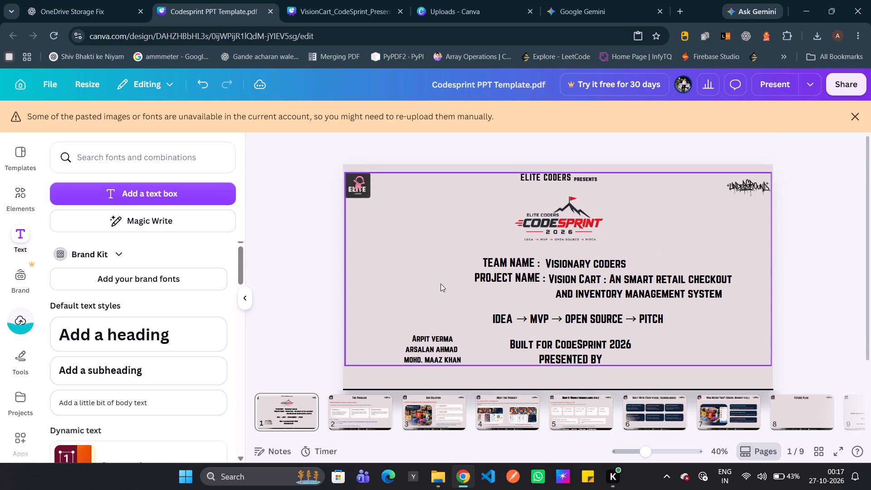
click(311, 259)
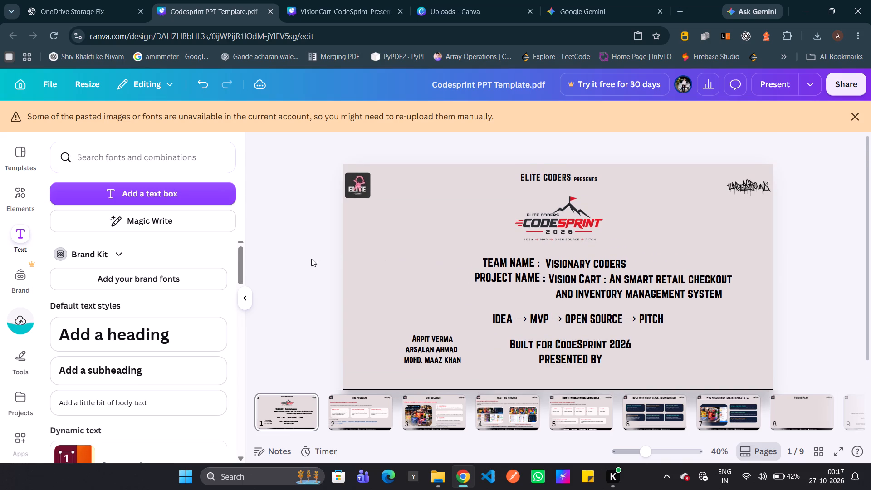
click(440, 237)
click(519, 197)
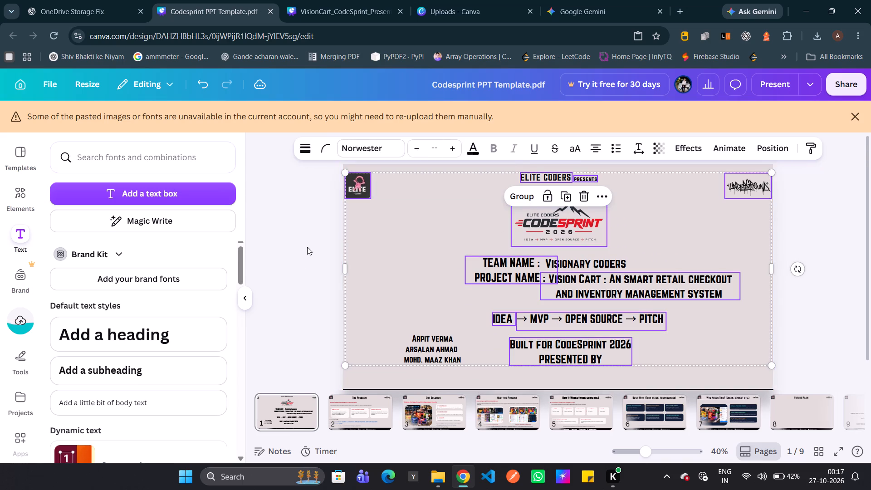
click(307, 247)
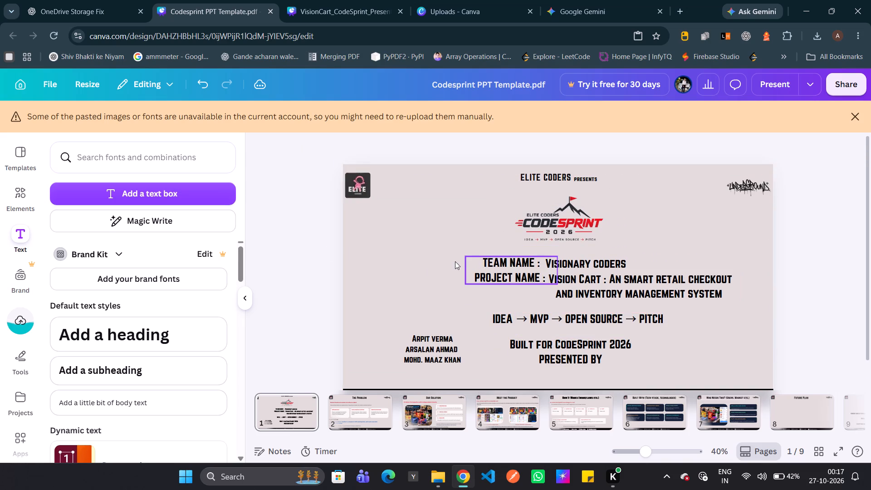
Group the team name and project name labels with their values on the title slide and shift the group slightly upward.
drag(453, 260, 646, 289)
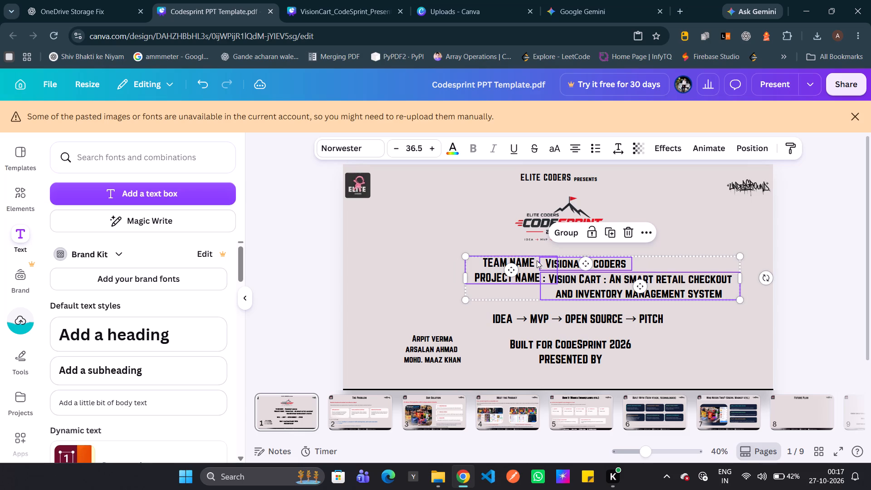
click(570, 236)
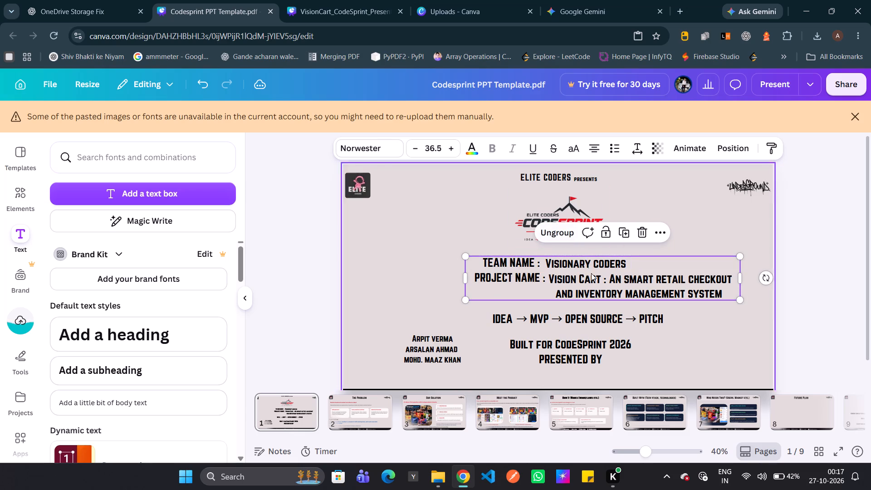
drag(602, 280, 601, 276)
Group the pieces of the "IDEA → MVP → OPEN SOURCE → PITCH" line and move it slightly up.
click(592, 323)
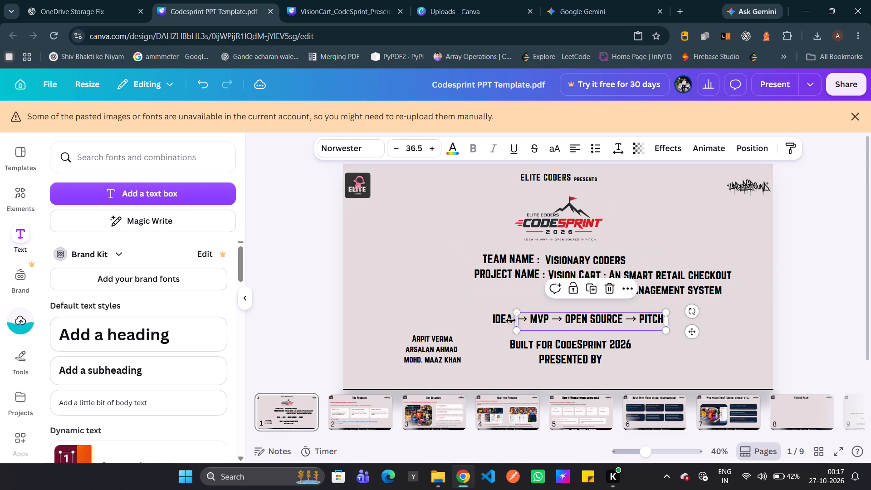
click(493, 318)
drag(476, 318, 640, 325)
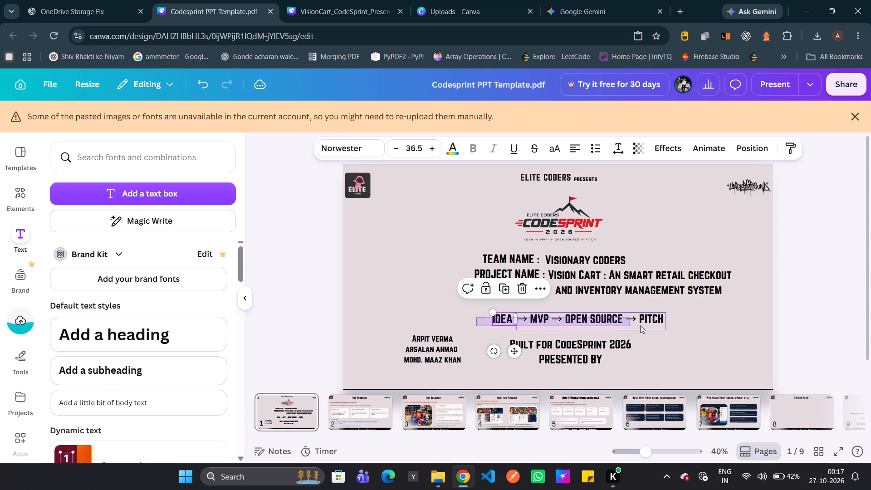
drag(640, 325, 641, 325)
click(543, 288)
drag(571, 314, 569, 305)
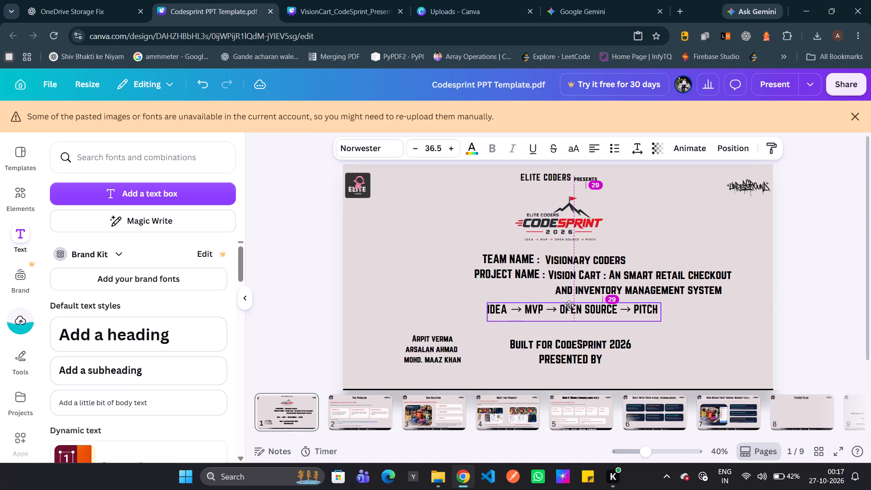
drag(569, 305, 572, 309)
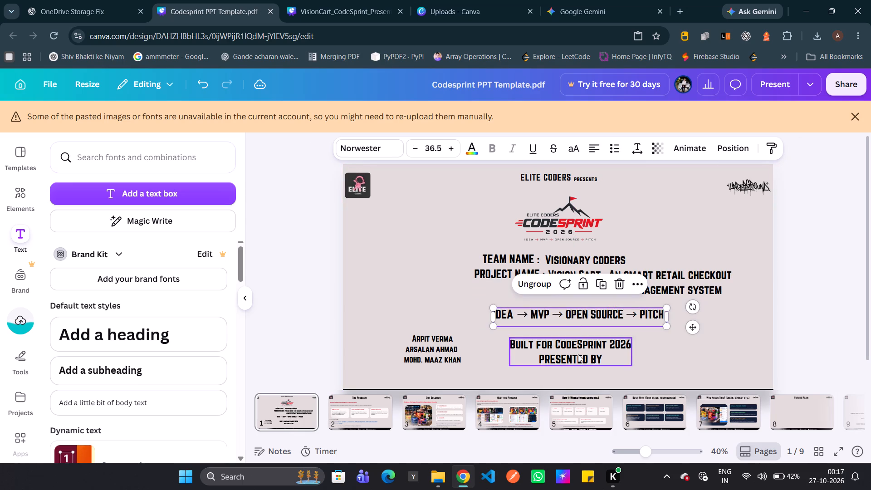
Swap the bottom texts so "Built for CodeSprint 2026 Presented by" sits at the slide's left and the team member names at its right.
drag(578, 354, 450, 347)
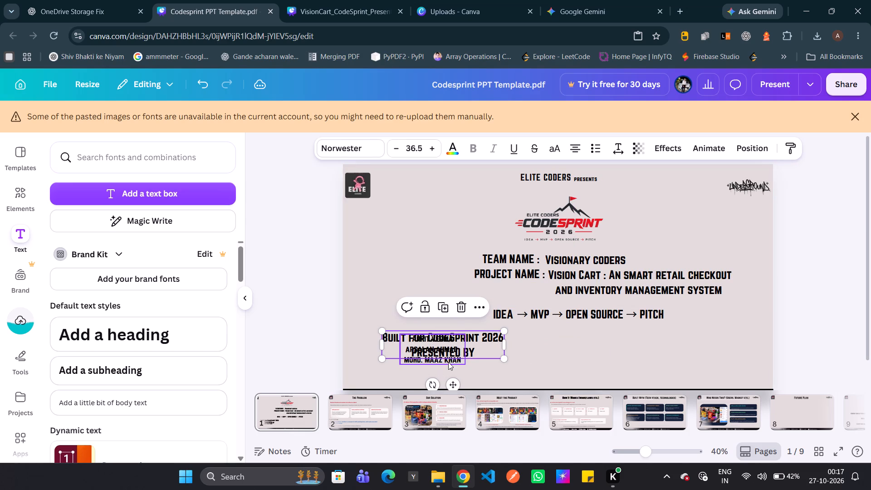
drag(448, 362, 610, 372)
drag(438, 348, 484, 351)
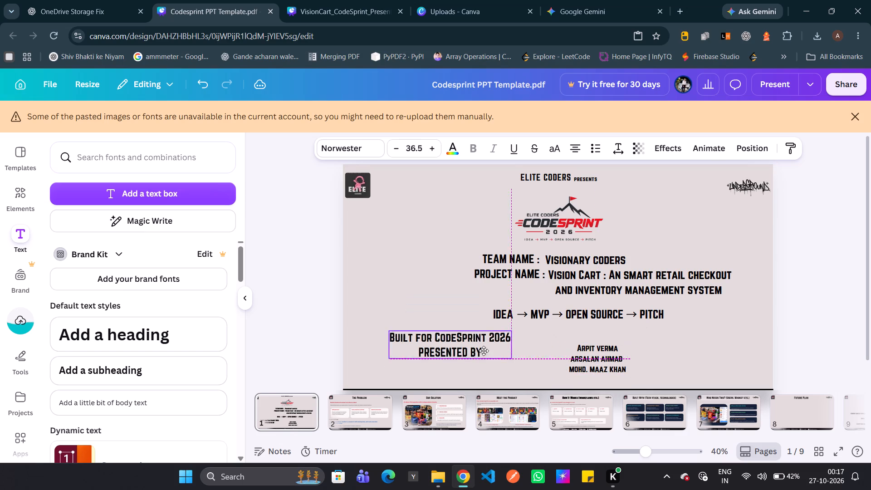
drag(484, 351, 426, 352)
Append a space and colon to the end of "Built for CodeSprint 2026 Presented by".
double_click(470, 358)
click(470, 358)
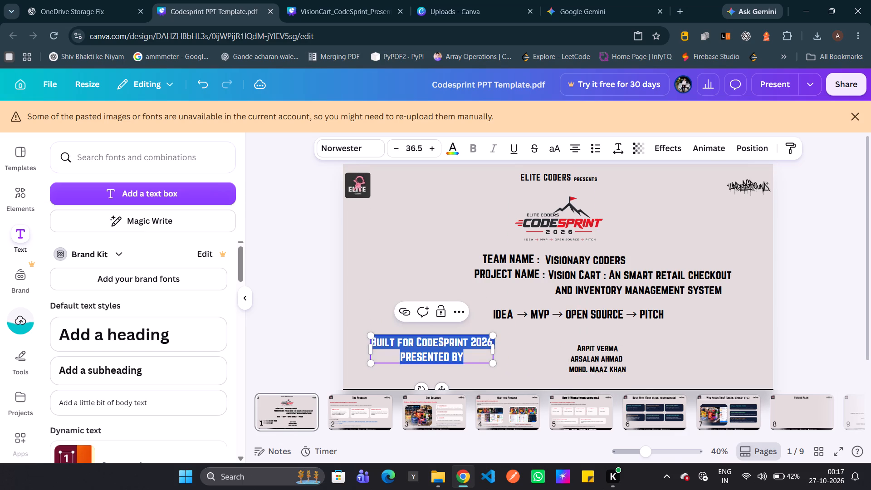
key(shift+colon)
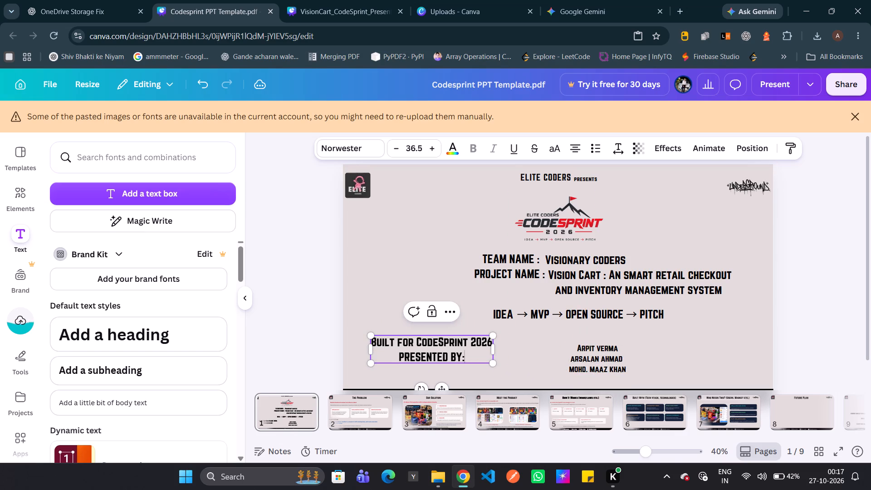
key(Left)
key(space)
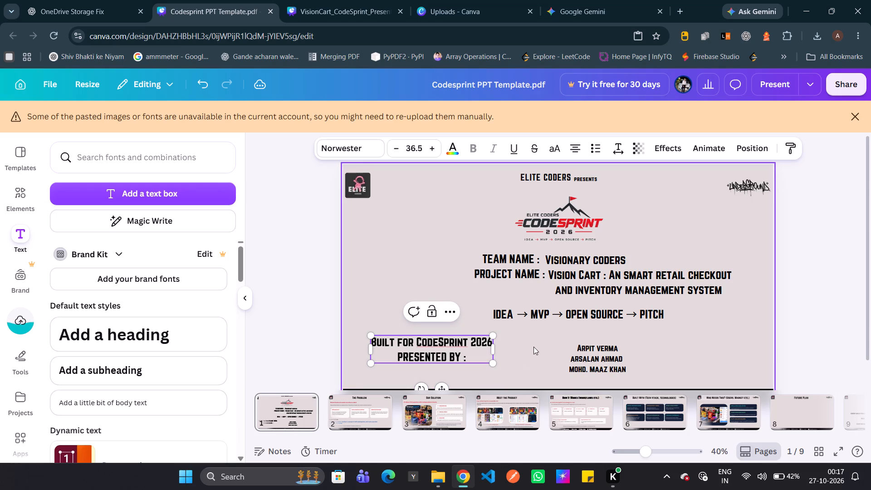
Widen the "Presented by :" text box to about 1,006 so it fits one line, and move the names clear of it.
drag(493, 349, 597, 349)
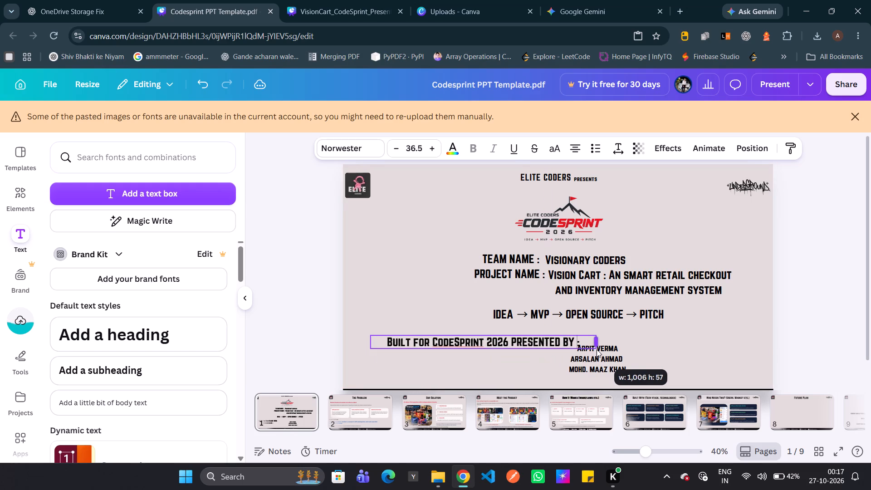
drag(597, 349, 597, 351)
drag(600, 360, 649, 355)
drag(540, 344, 522, 347)
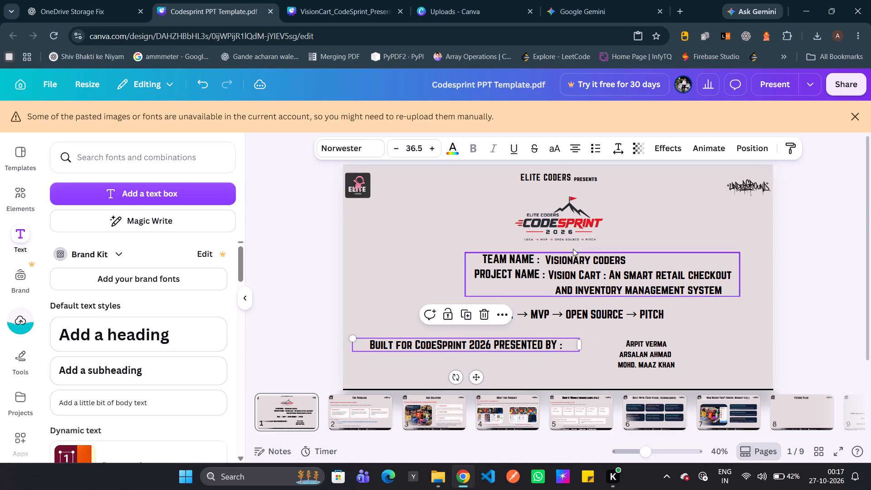
Group the team and project details with the "IDEA → MVP → OPEN SOURCE → PITCH" line and shift them left.
click(451, 262)
drag(451, 262, 593, 321)
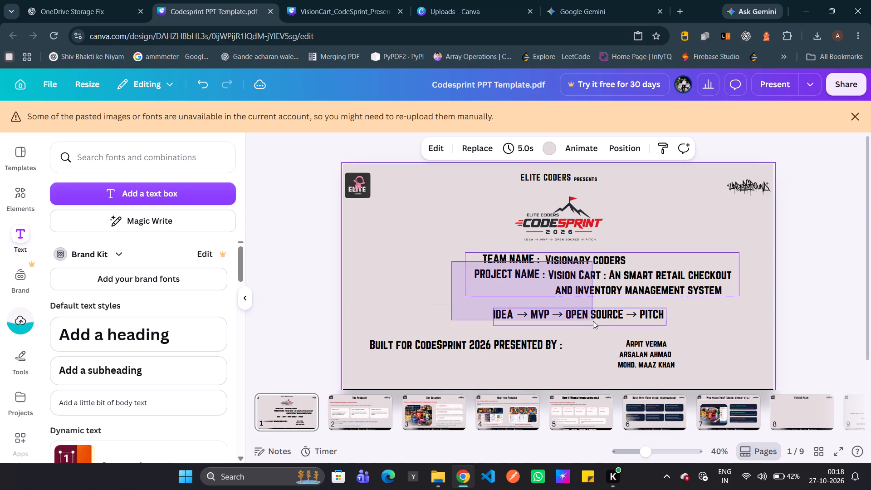
drag(593, 321, 604, 323)
click(540, 230)
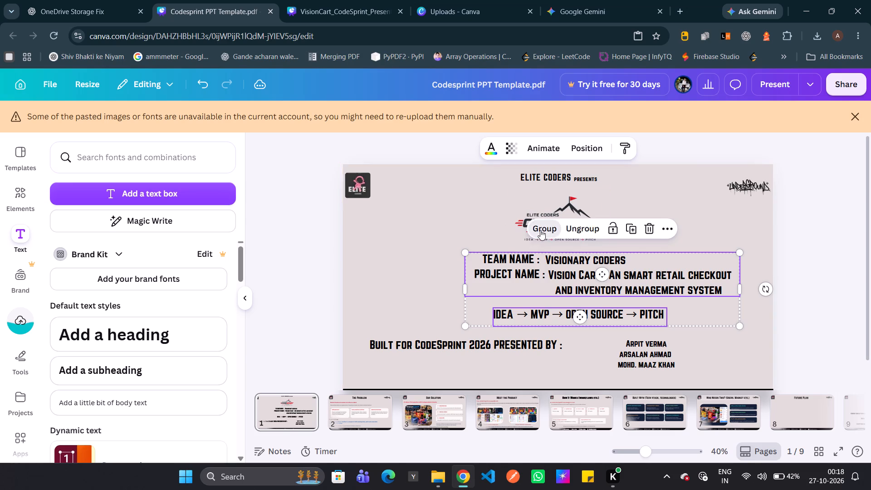
drag(604, 271, 581, 270)
click(392, 284)
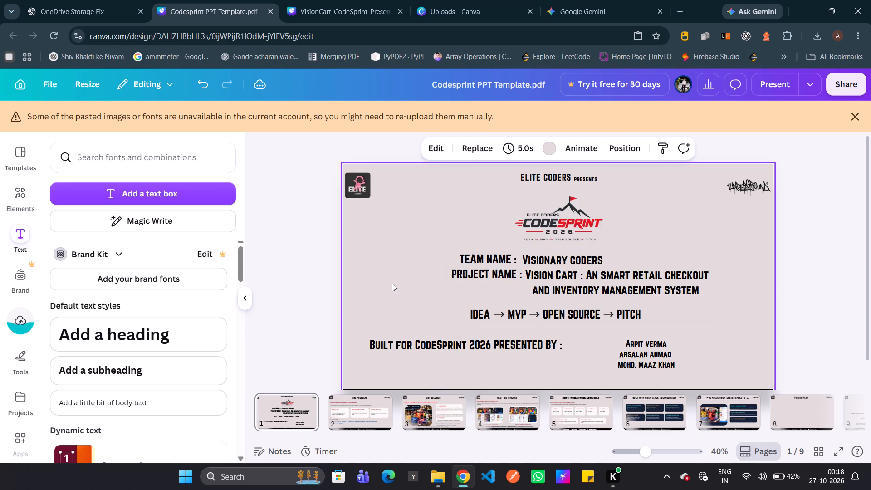
Widen the team member names text box and turn its three lines into a bulleted list.
double_click(658, 358)
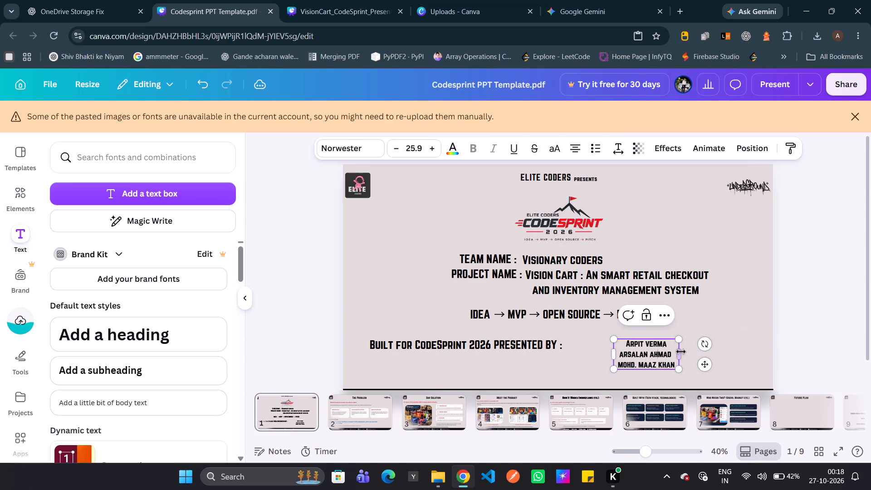
drag(681, 352, 706, 349)
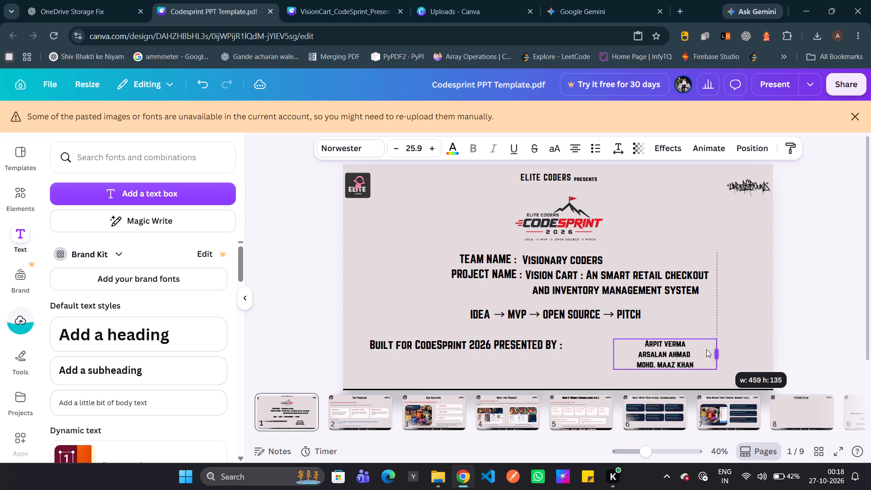
drag(706, 349, 709, 350)
click(629, 340)
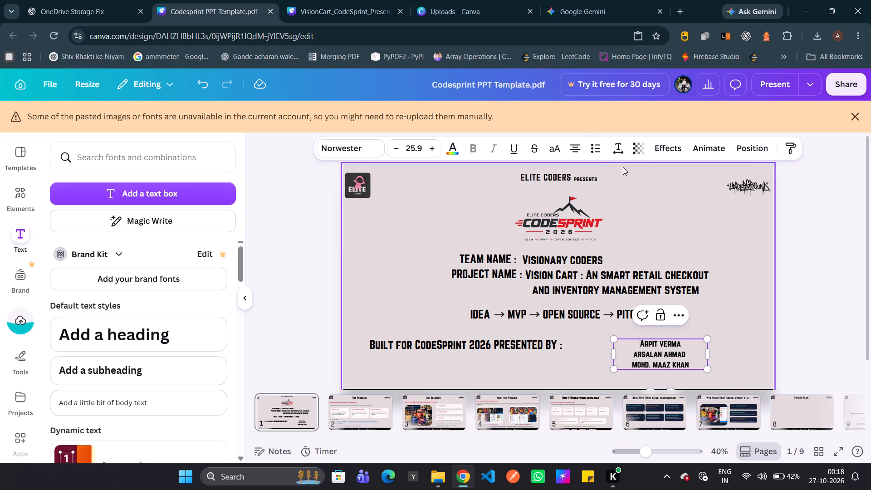
click(592, 141)
click(633, 357)
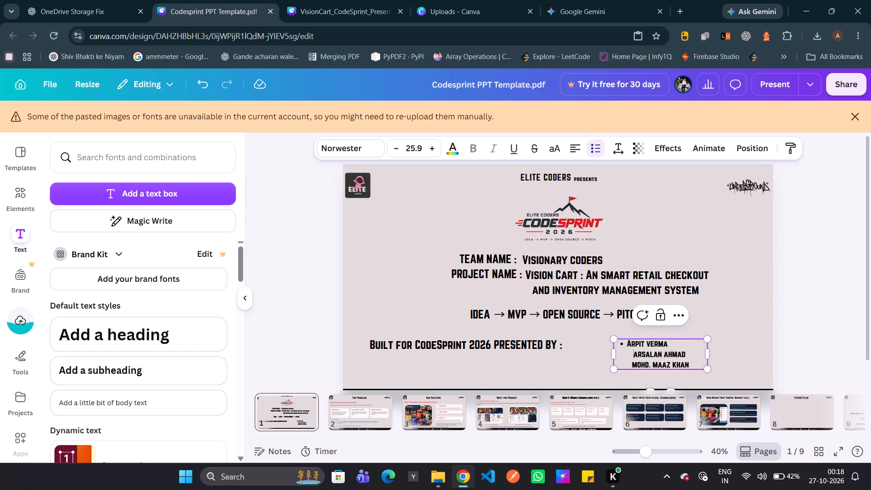
click(592, 145)
click(629, 363)
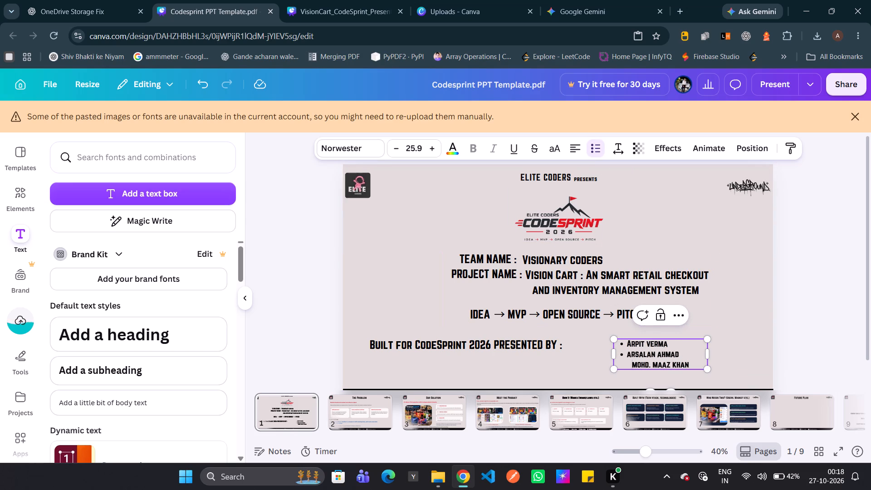
click(591, 151)
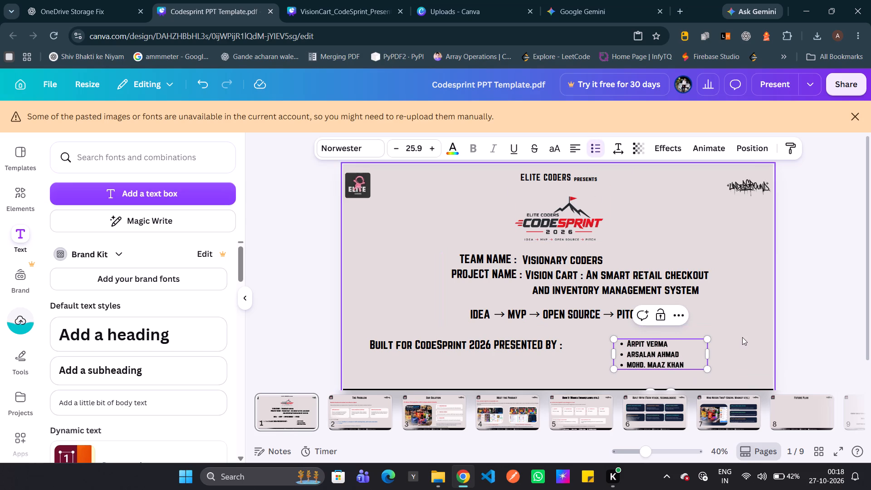
click(742, 337)
Place the bulleted names directly after "Presented by :" and enlarge the list to a font size of about 34.6.
drag(644, 353, 597, 353)
drag(660, 369, 684, 383)
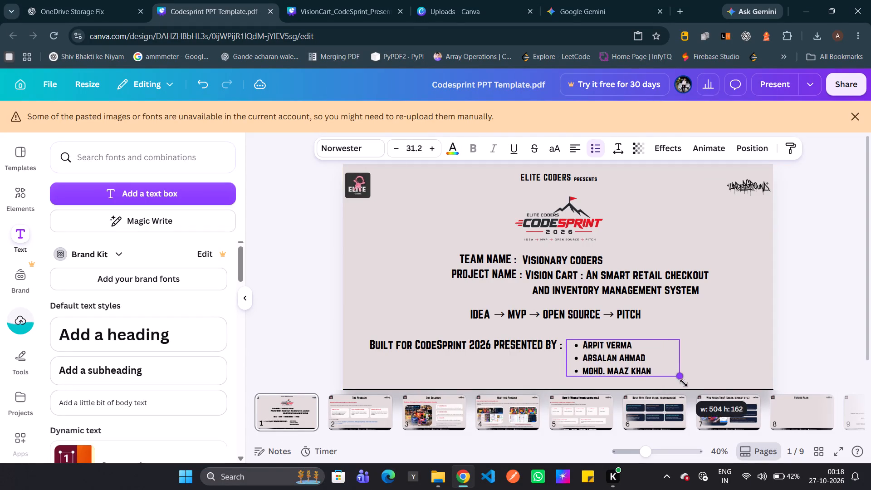
drag(684, 383, 690, 386)
drag(663, 372, 653, 372)
Color all three bulleted team member names dark red.
click(653, 372)
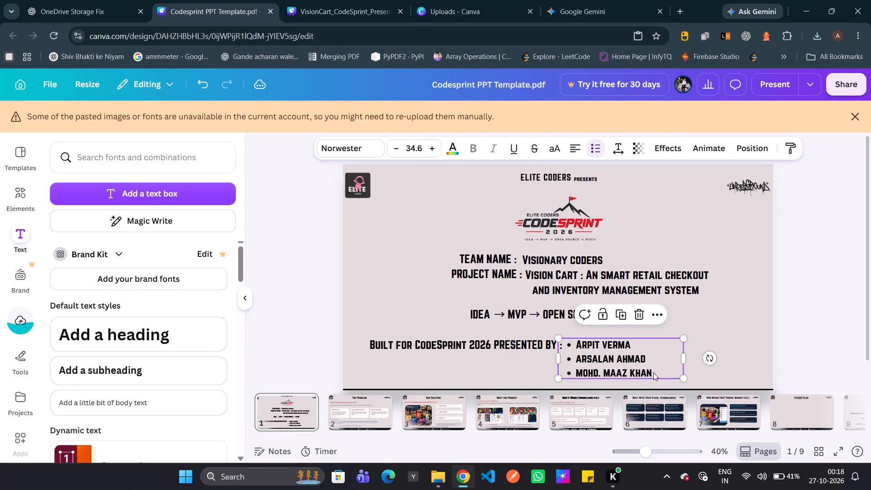
key(ctrl+a)
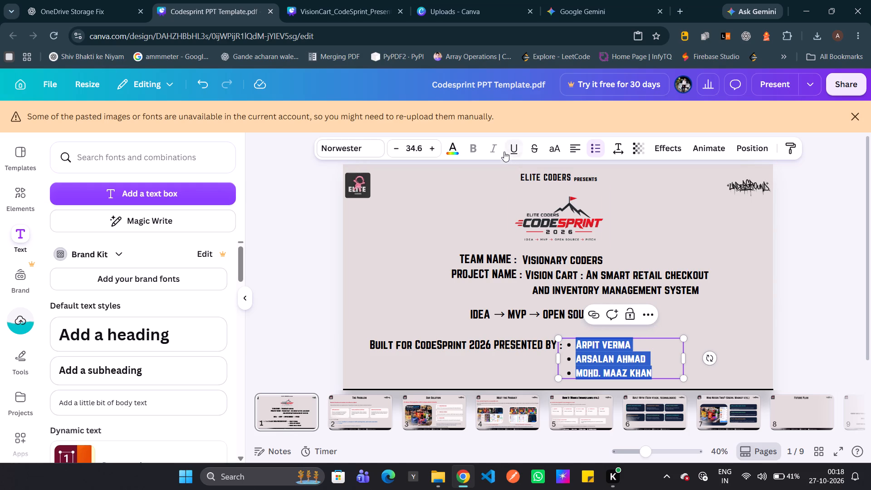
click(450, 151)
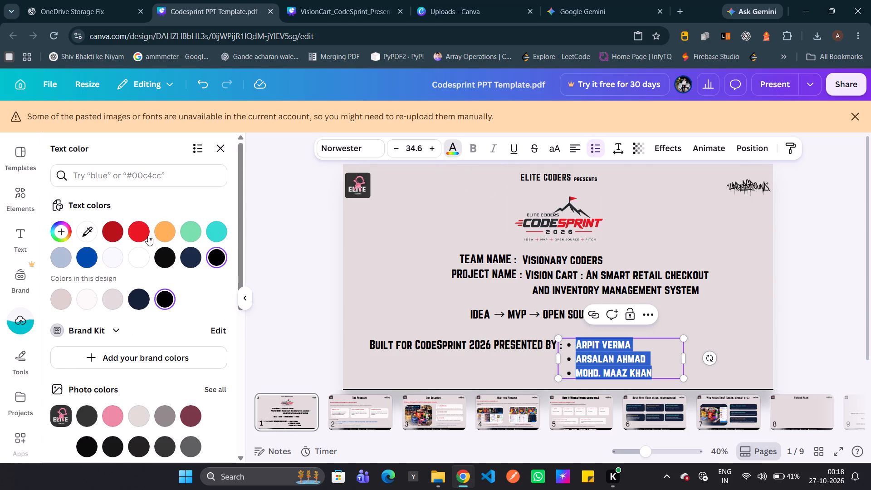
click(111, 229)
click(276, 227)
click(276, 227)
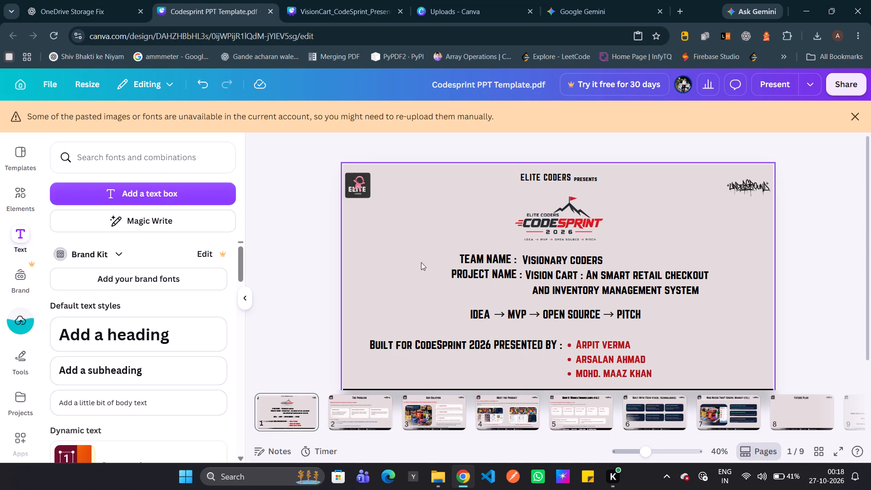
On The Problem slide, recolor the blue "Identify the product, localize it..." sentence under Design challenge to dark navy.
click(358, 424)
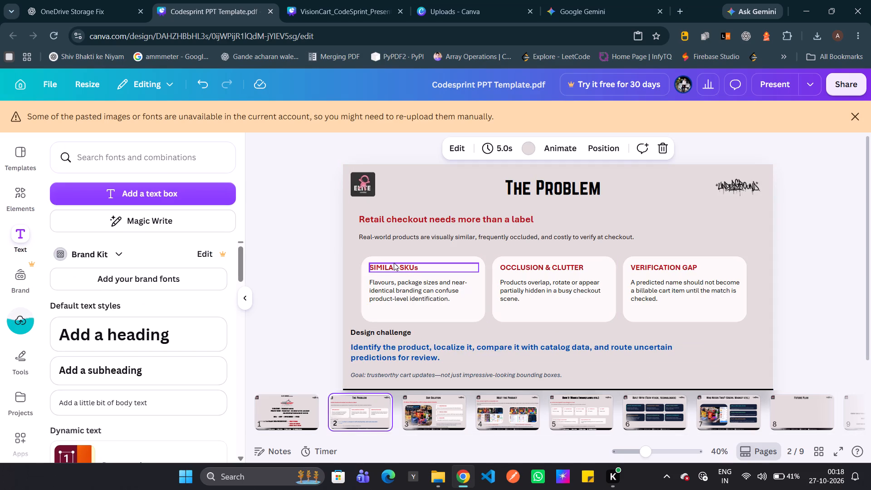
scroll(419, 241, down, 1)
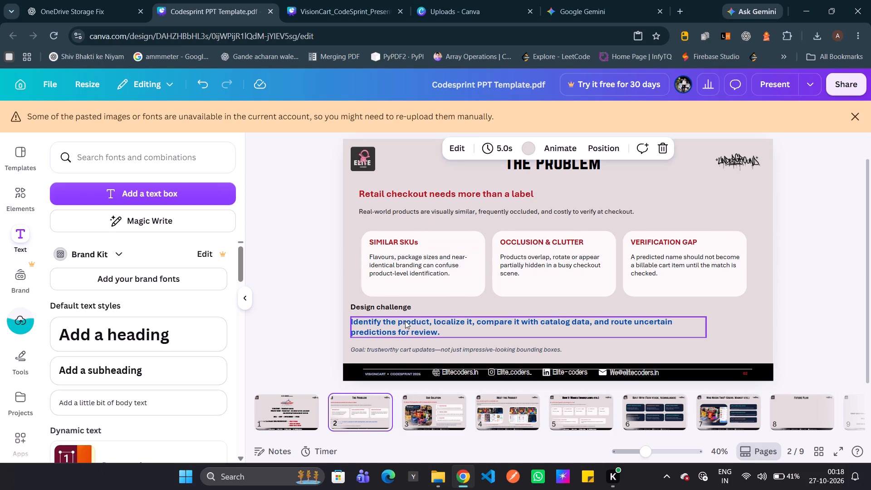
click(403, 324)
click(452, 144)
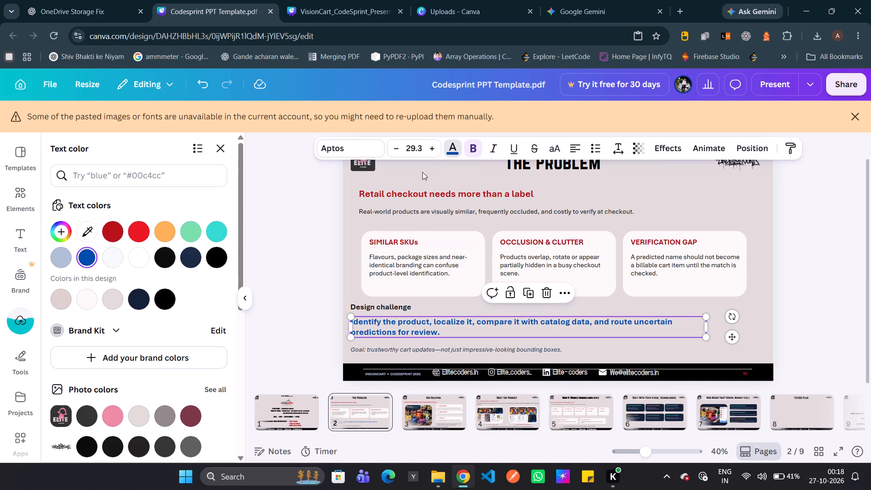
click(189, 252)
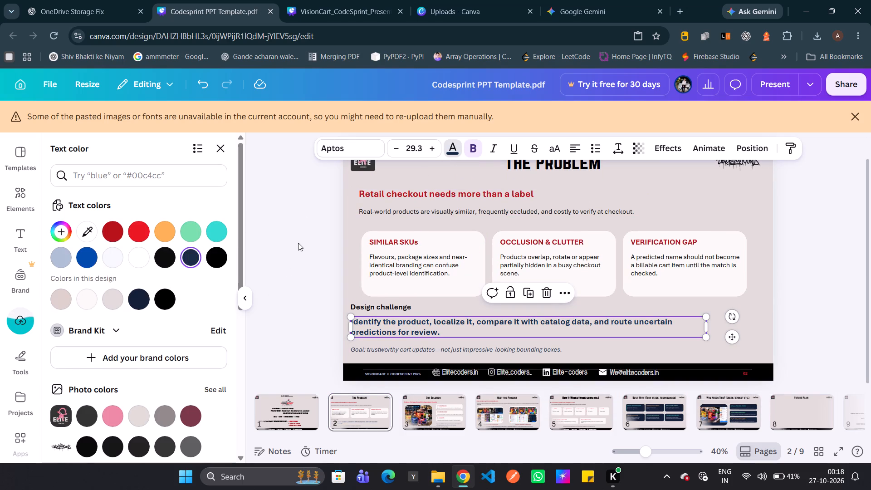
double_click(298, 243)
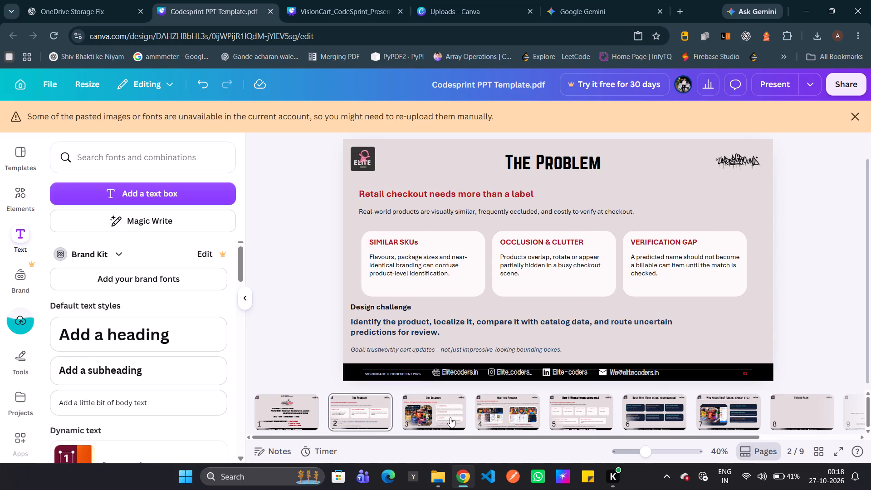
Delete the small red page number from the black footer bar on The Problem slide.
click(704, 367)
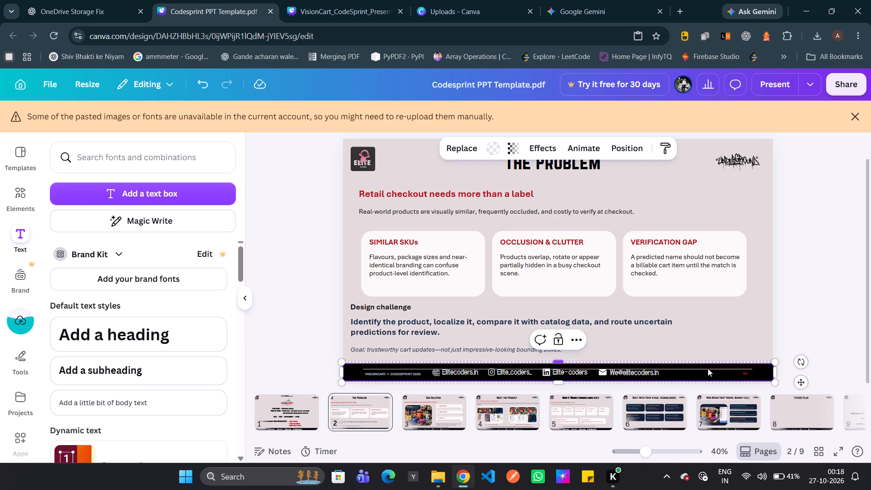
click(744, 372)
click(755, 348)
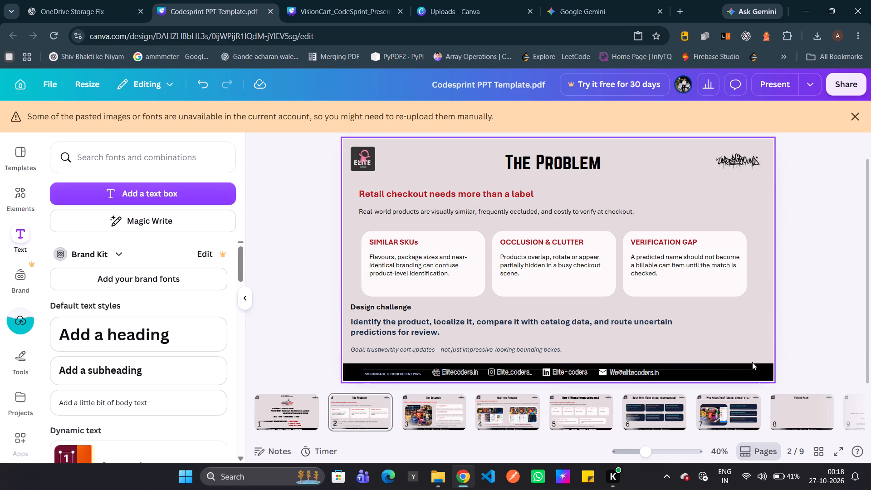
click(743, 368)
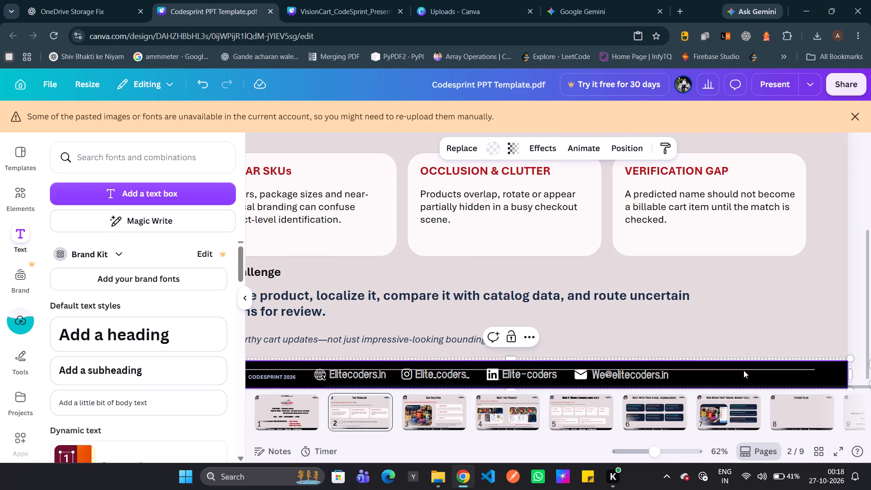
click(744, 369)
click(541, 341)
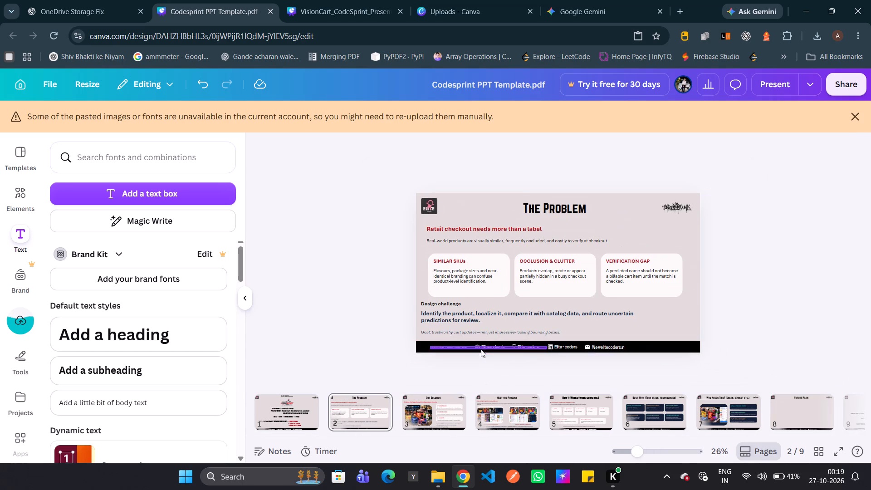
On the Built With slide, shrink the grouped tech stack content slightly and place it below the slide title.
click(450, 411)
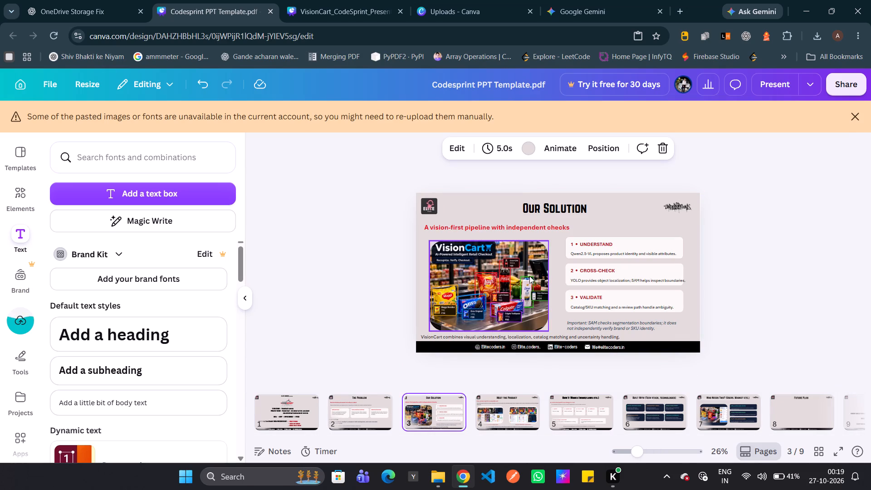
click(508, 411)
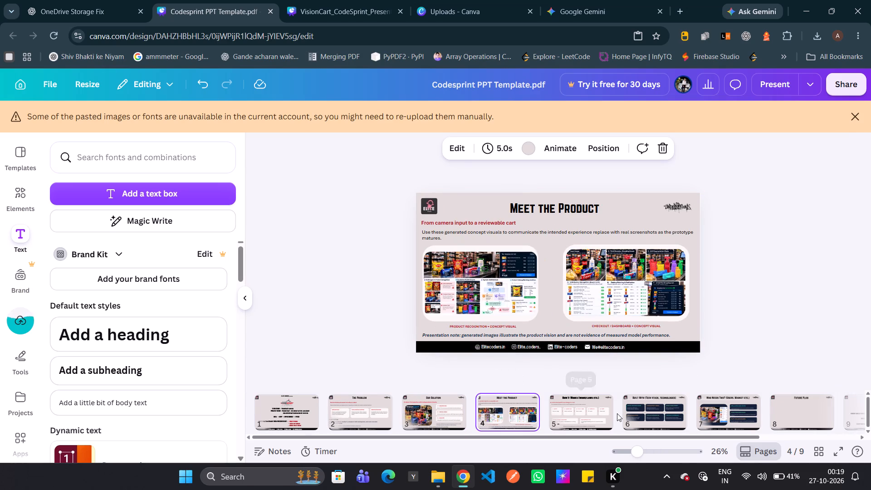
click(550, 421)
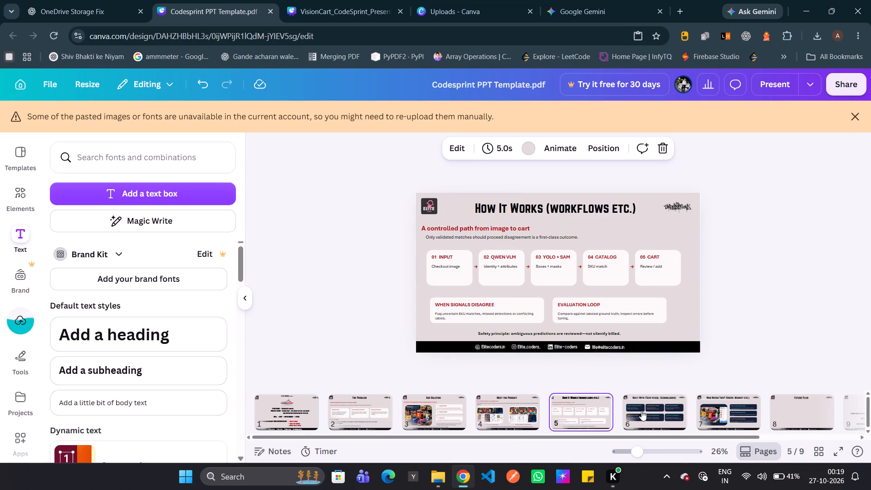
click(646, 408)
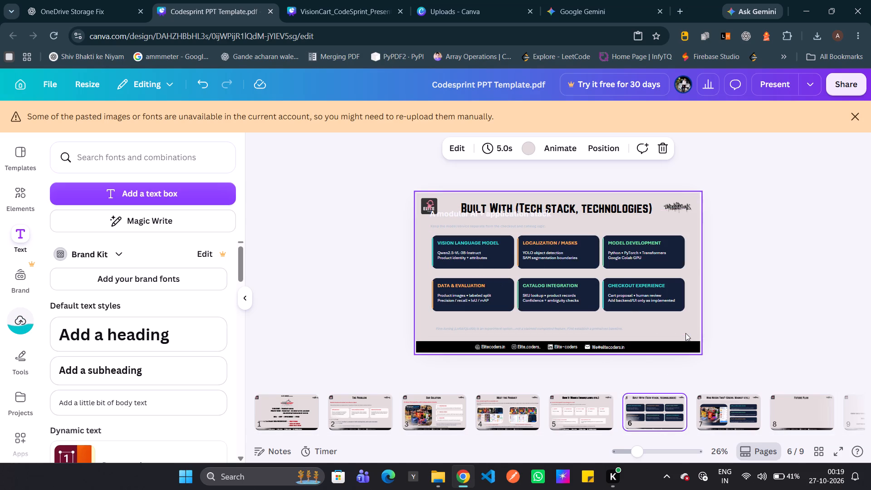
click(589, 308)
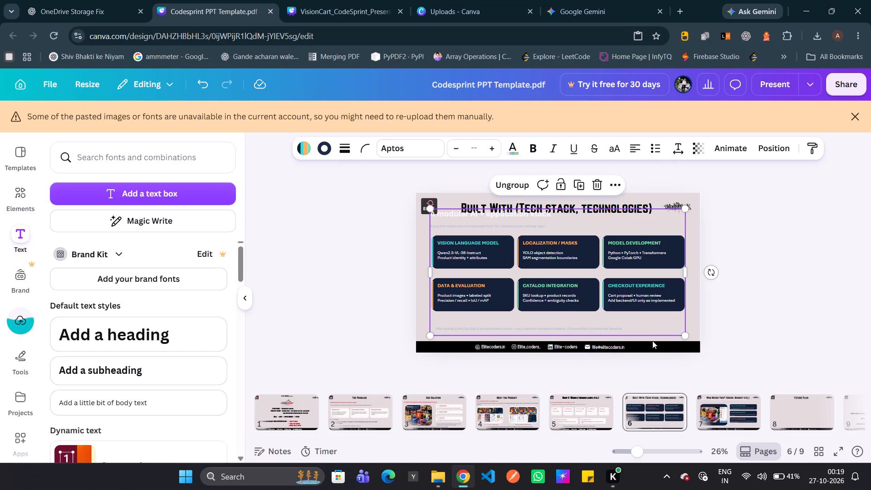
drag(685, 337, 670, 325)
drag(591, 280, 584, 293)
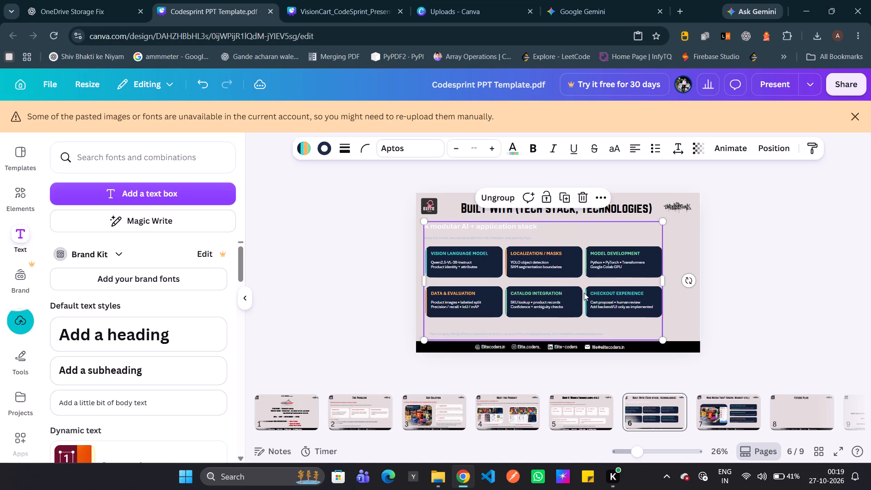
Recolor the white "A modular AI + application stack" heading to vivid red #b9121a.
click(527, 230)
click(529, 227)
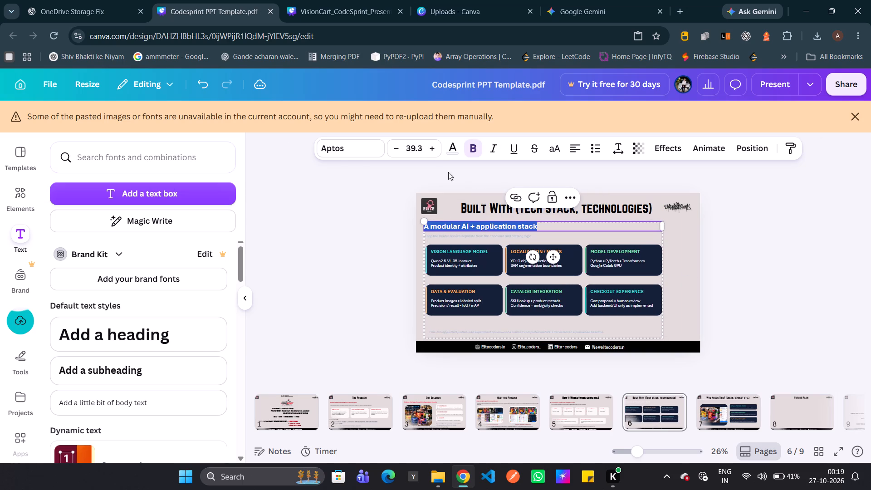
click(450, 142)
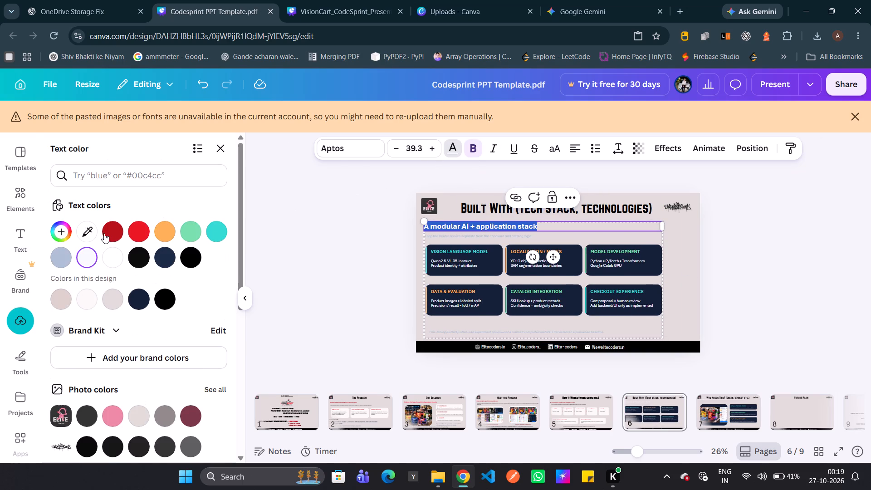
click(104, 233)
Recolor the "Keep the model service separate from the checkout and catalog logic." sentence under the heading to black.
double_click(430, 236)
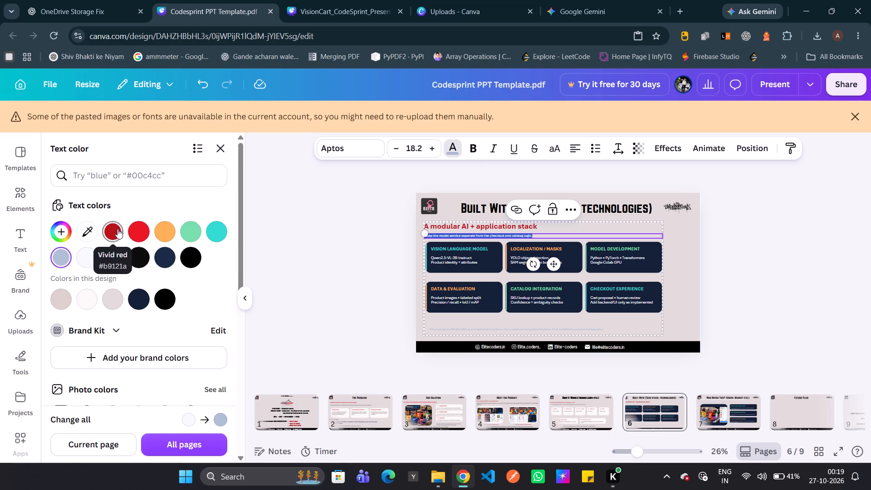
click(143, 261)
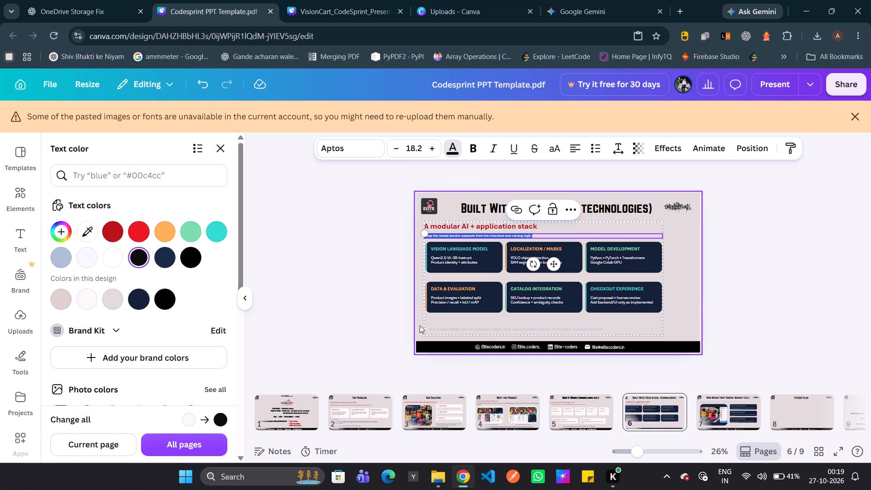
Make the italic fine-tuning note below the cards black, enlarge it to 23.8, and widen its box to fit one line.
double_click(432, 328)
click(440, 331)
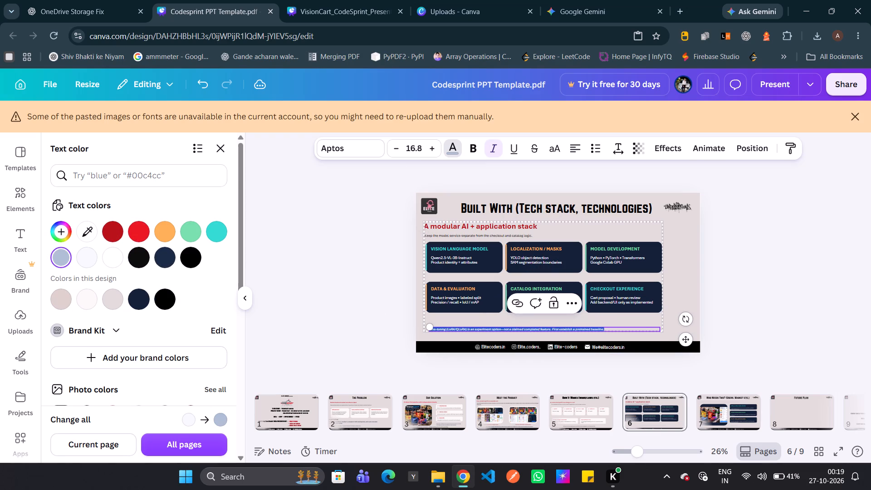
click(144, 258)
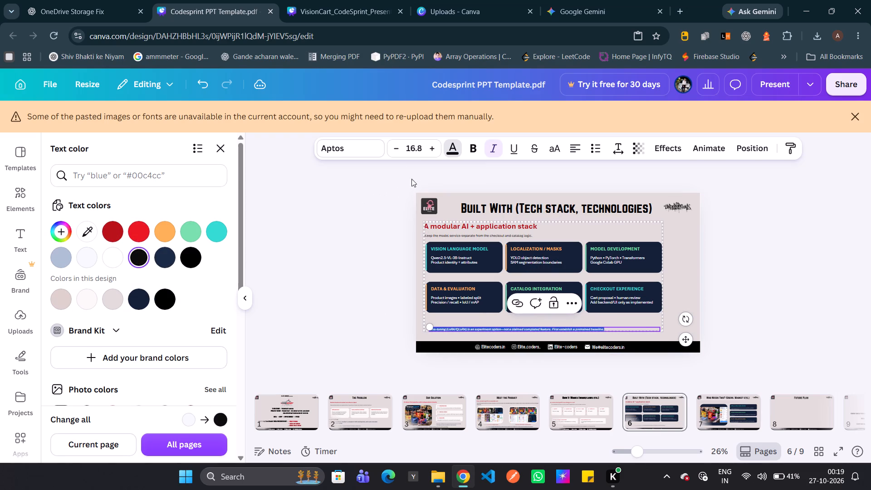
triple_click(436, 147)
triple_click(436, 147)
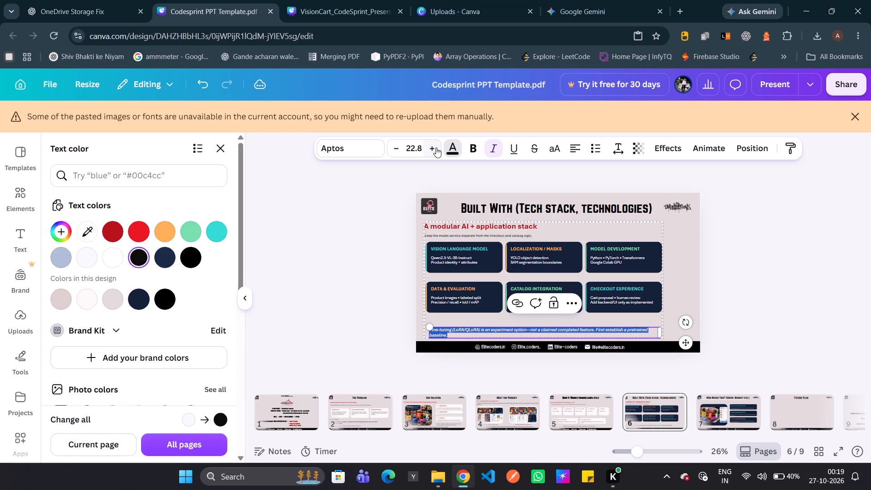
click(436, 147)
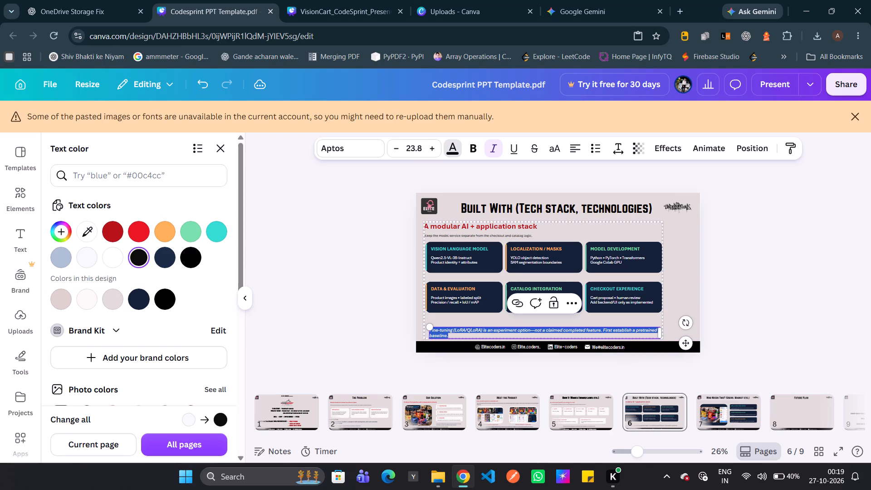
drag(660, 330, 681, 333)
click(367, 286)
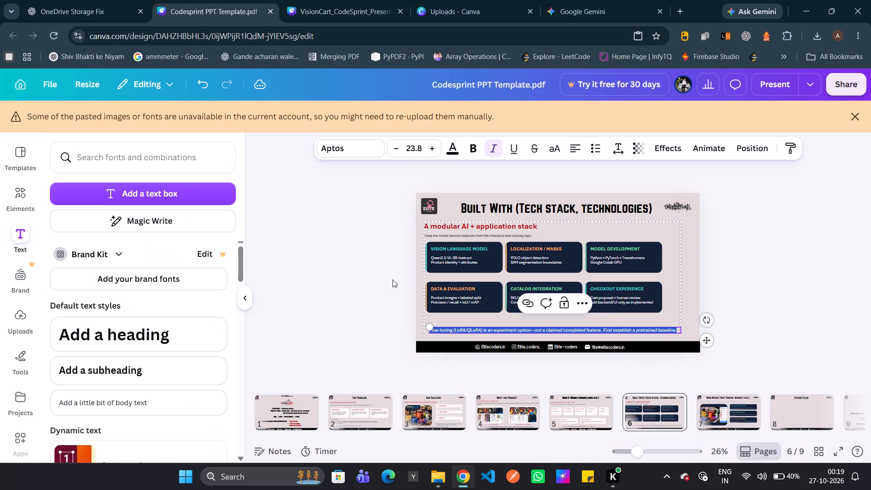
click(376, 286)
Change the dark navy fill of the Vision Language Model card to #FAF8F6 and apply the replacement across all pages.
click(494, 251)
click(494, 251)
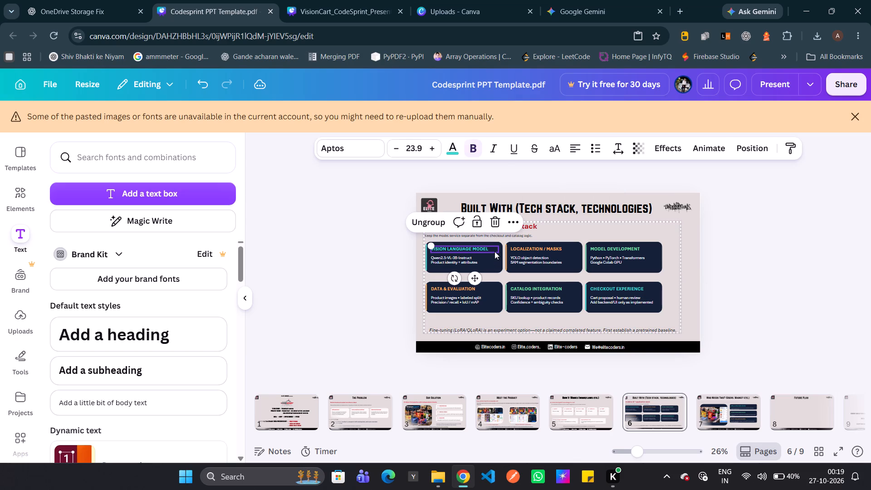
click(499, 257)
double_click(500, 264)
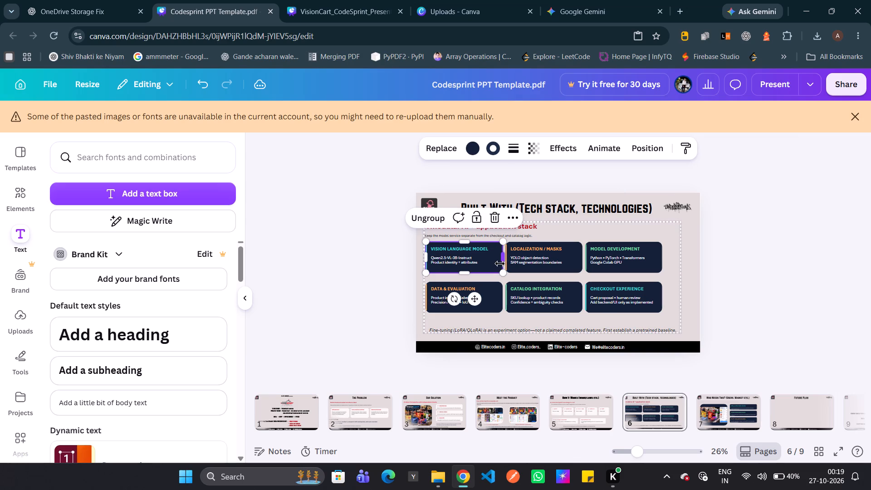
click(471, 139)
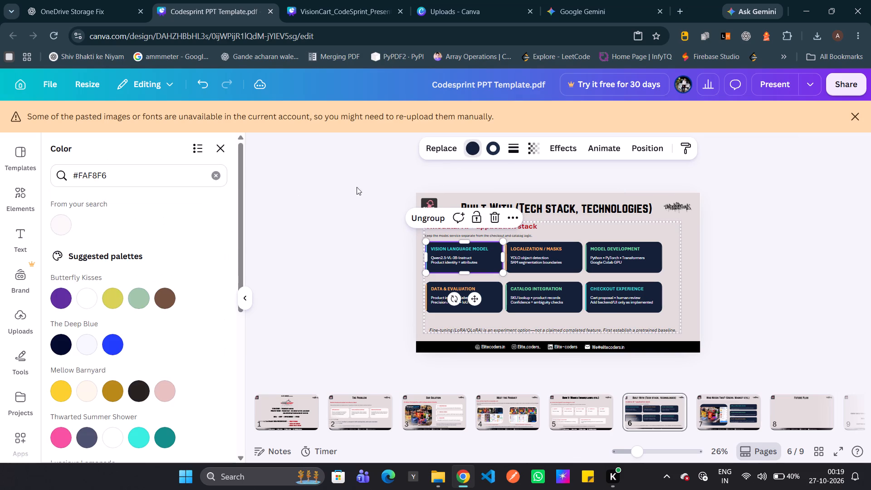
click(69, 226)
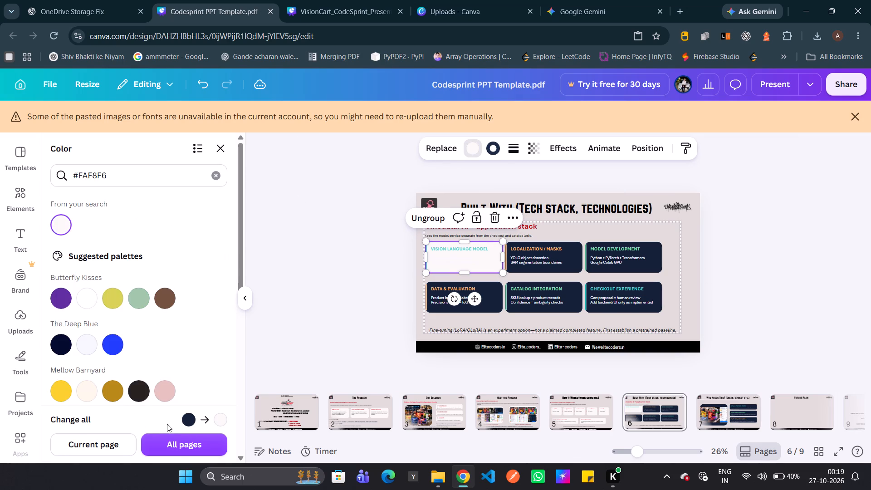
click(175, 442)
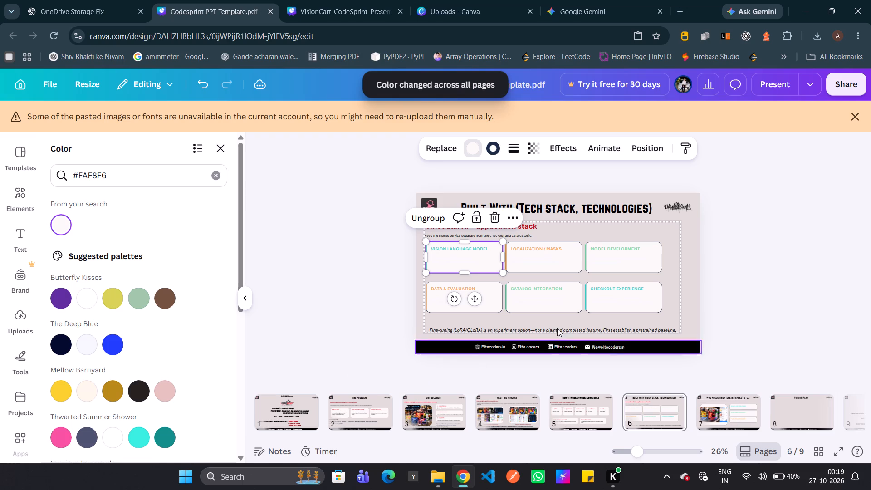
Change the card's navy border to the light greyish pink design color and apply the replacement across all pages.
click(496, 146)
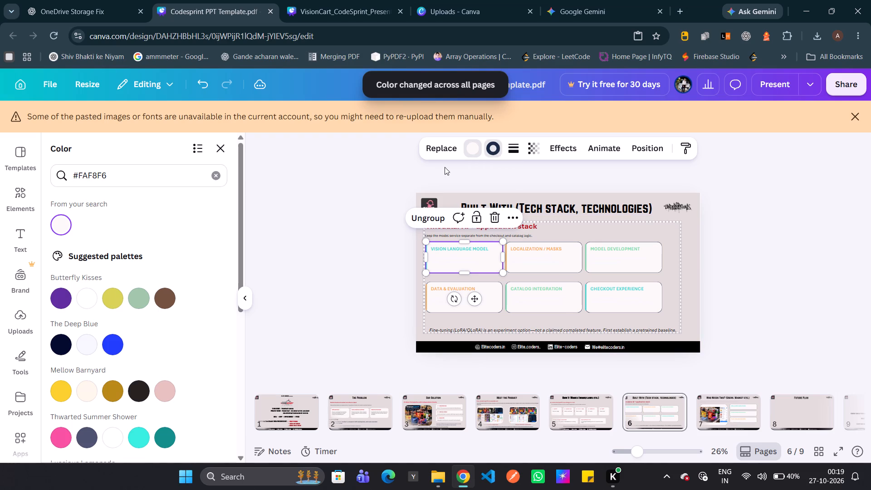
click(116, 231)
click(182, 449)
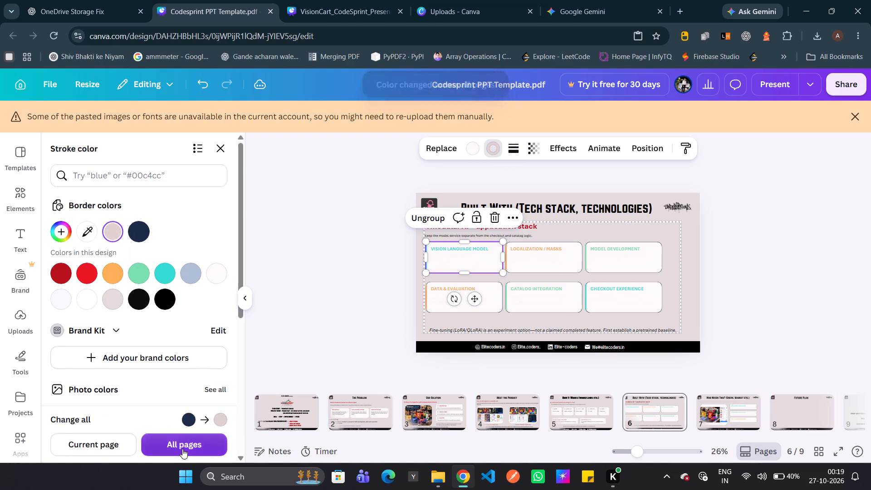
click(326, 300)
click(326, 300)
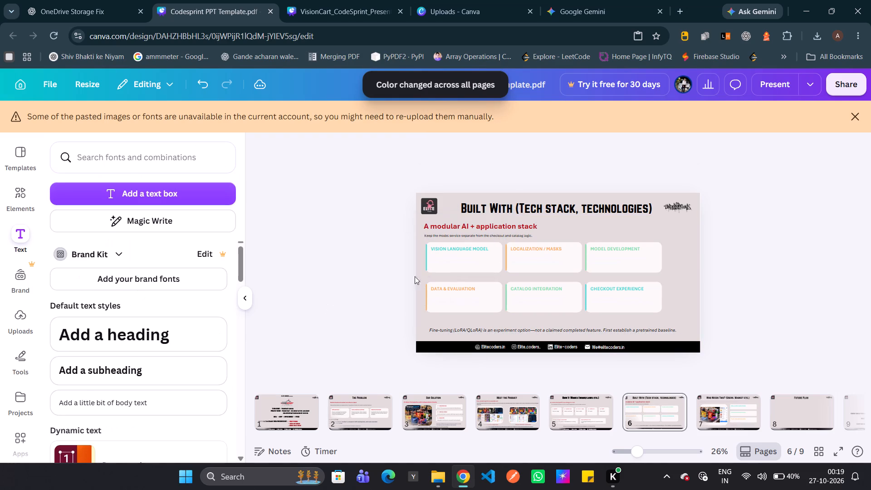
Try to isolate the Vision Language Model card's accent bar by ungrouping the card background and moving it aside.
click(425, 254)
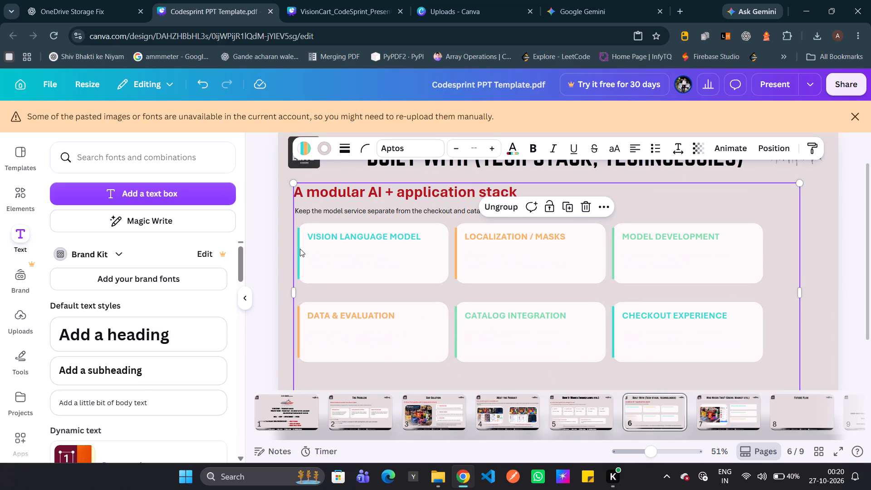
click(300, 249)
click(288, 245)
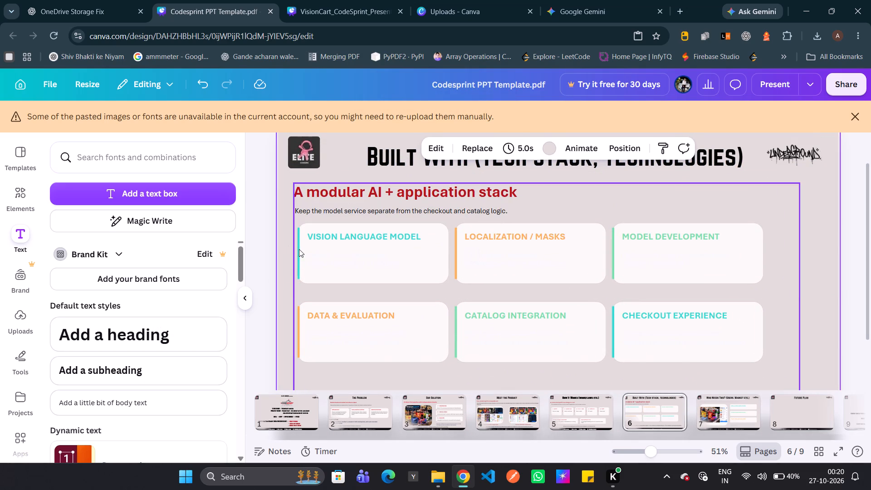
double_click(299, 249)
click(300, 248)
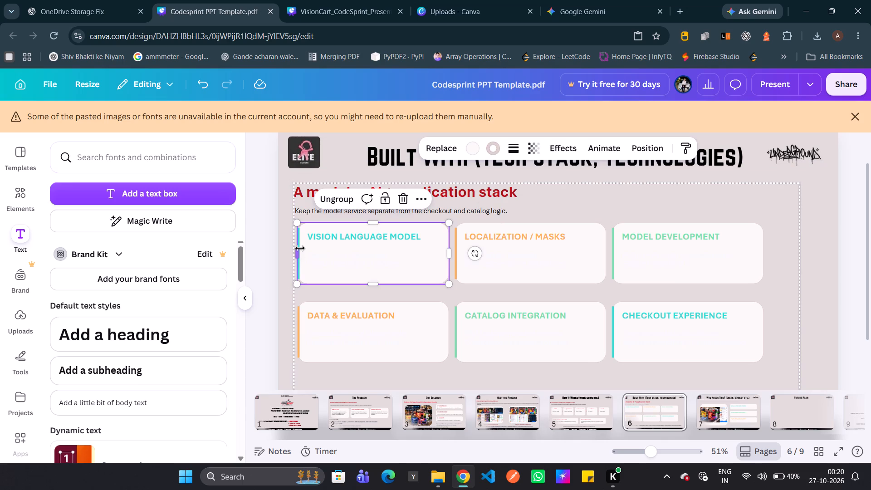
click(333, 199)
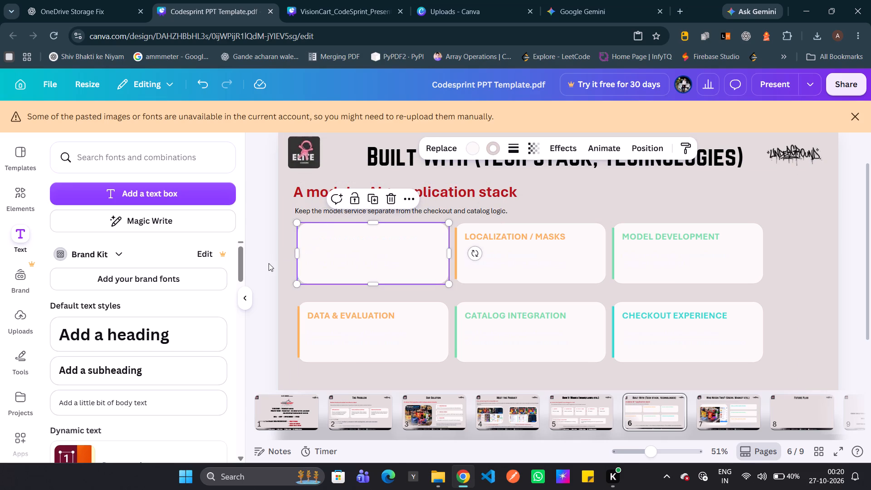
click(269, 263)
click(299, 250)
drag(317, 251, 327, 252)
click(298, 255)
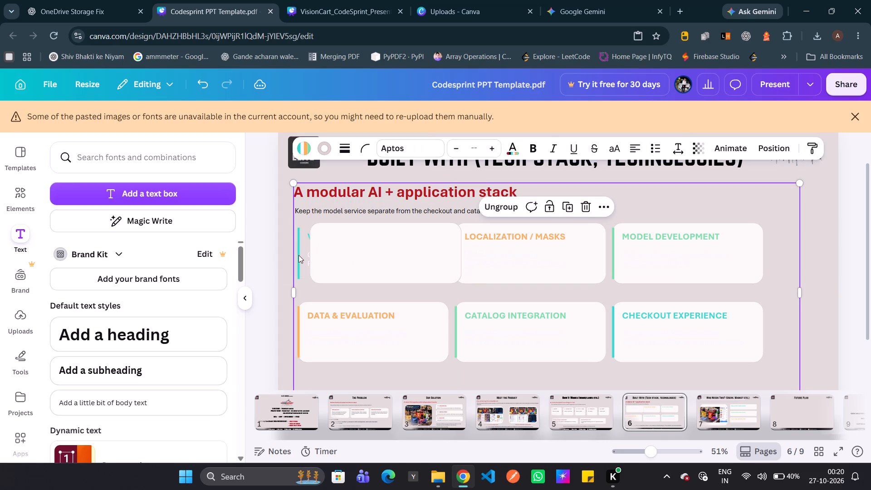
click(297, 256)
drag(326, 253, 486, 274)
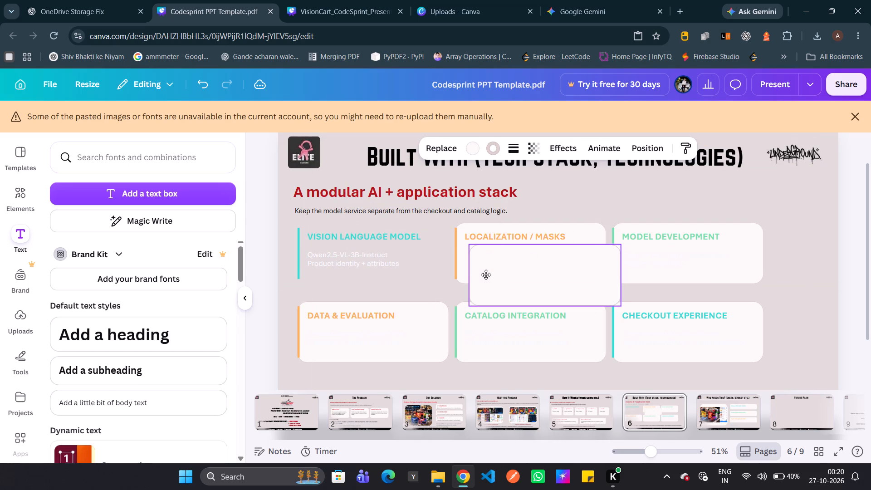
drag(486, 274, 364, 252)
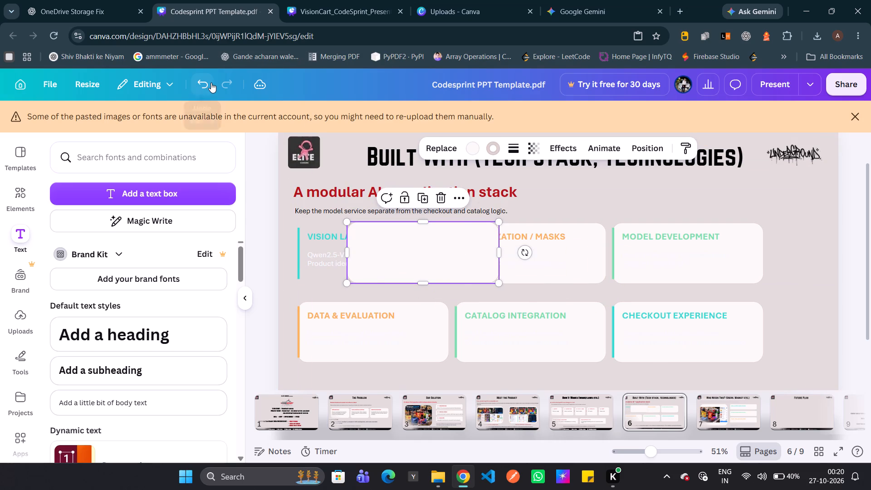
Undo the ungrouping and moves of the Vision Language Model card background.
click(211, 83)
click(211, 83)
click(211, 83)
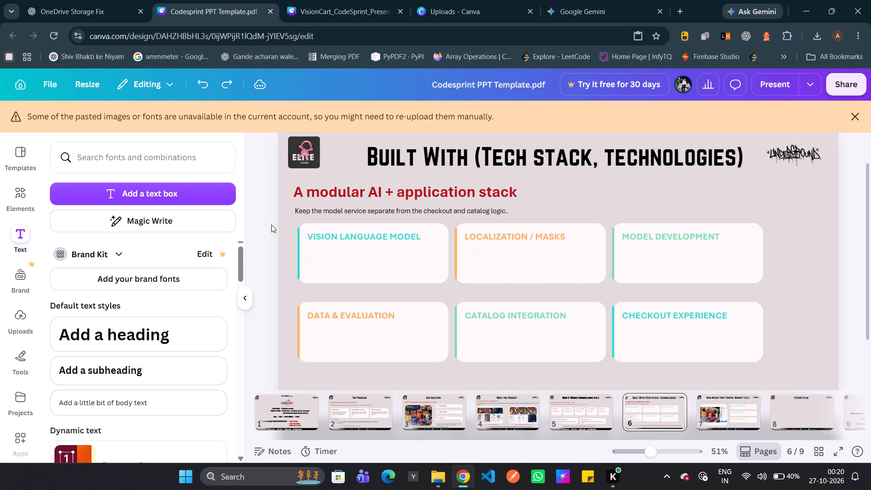
Ungroup the tech stack content on slide 6 and delete the Vision Language Model card's turquoise accent bar.
click(319, 265)
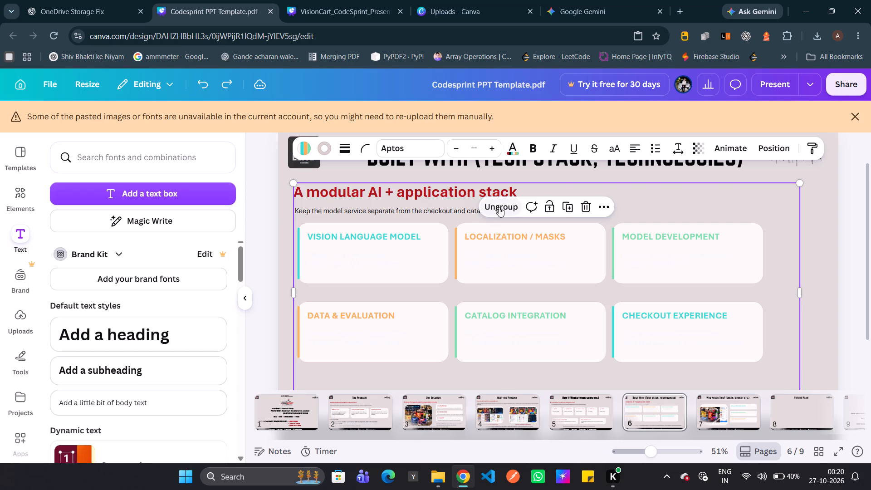
click(499, 207)
click(261, 257)
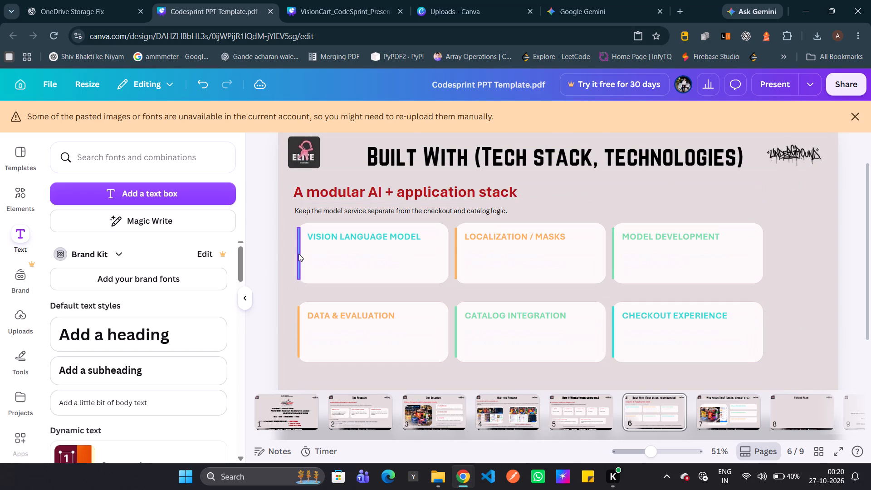
click(298, 254)
click(314, 197)
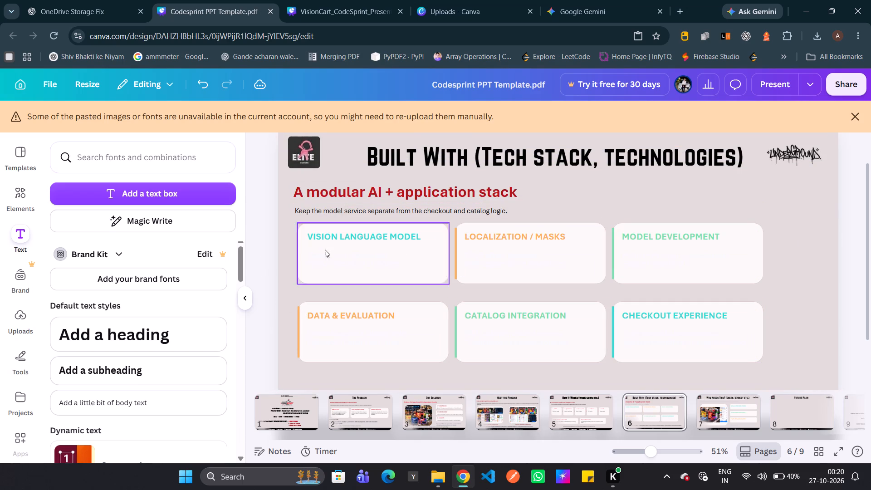
Recolor the pale body text in the Vision Language Model card to near-black.
click(332, 265)
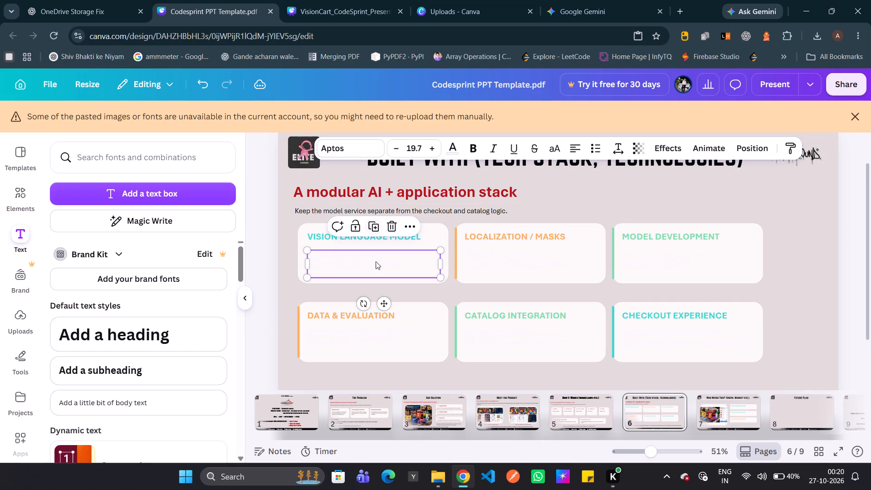
click(376, 266)
click(447, 147)
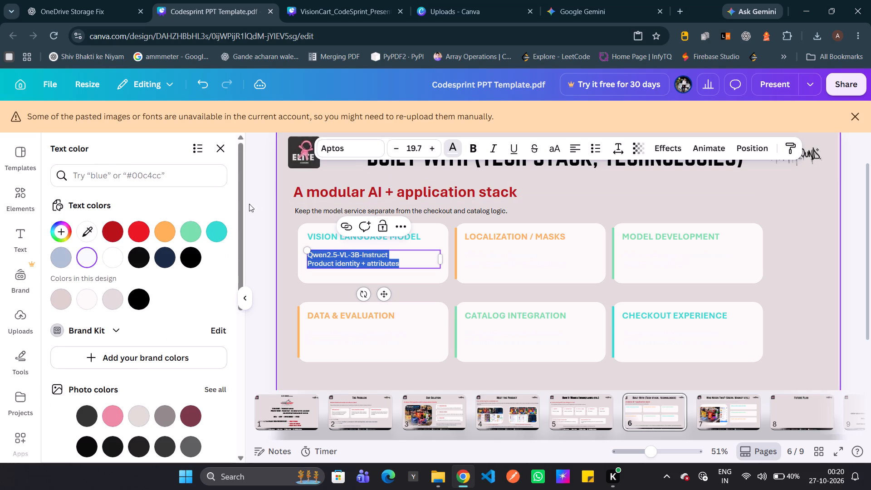
click(137, 261)
Change the pale Localization / Masks body text to near-black and apply the replacement across all pages.
click(518, 266)
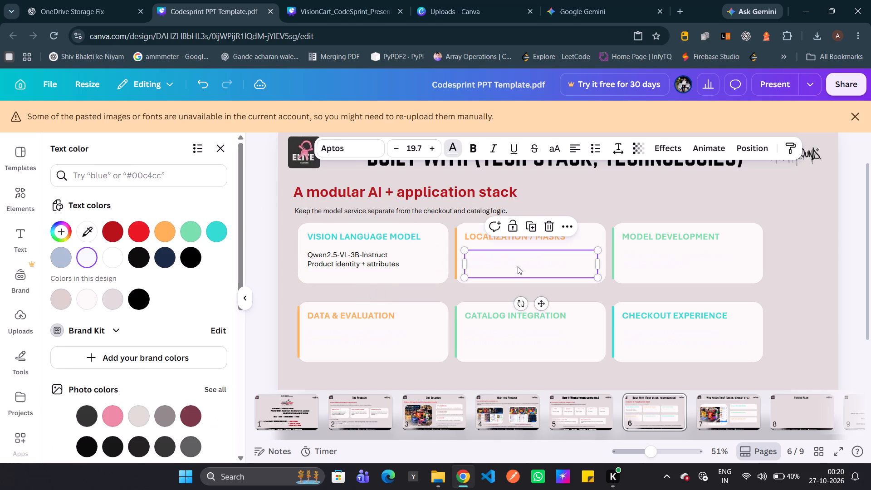
click(453, 150)
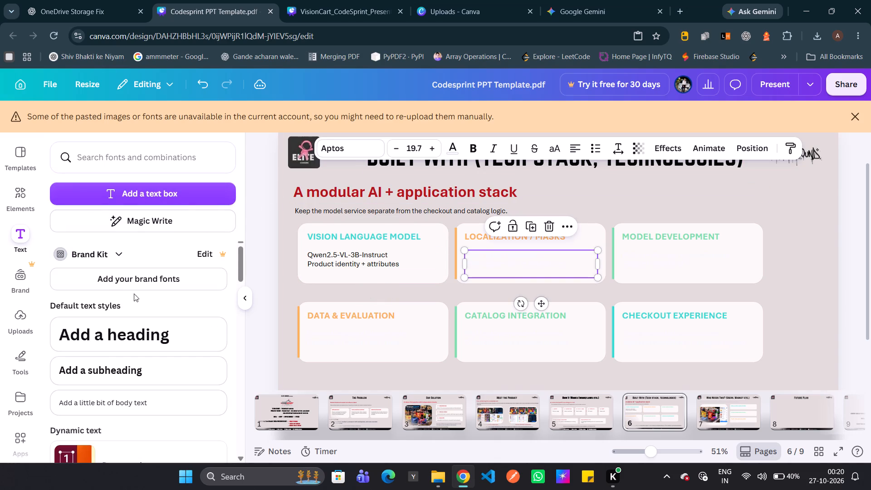
click(453, 150)
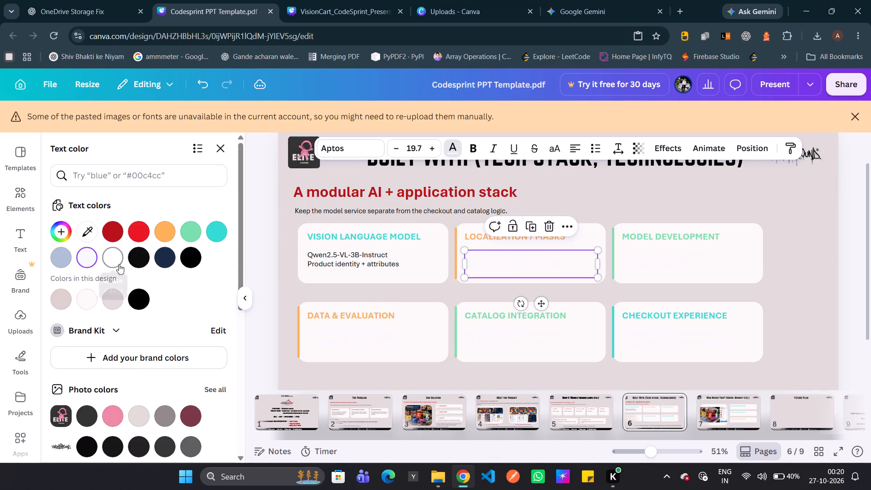
click(141, 264)
click(184, 443)
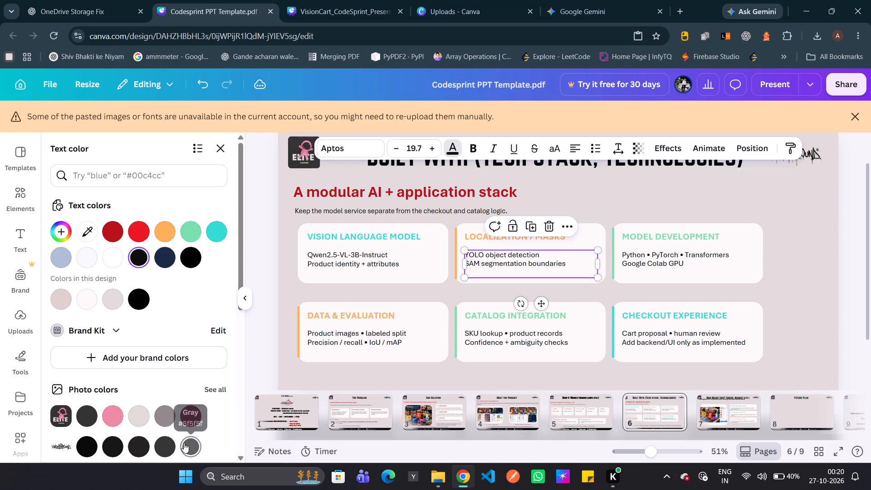
Delete the colored accent bars from the other five tech stack cards on slide 6.
click(298, 314)
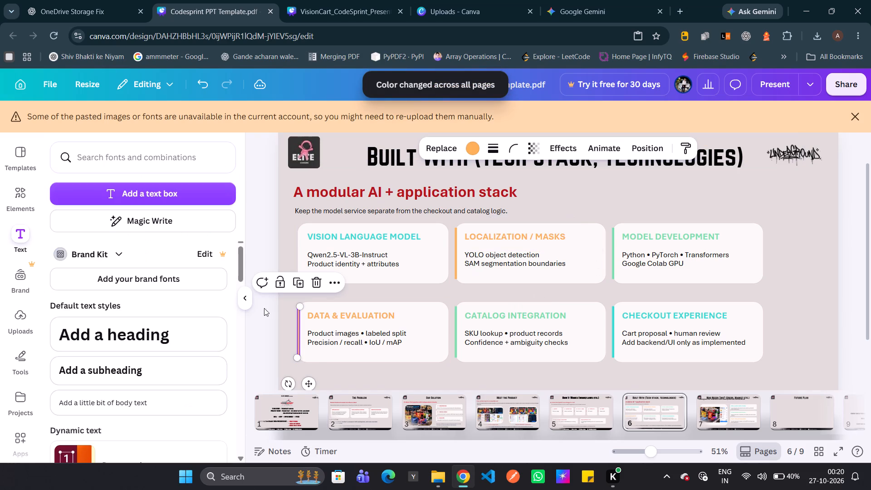
click(319, 285)
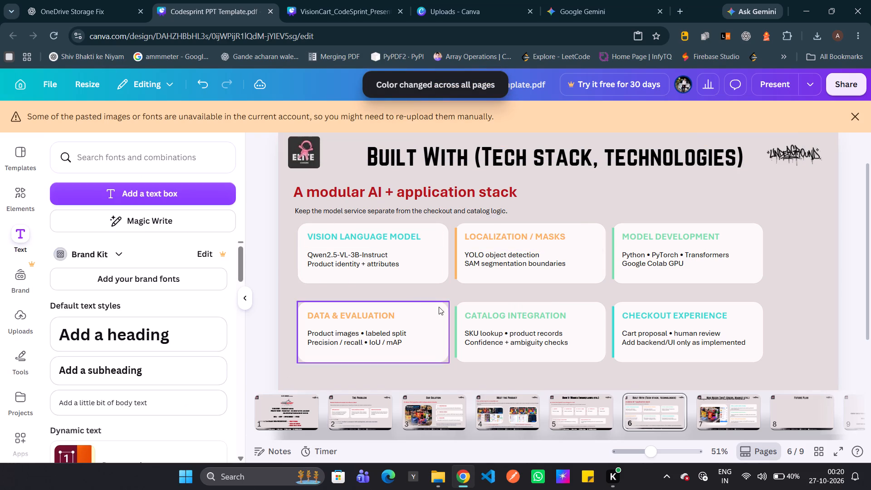
click(456, 315)
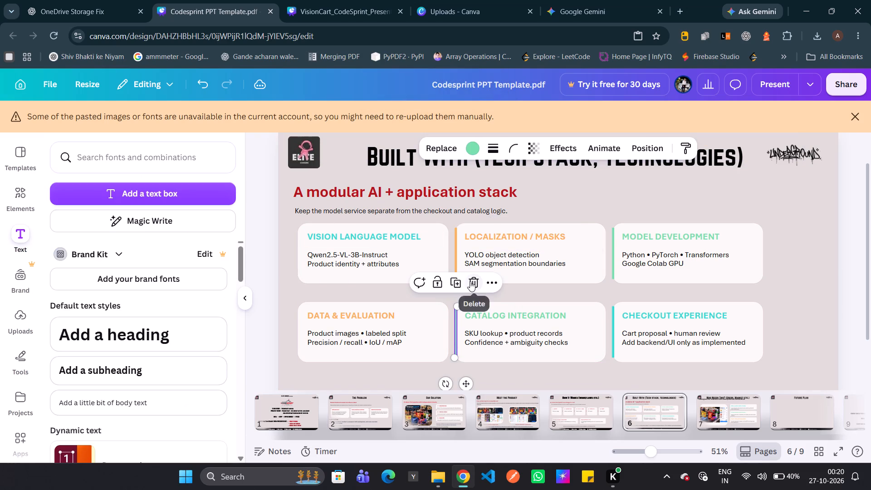
click(470, 281)
click(455, 267)
click(473, 203)
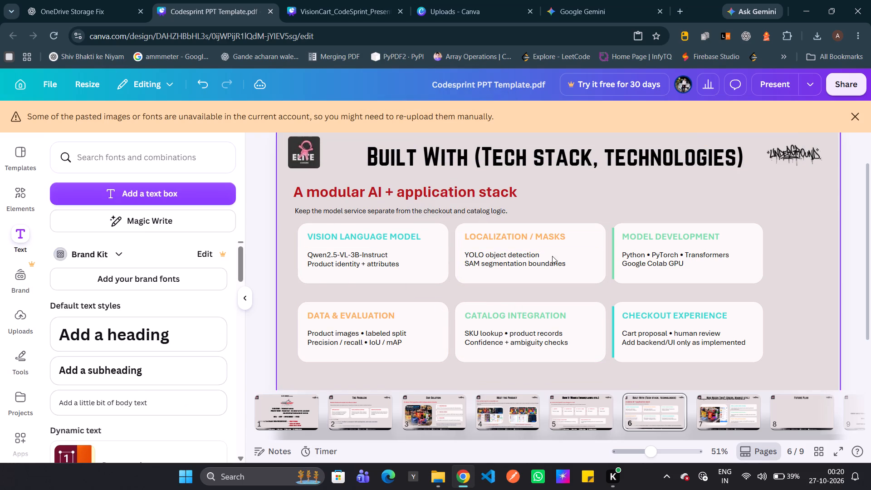
click(612, 258)
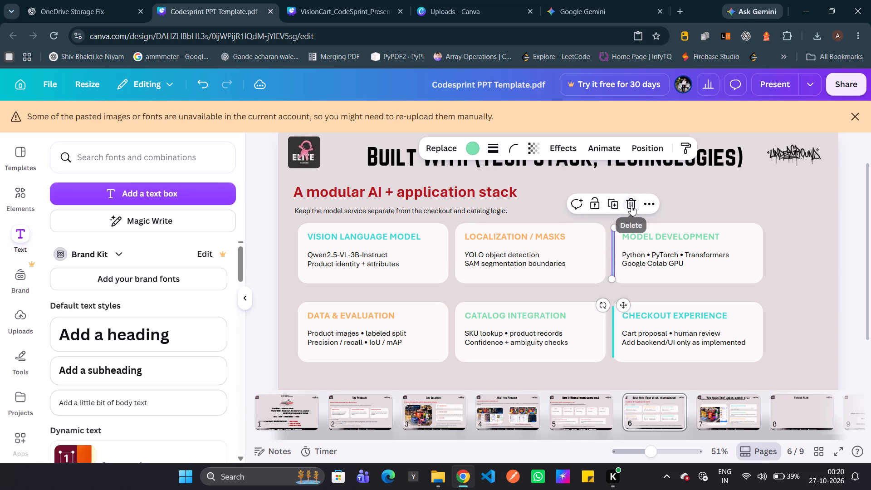
click(631, 206)
click(613, 317)
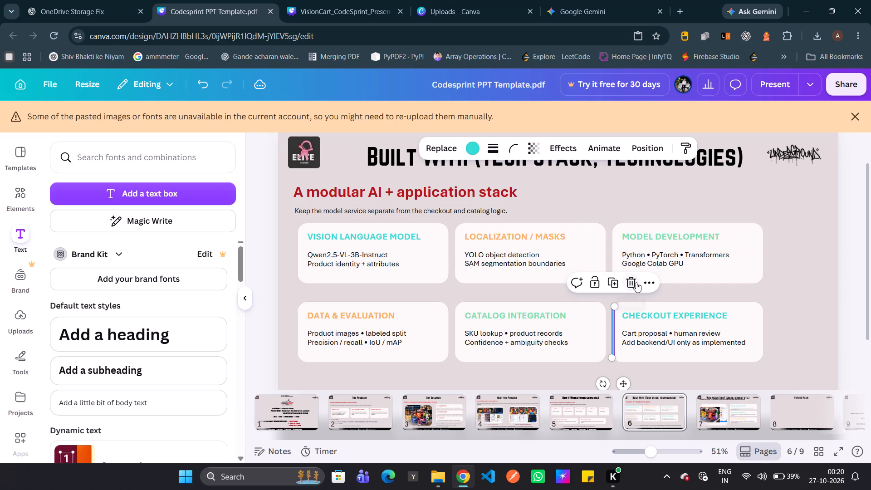
click(636, 282)
Change the turquoise, orange and green card headings to the theme's dark red, applying each replacement across all pages.
click(369, 238)
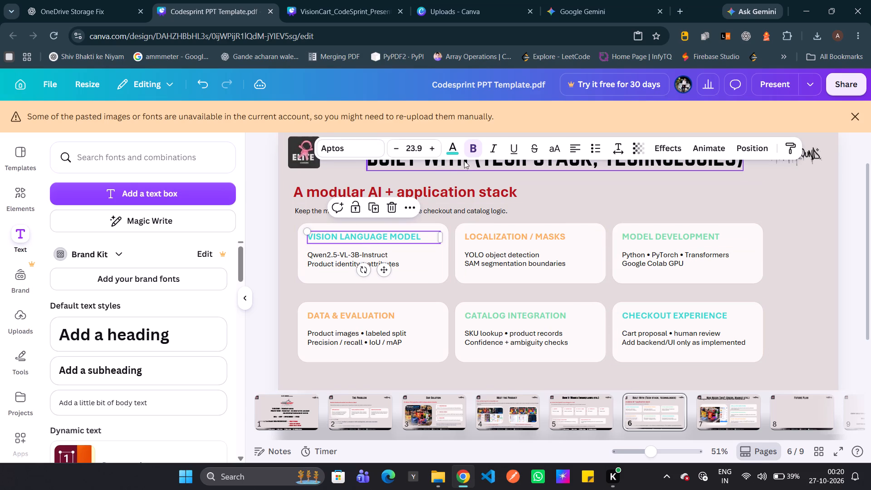
click(457, 153)
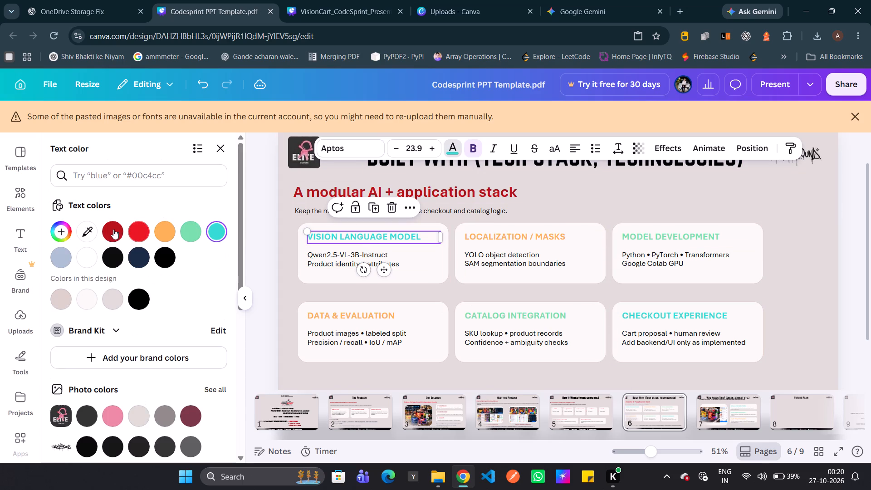
click(113, 229)
click(206, 450)
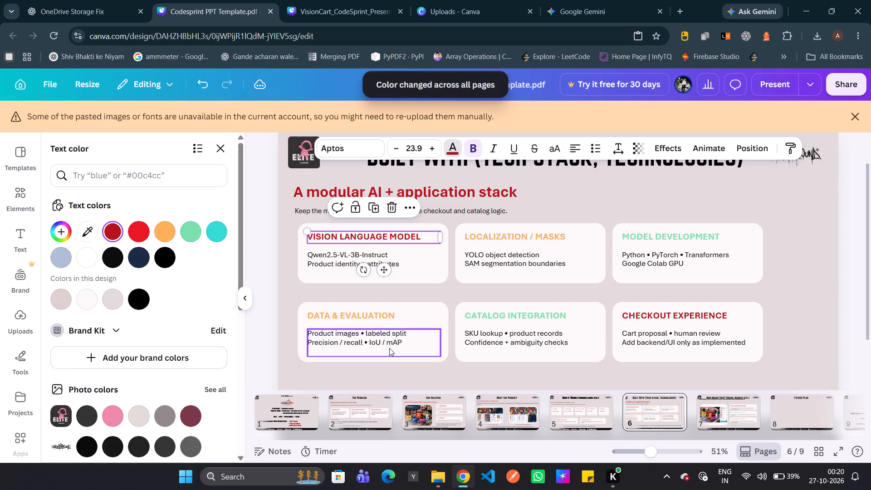
click(367, 318)
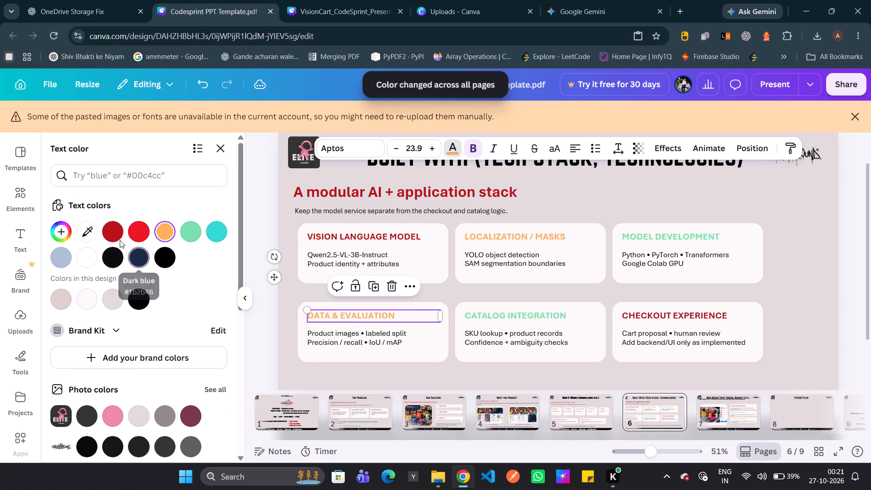
click(116, 234)
click(194, 436)
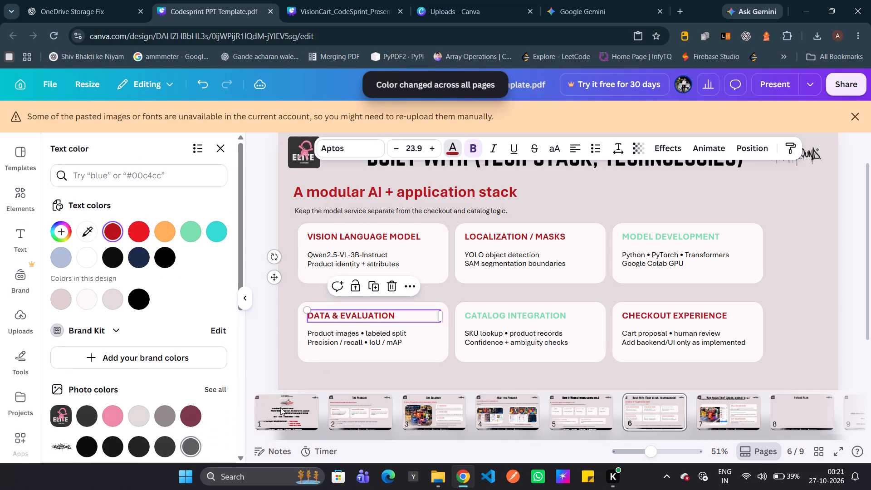
click(647, 231)
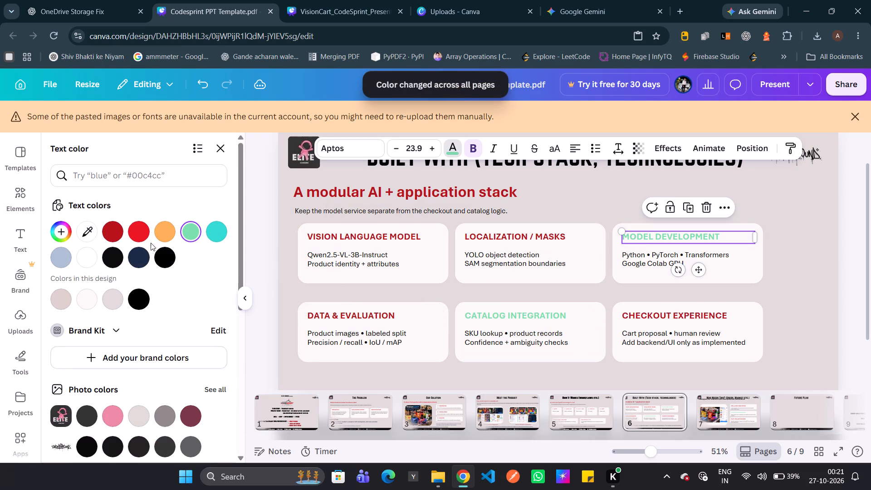
click(108, 228)
click(172, 453)
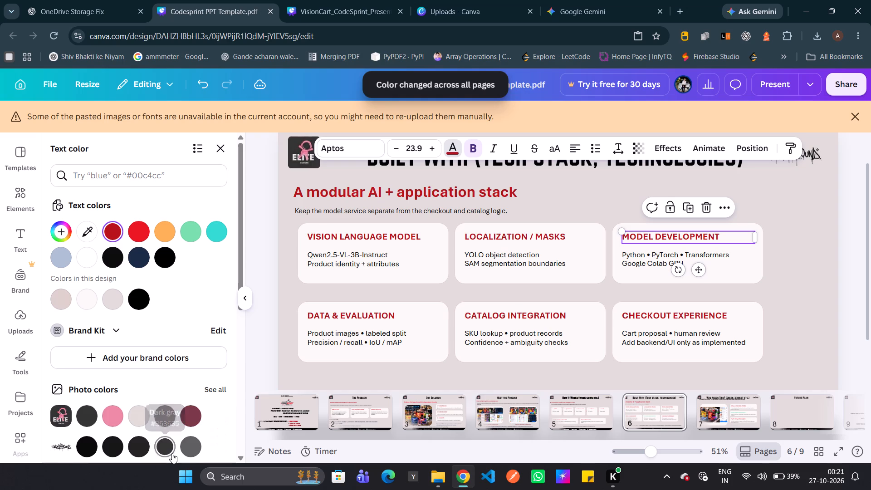
click(821, 279)
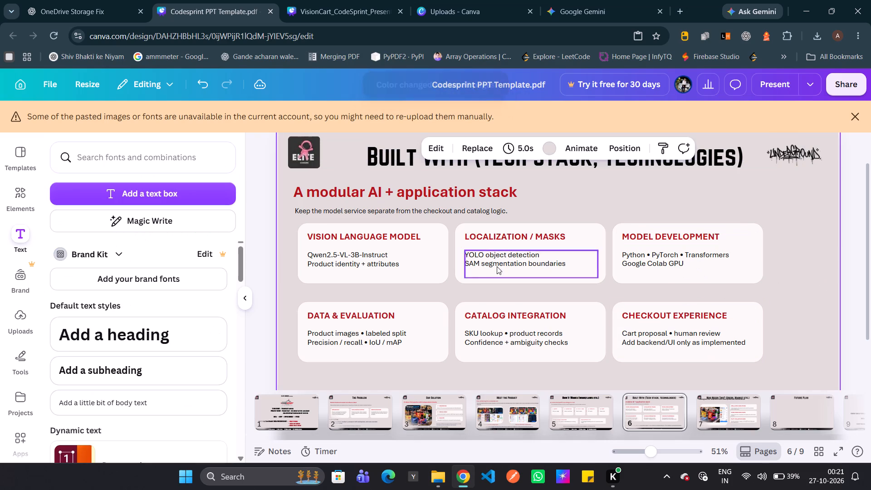
On slide 7, move all the content below the title and shrink it to about 1,600 wide so it clears the footer.
scroll(335, 287, up, 1)
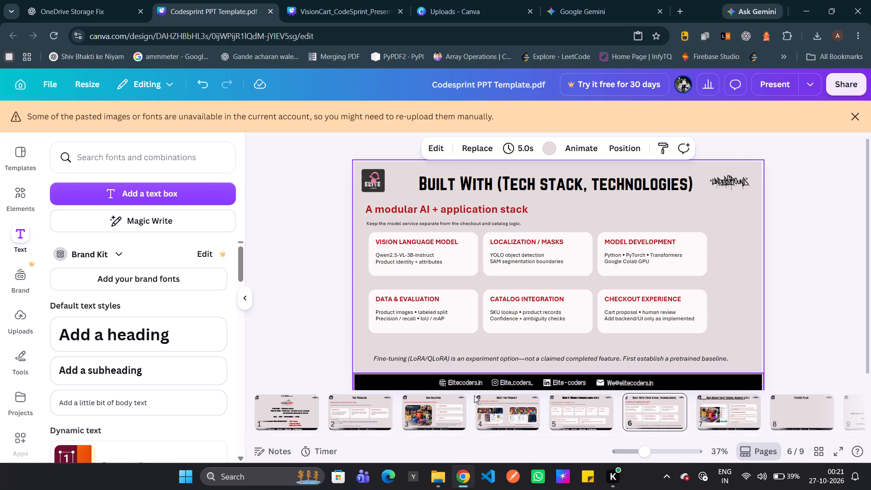
click(734, 407)
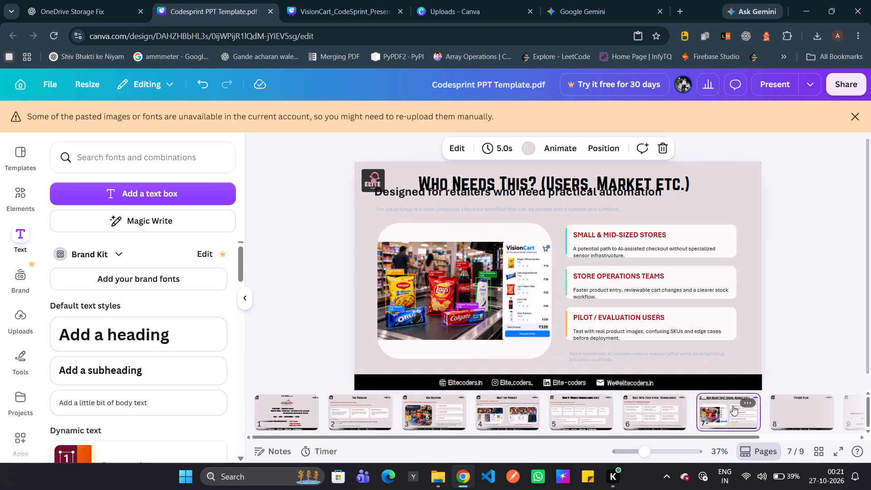
click(401, 189)
click(406, 207)
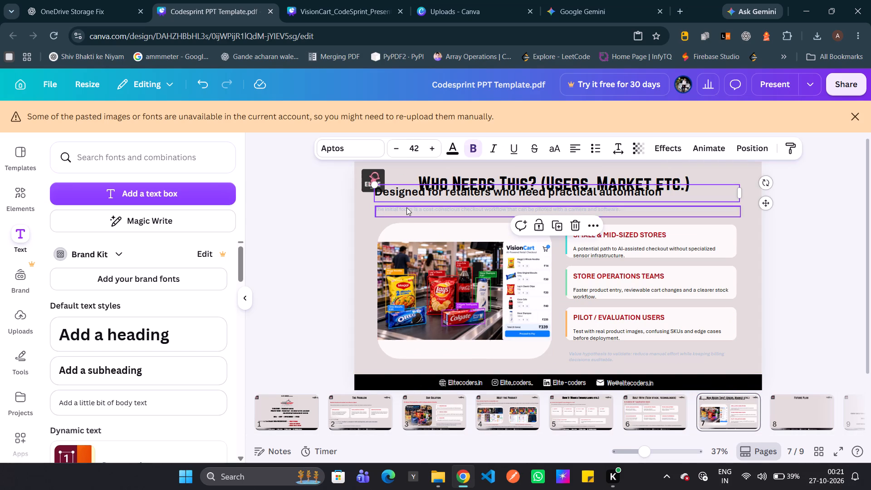
click(360, 199)
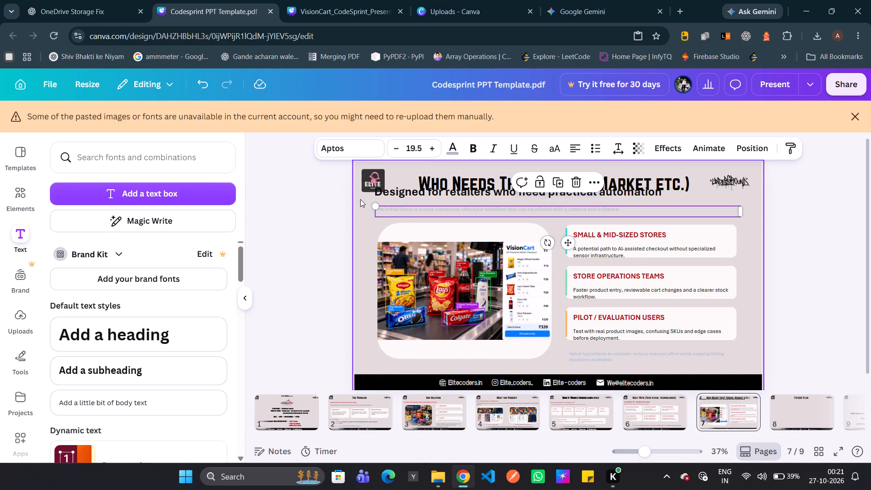
drag(364, 195, 675, 367)
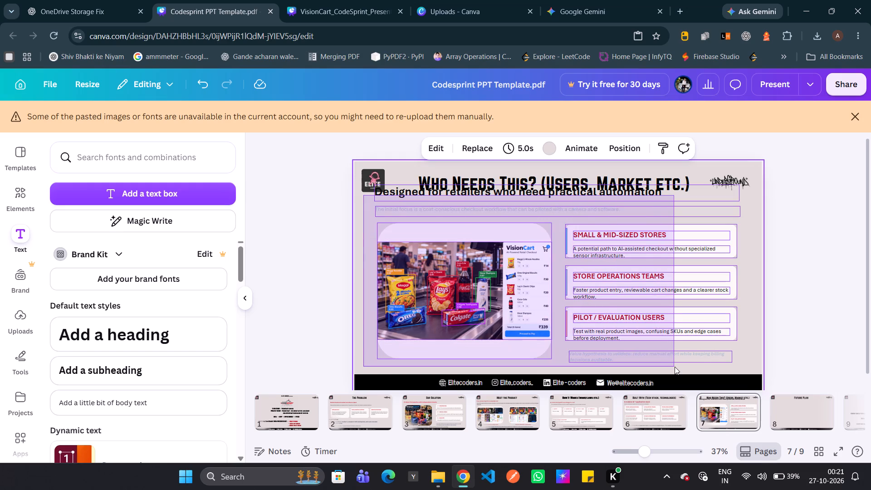
drag(675, 367, 670, 364)
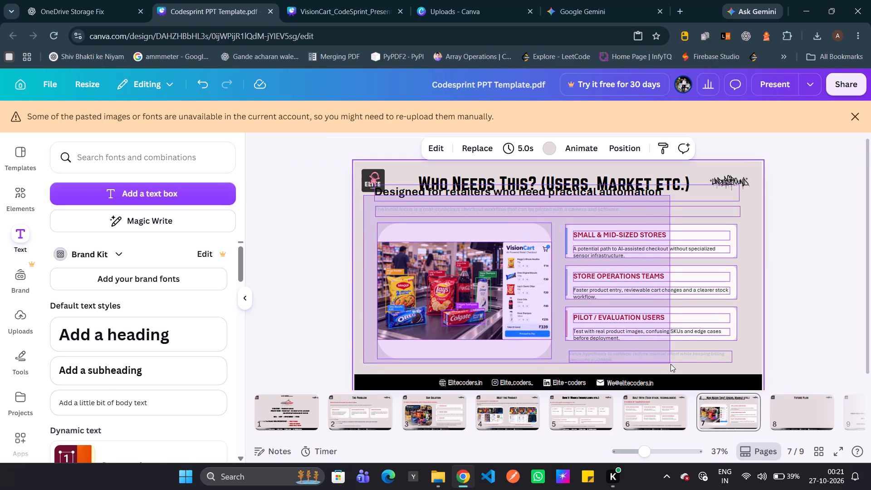
drag(556, 265, 551, 283)
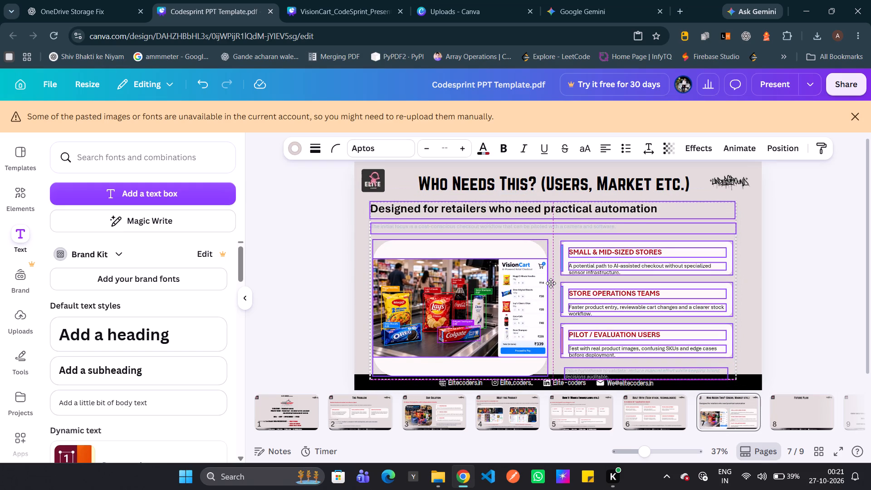
drag(551, 283, 549, 279)
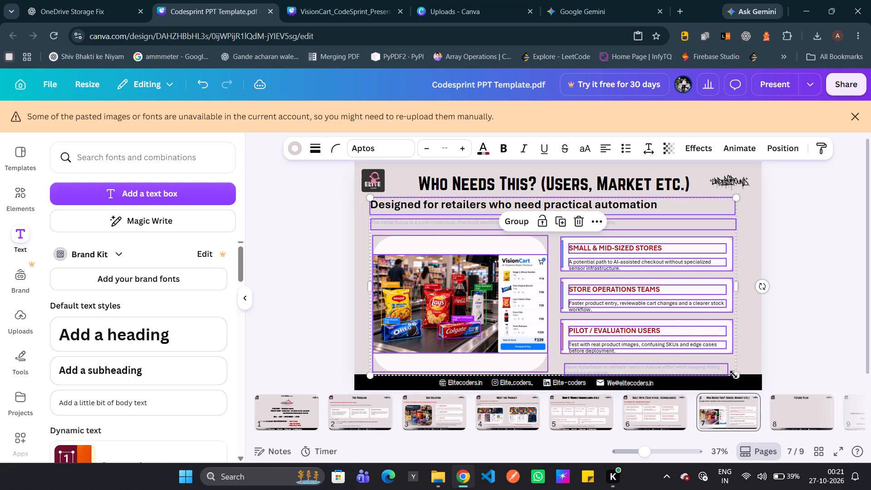
drag(735, 376, 708, 355)
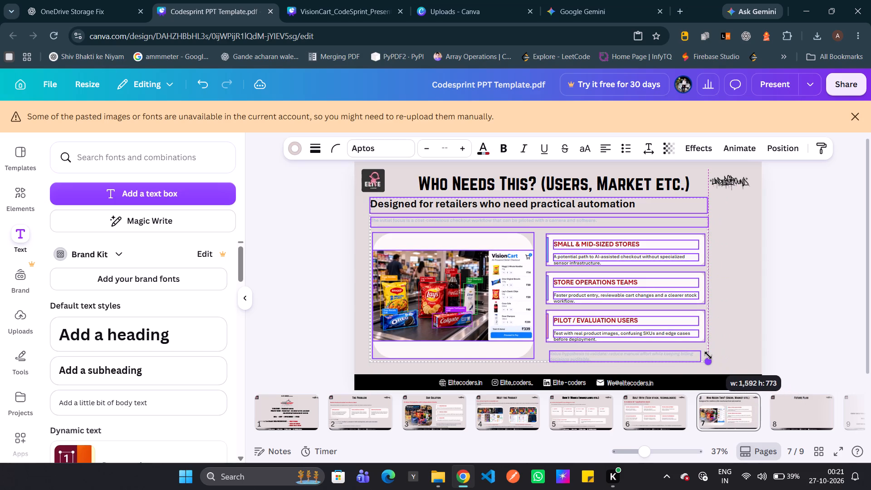
drag(708, 355, 713, 358)
On slide 7, shift the 'Designed for retailers' heading slightly, recolor it the theme's dark red and reduce it to size 35.2.
click(460, 208)
click(460, 208)
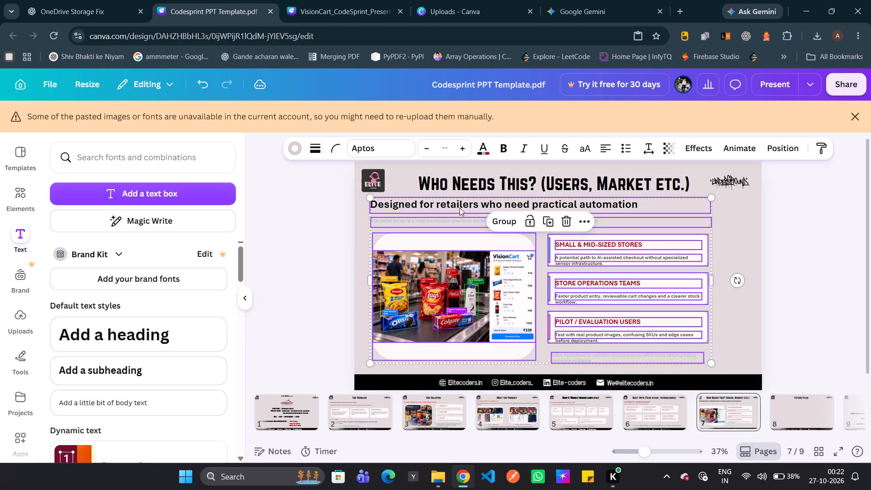
click(456, 206)
click(315, 240)
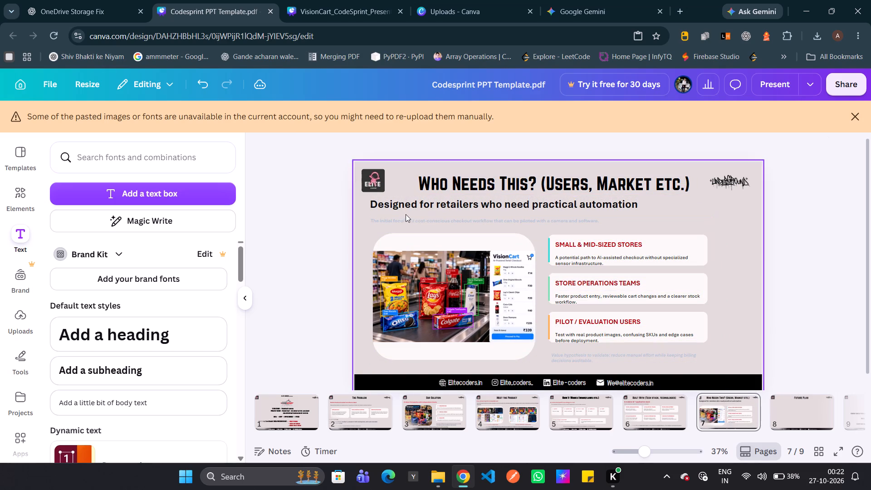
drag(410, 206, 405, 209)
click(405, 209)
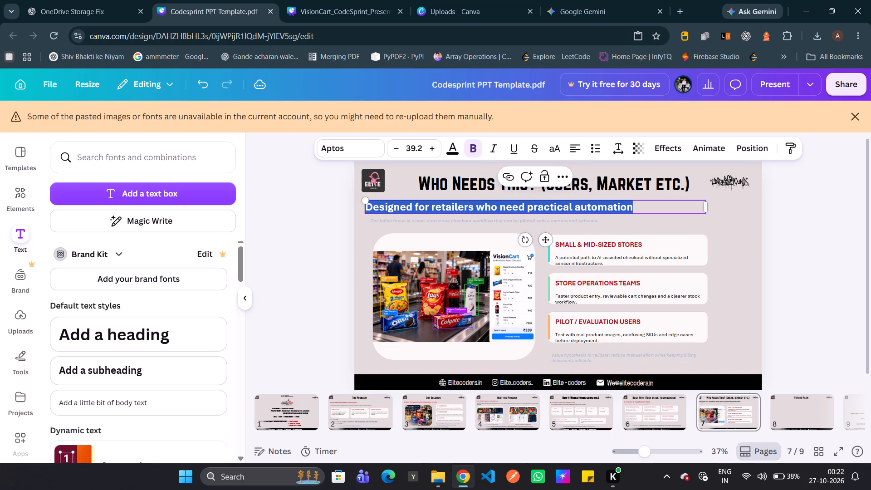
click(447, 150)
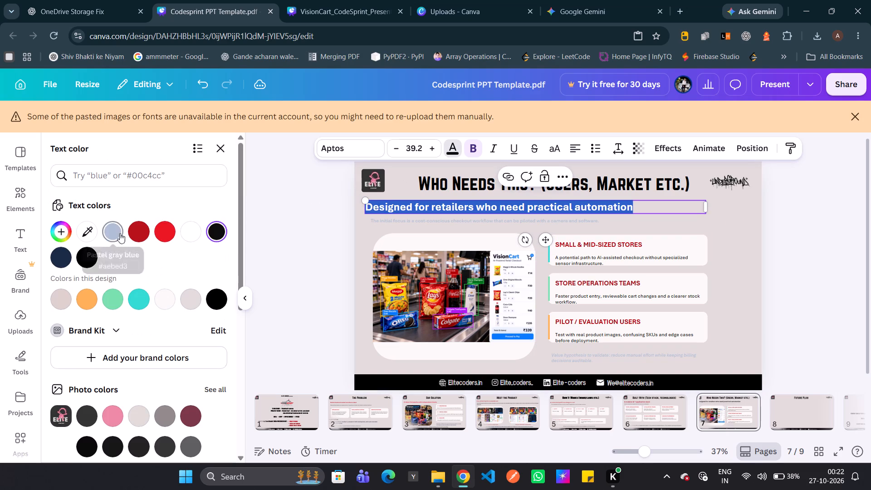
click(130, 229)
double_click(402, 149)
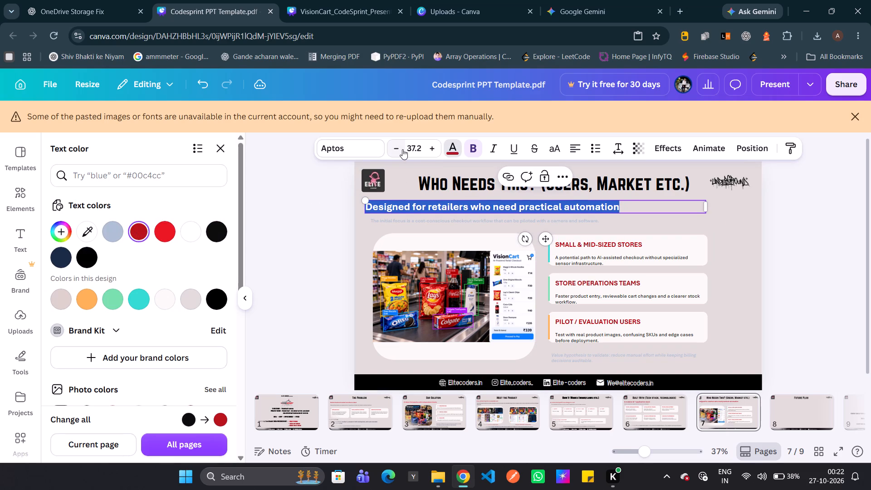
click(402, 149)
click(402, 149)
Enlarge the 'initial focus' subtitle on slide 7 to size 24.2 and recolor it near-black.
click(399, 222)
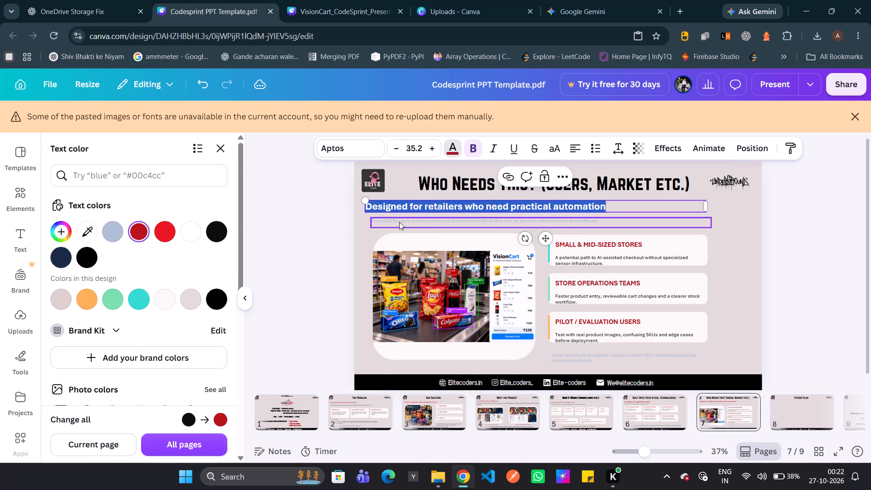
triple_click(434, 142)
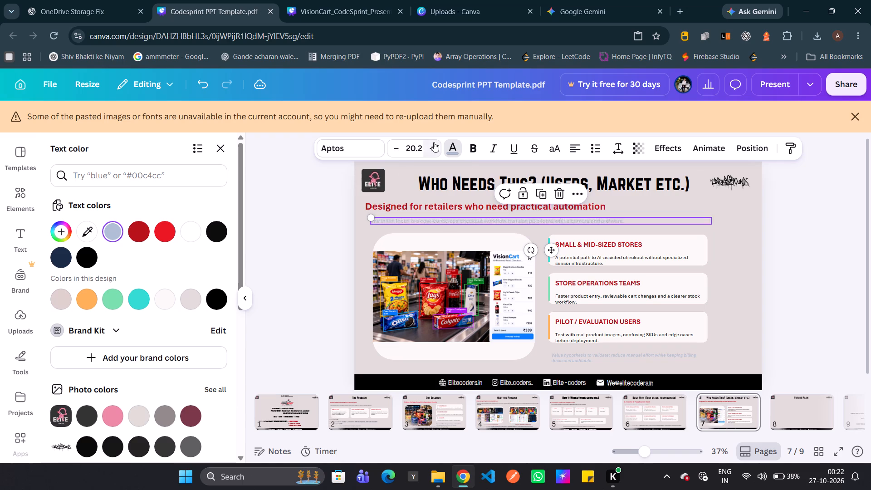
triple_click(434, 142)
click(437, 220)
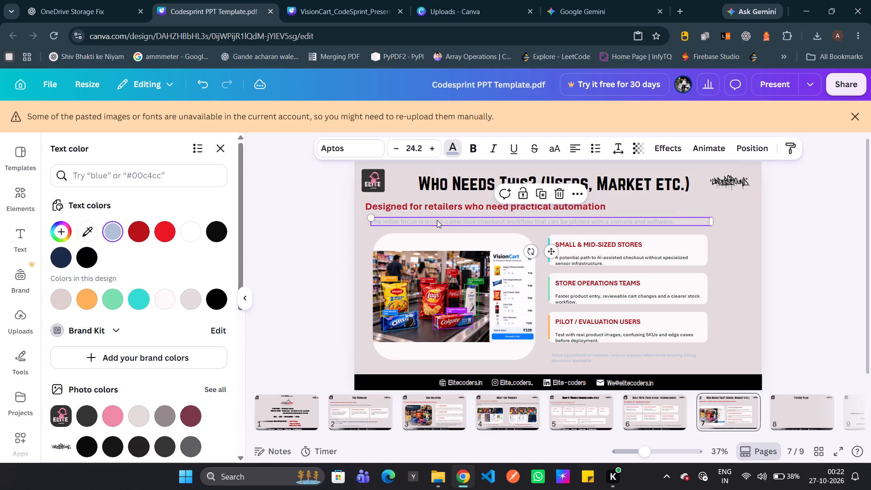
click(459, 150)
click(456, 151)
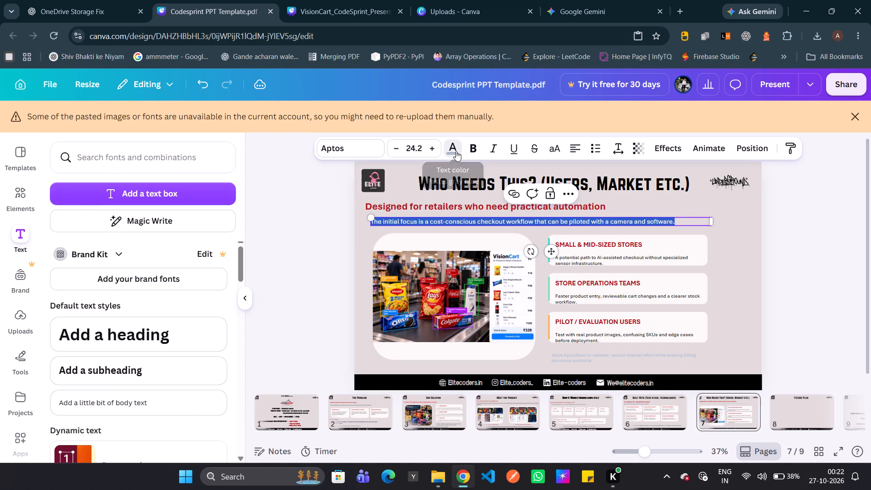
click(211, 231)
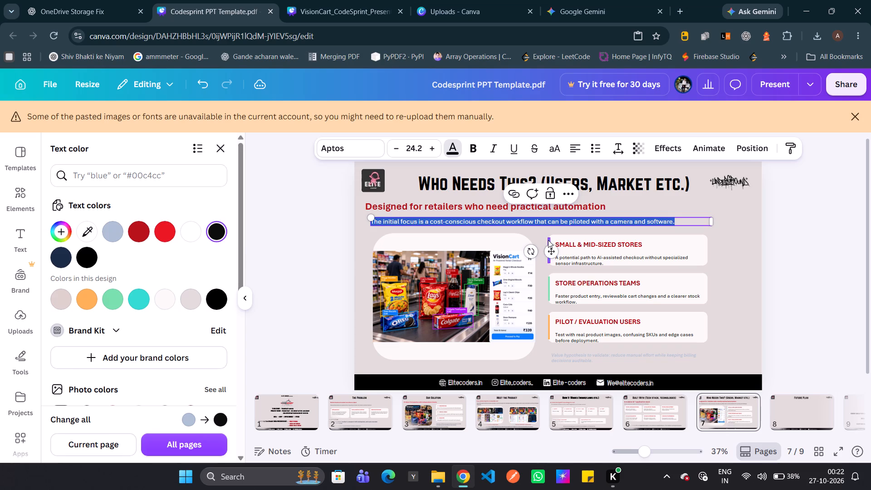
Delete the turquoise, green and orange accent bars from the three user cards on slide 7.
click(548, 240)
click(564, 215)
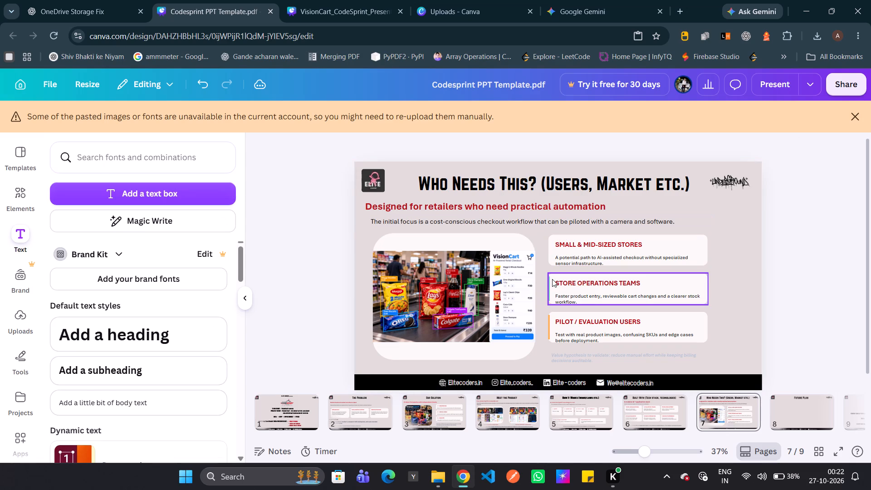
click(549, 284)
click(563, 250)
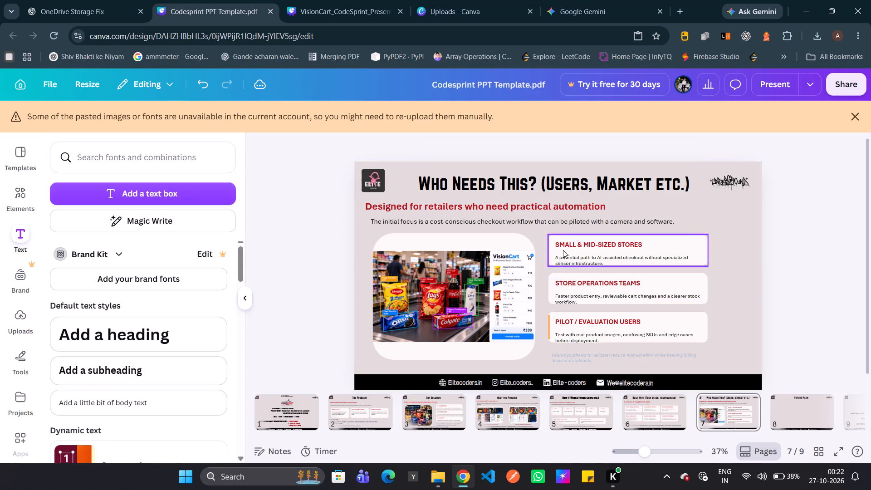
click(548, 323)
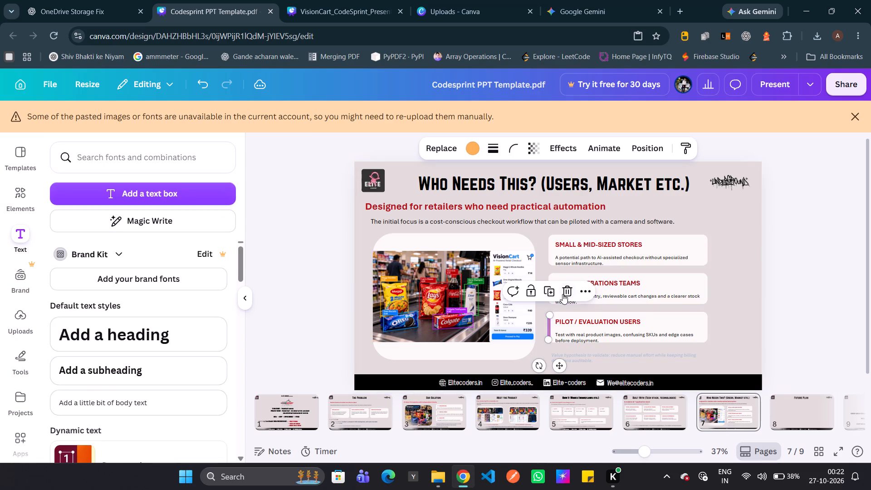
click(563, 293)
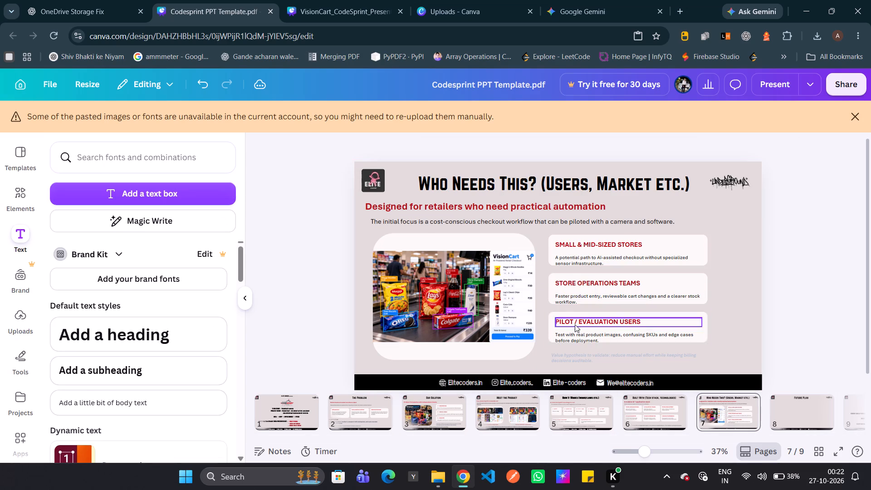
Recolor the italic 'Value hypothesis' note below the cards dark navy and enlarge it to size 18.8.
click(591, 356)
click(591, 356)
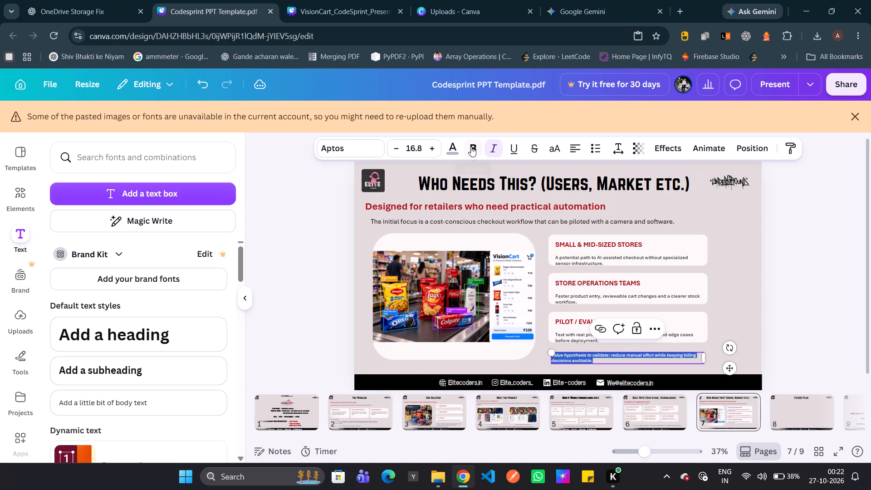
click(460, 145)
click(132, 234)
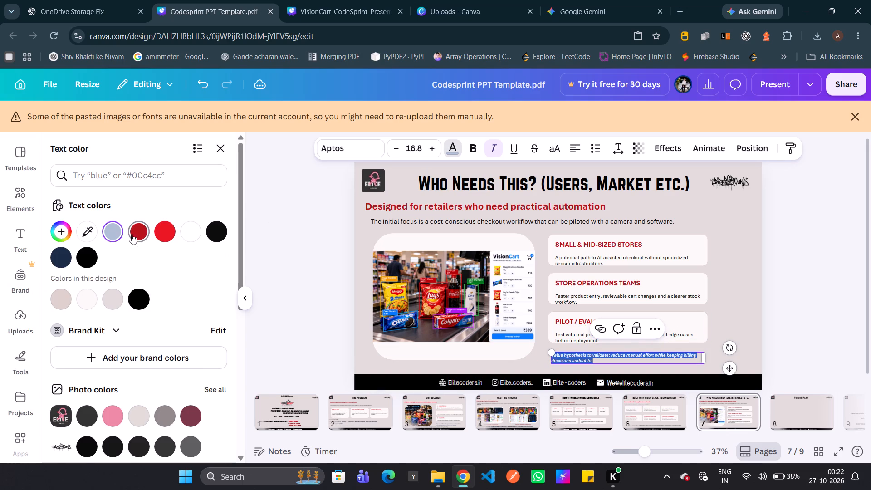
click(66, 254)
click(298, 244)
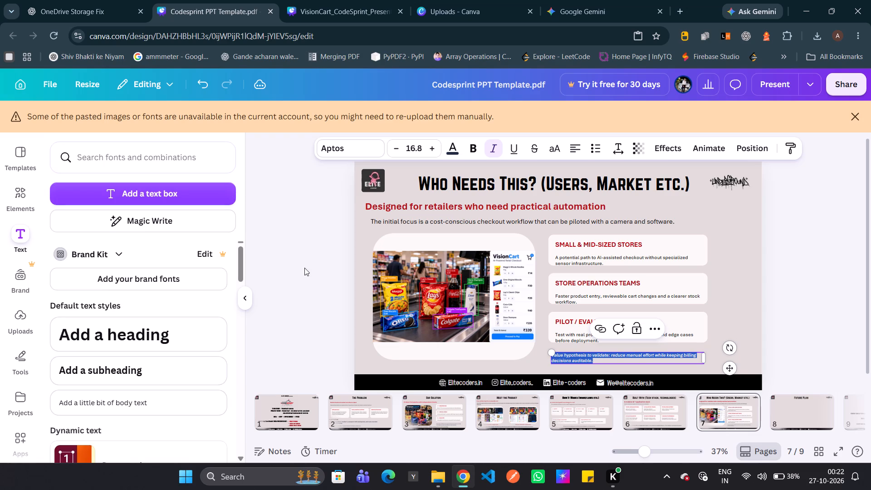
double_click(429, 143)
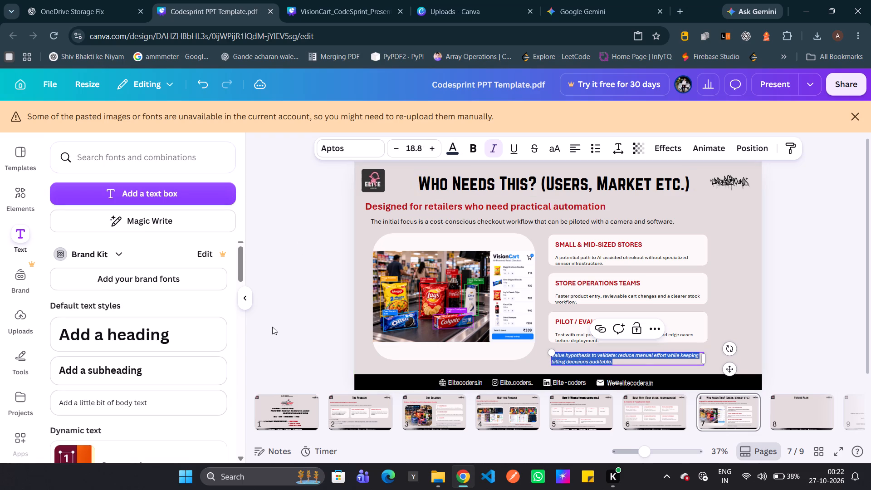
click(319, 289)
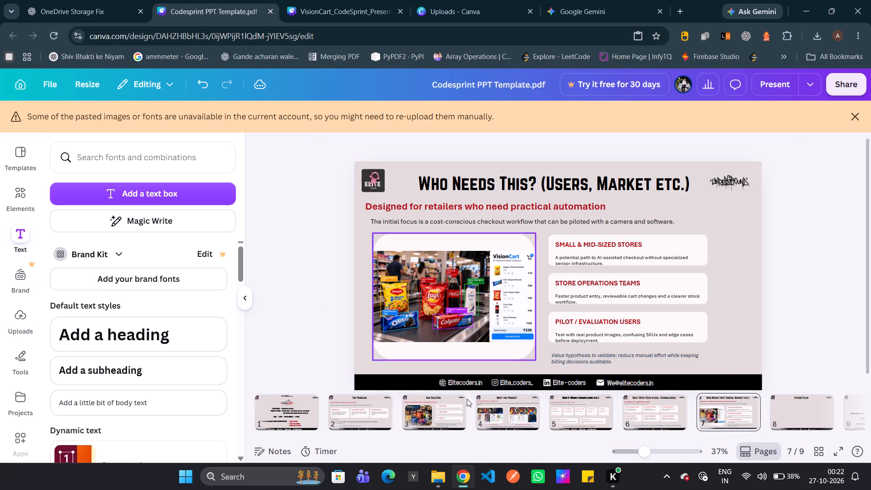
Extend the bottom edges of the Pilot / Evaluation Users, Store Operations Teams and Small & Mid-Sized Stores cards to enclose their body text.
click(704, 320)
drag(628, 344, 627, 350)
click(689, 279)
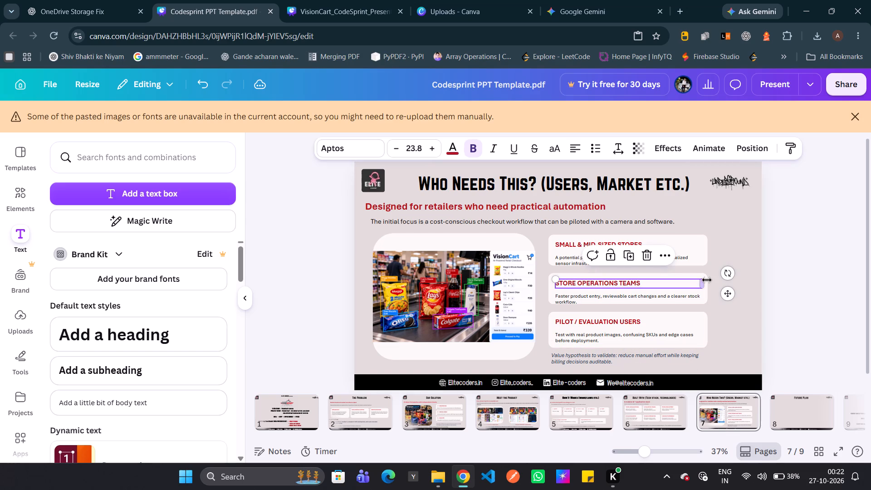
click(706, 295)
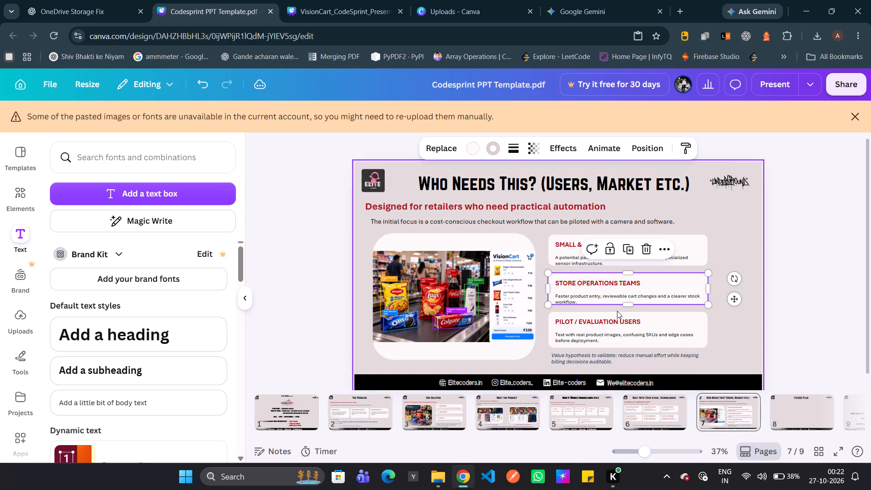
click(630, 304)
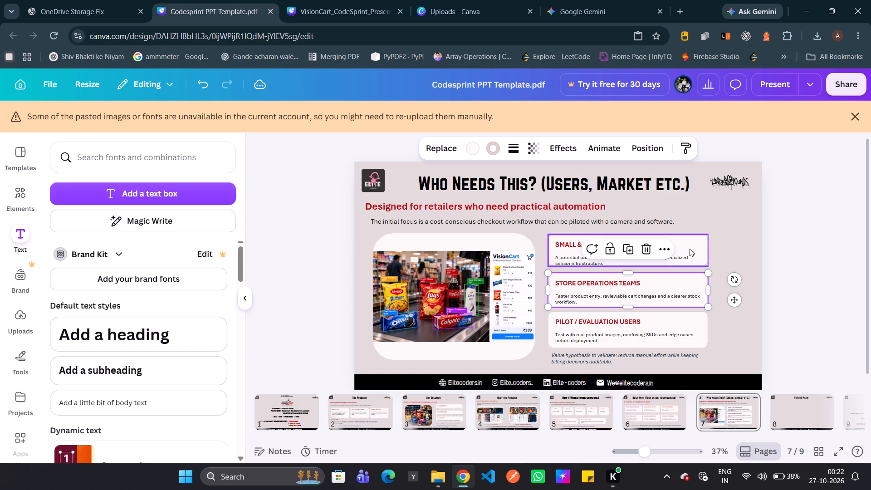
click(702, 254)
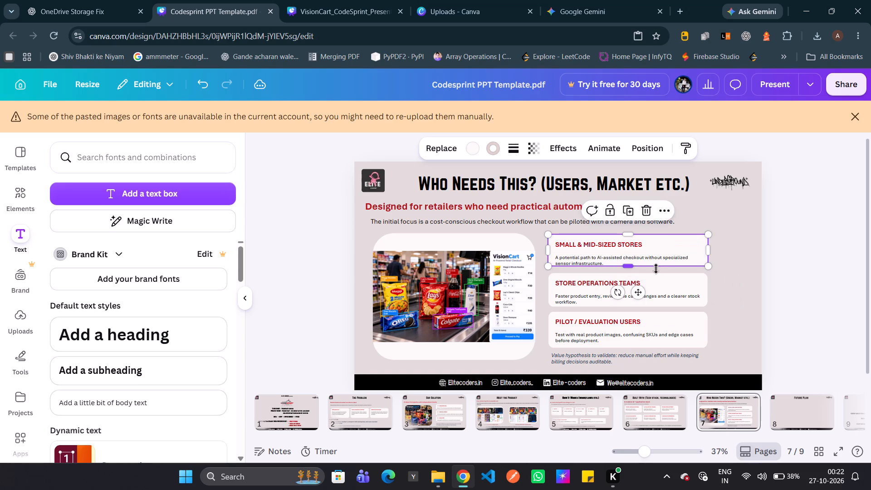
drag(626, 265, 628, 269)
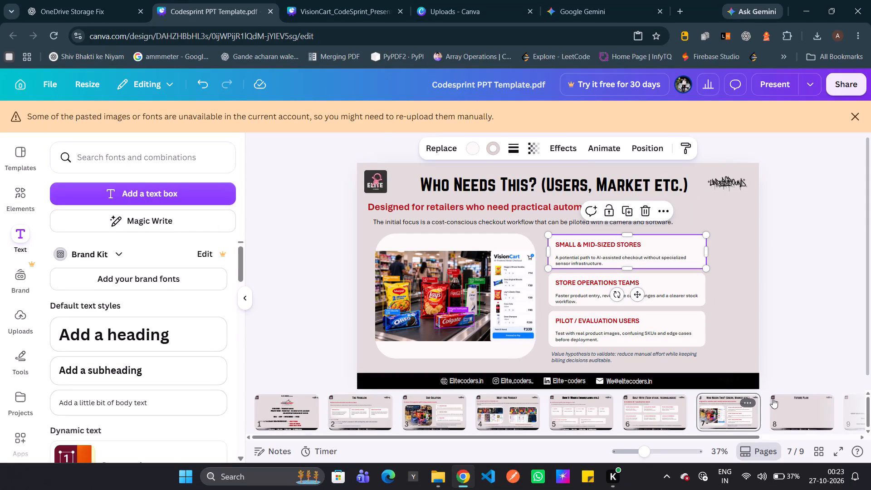
Check the empty Future Plan slide, the presentation draft and VisionCart_CodeSprint_Template_Filled.pptx from the uploads for content to use.
click(798, 402)
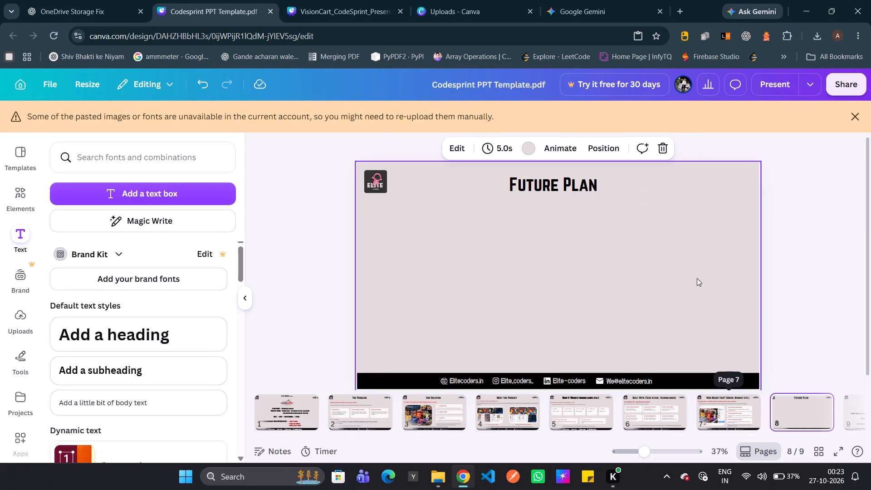
click(338, 0)
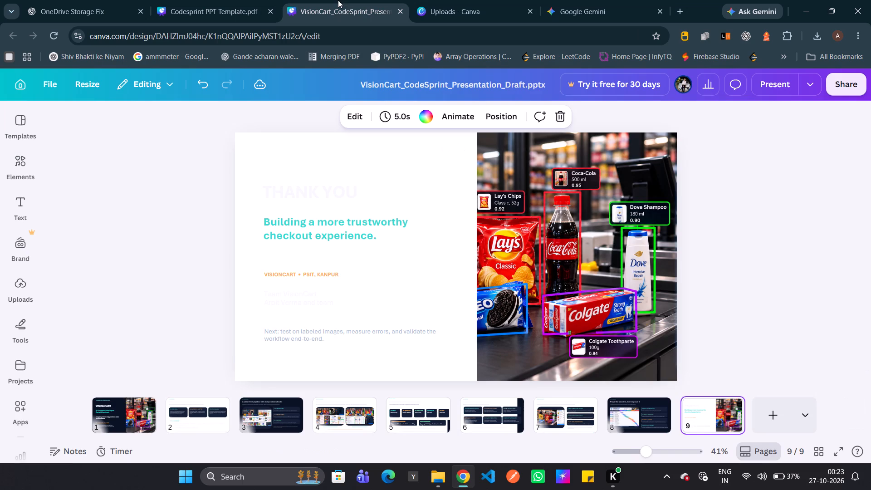
click(503, 0)
click(287, 256)
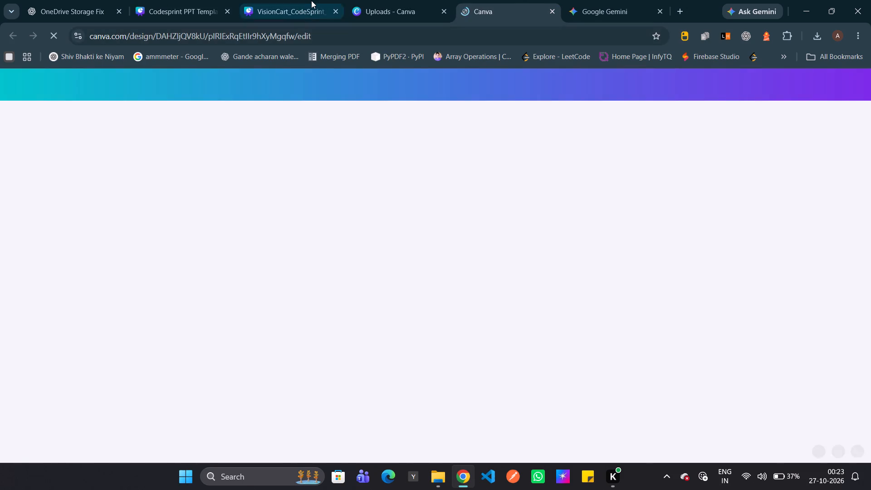
click(310, 0)
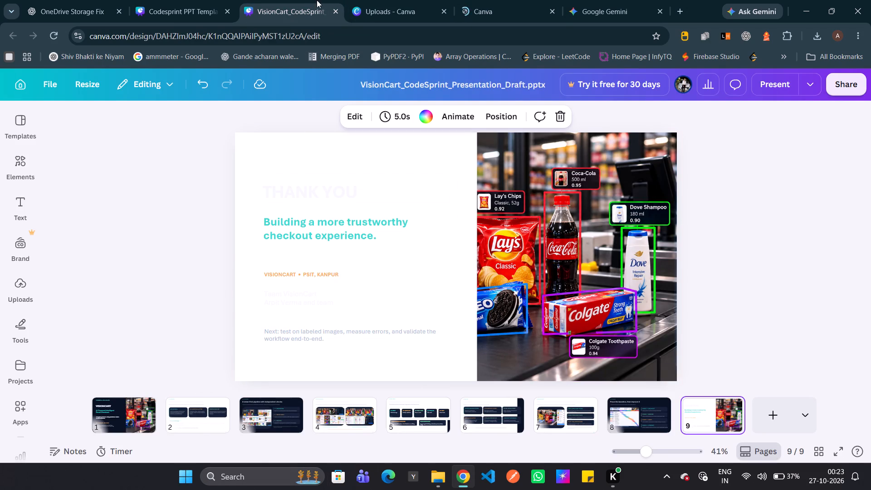
click(219, 0)
click(452, 0)
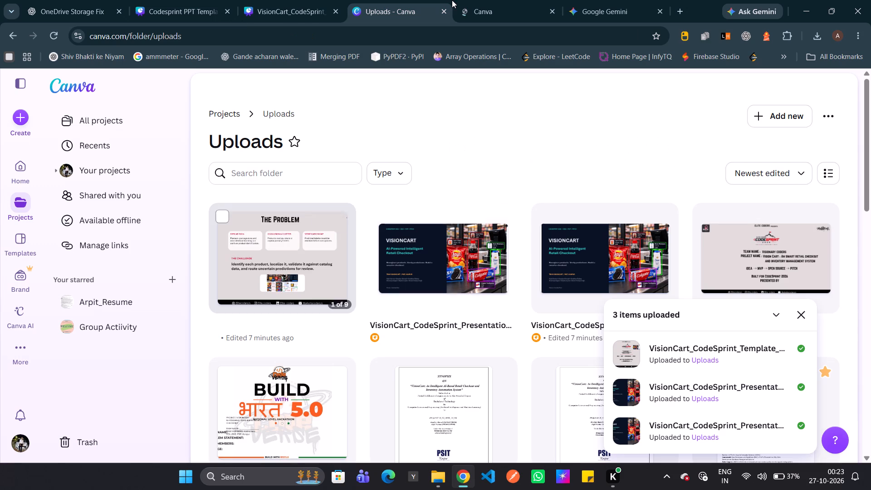
click(495, 1)
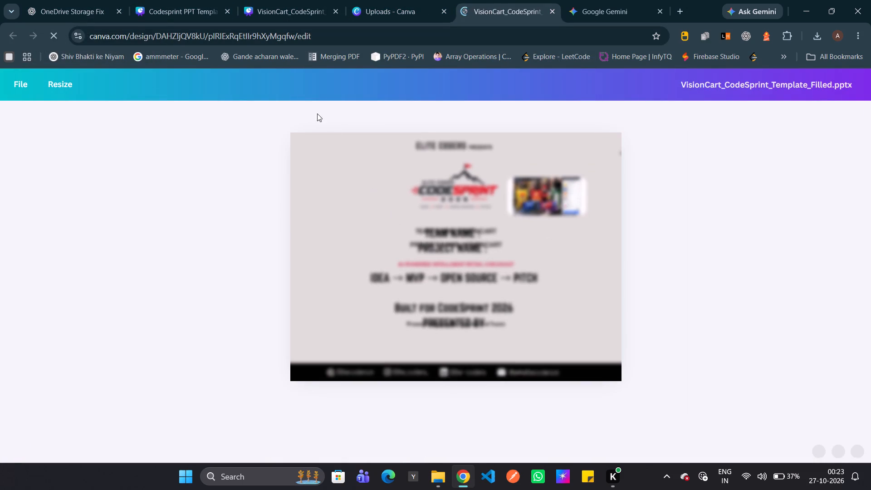
click(259, 0)
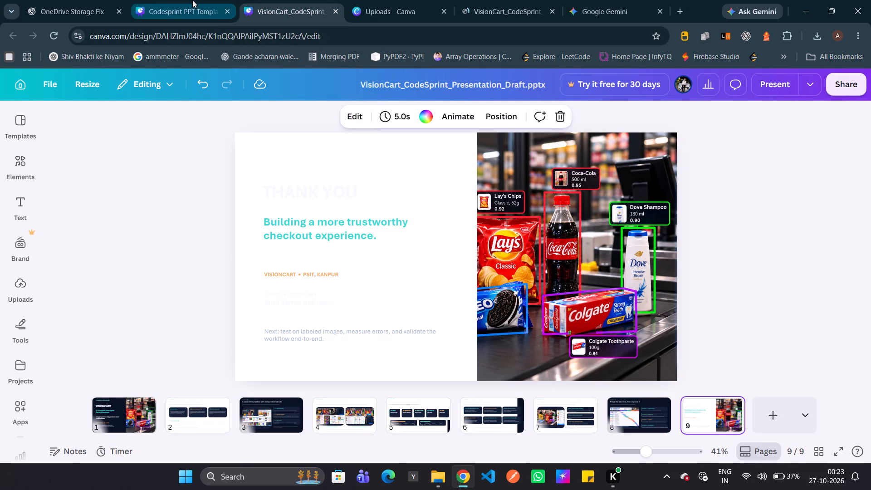
click(192, 0)
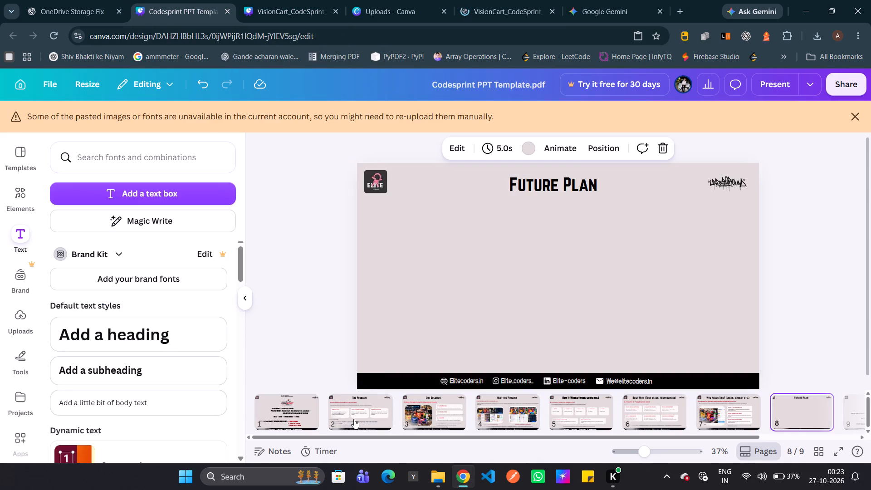
click(348, 411)
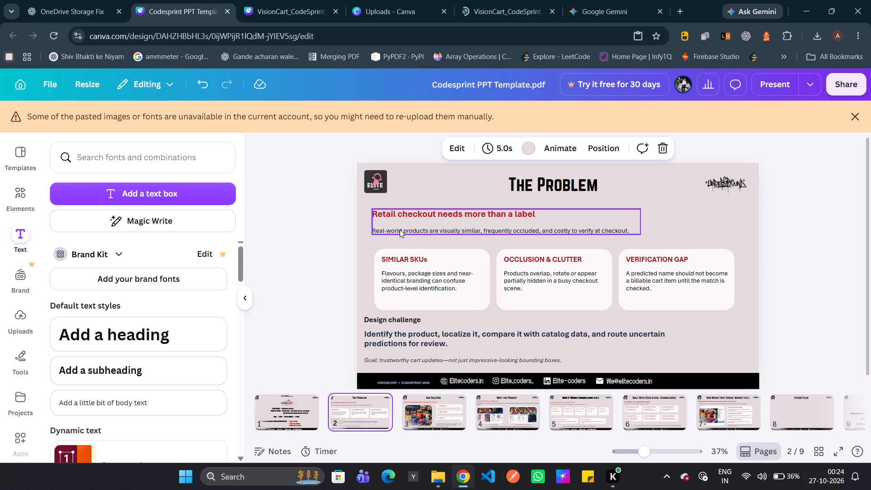
click(508, 0)
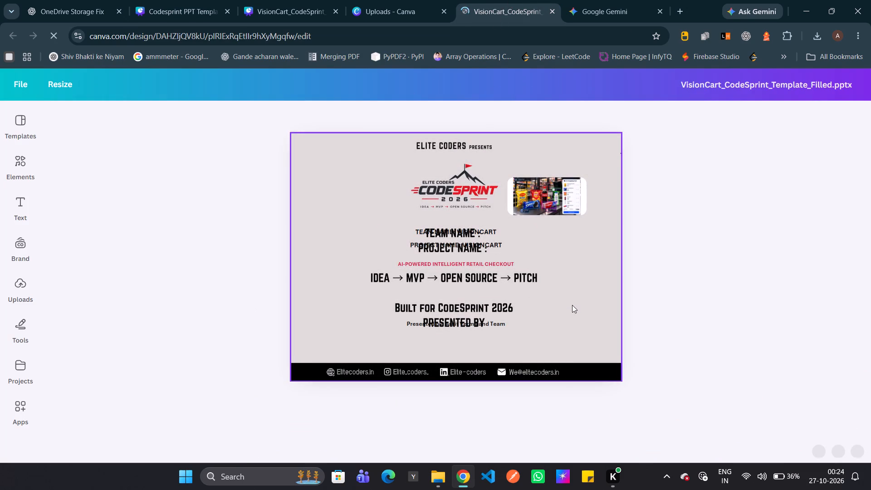
scroll(572, 305, down, 8)
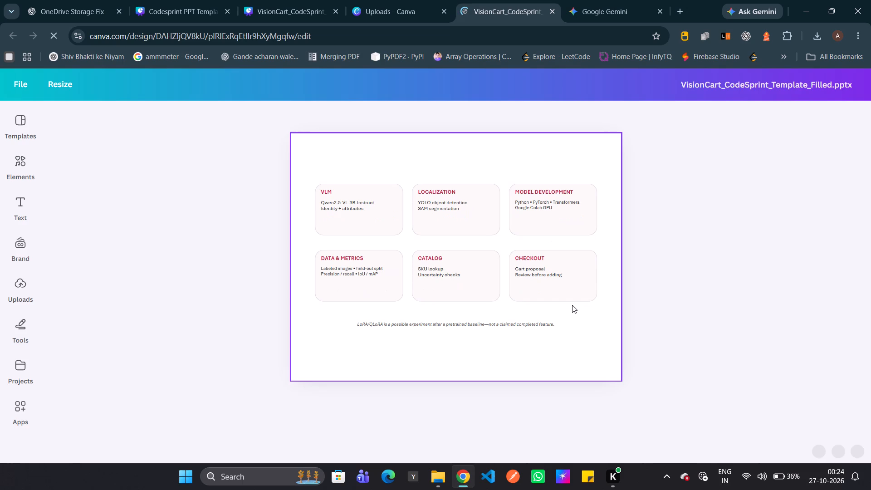
scroll(572, 305, down, 1)
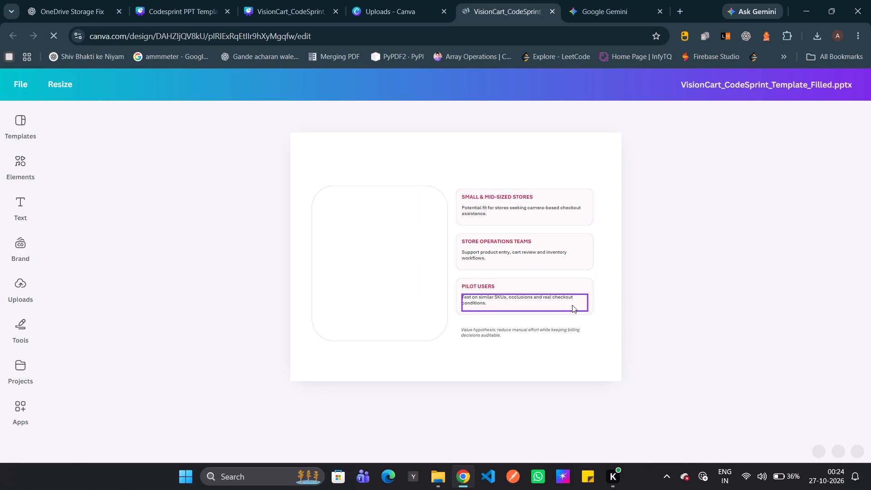
scroll(572, 305, down, 1)
scroll(572, 305, up, 1)
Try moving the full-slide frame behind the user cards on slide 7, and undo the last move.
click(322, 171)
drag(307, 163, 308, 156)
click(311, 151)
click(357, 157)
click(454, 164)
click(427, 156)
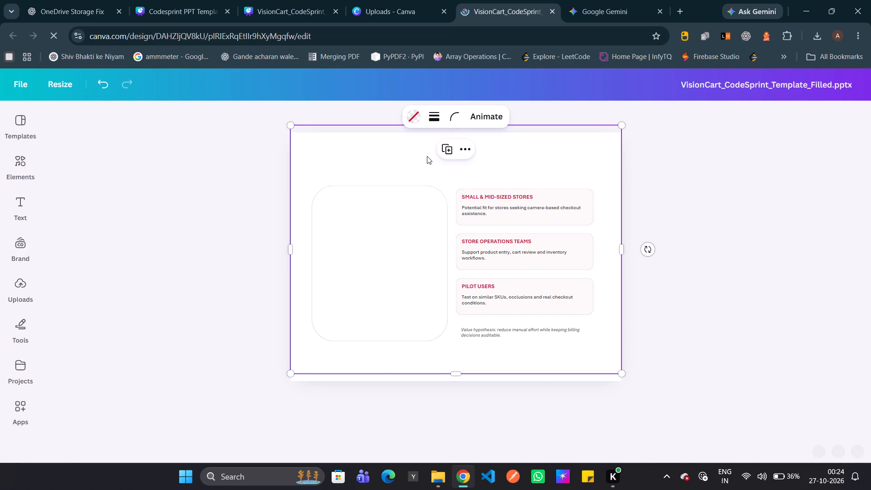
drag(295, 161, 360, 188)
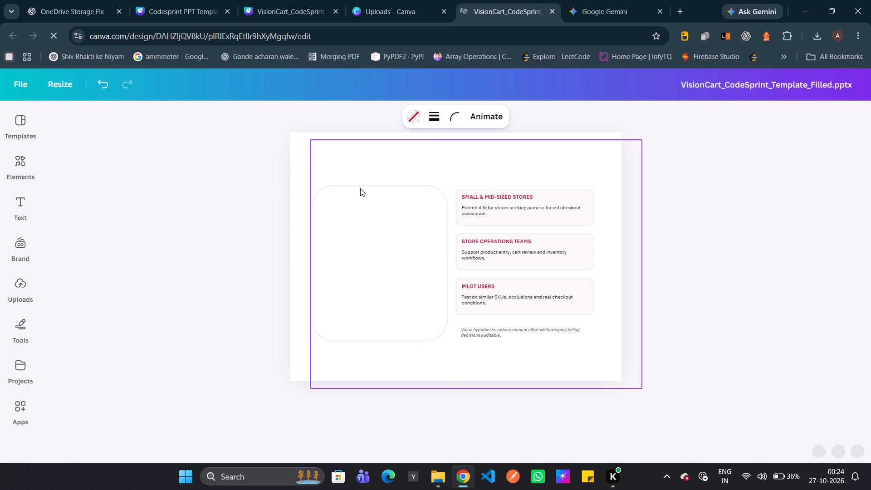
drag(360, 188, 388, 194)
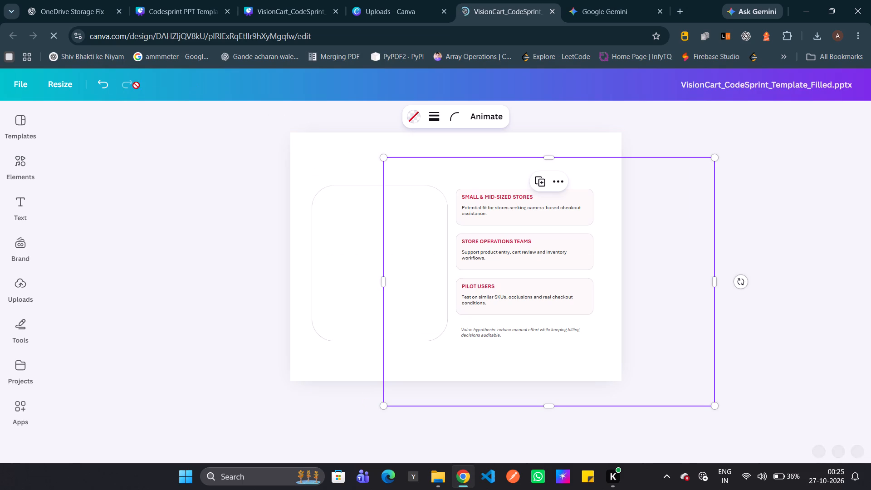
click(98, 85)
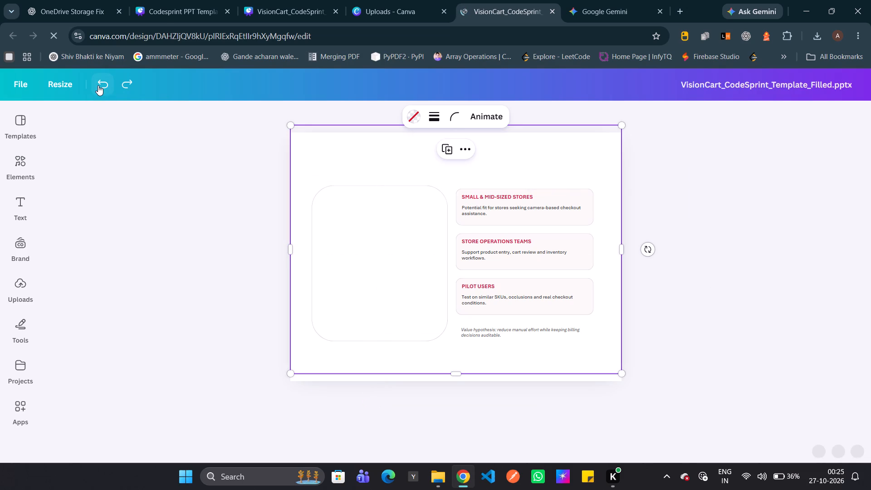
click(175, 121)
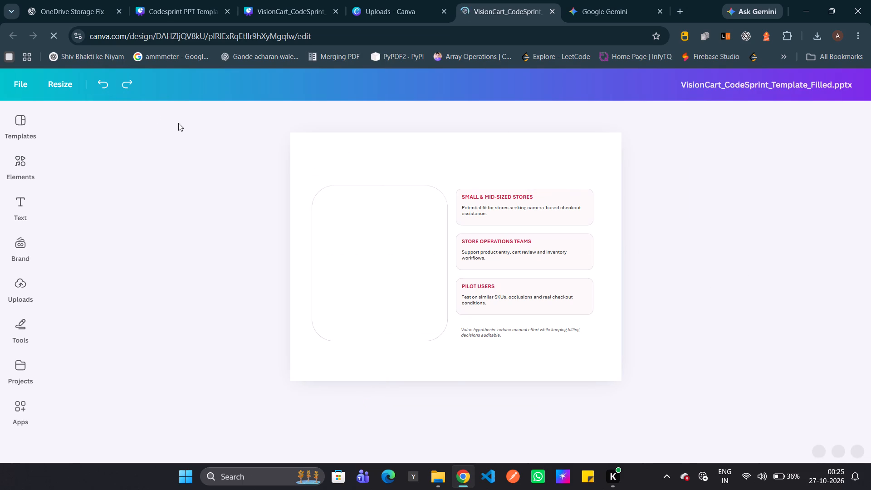
Examine slides 6, 7 and 9 of VisionCart_CodeSprint_Template_Filled.pptx and bring up its Future Plan slide.
click(383, 5)
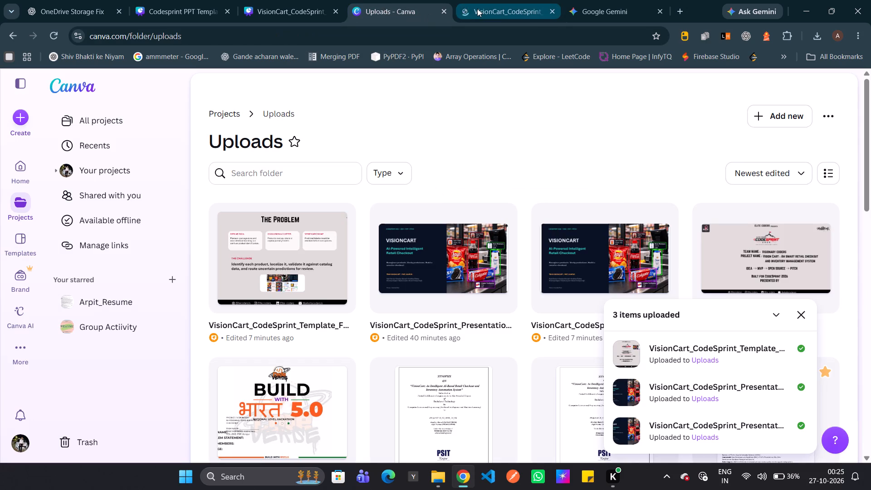
click(514, 0)
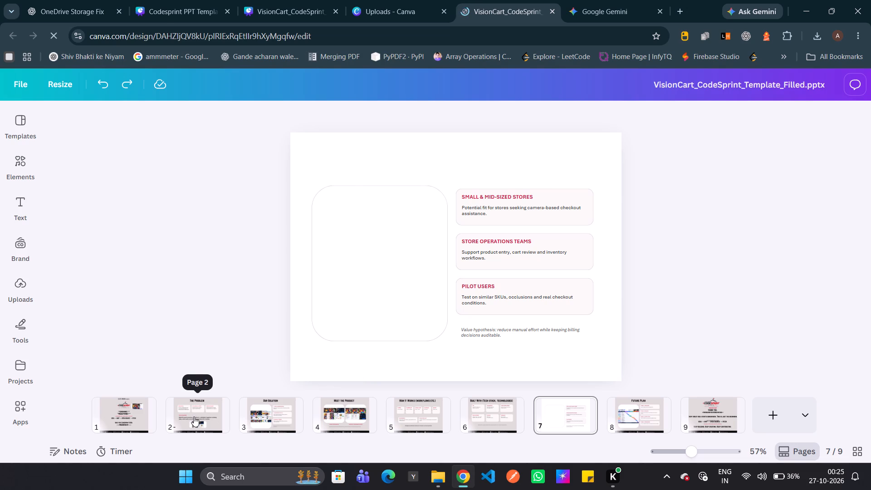
click(504, 415)
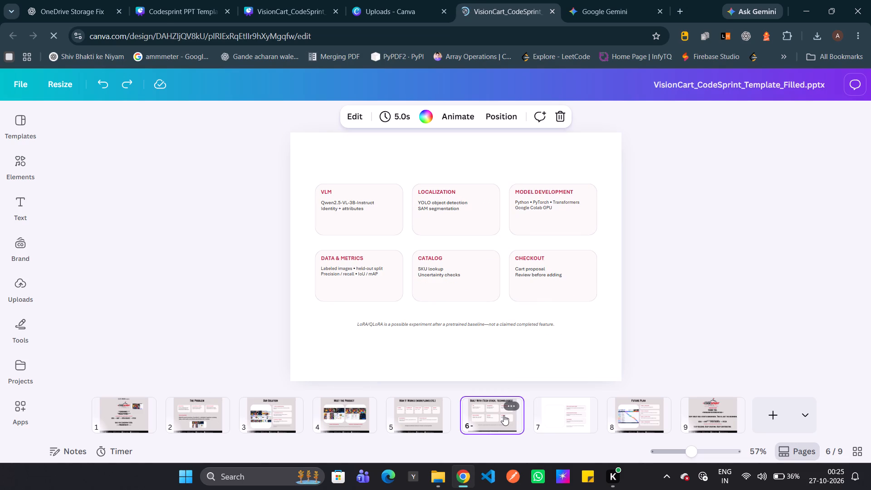
click(731, 417)
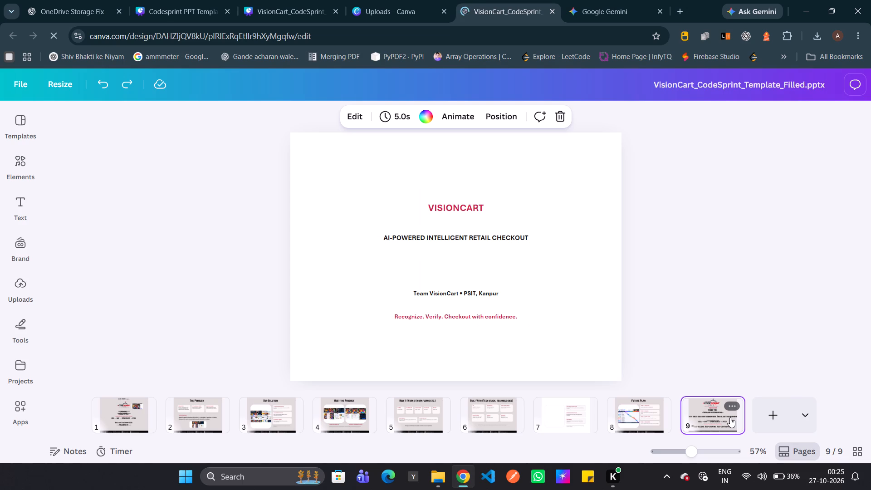
click(716, 415)
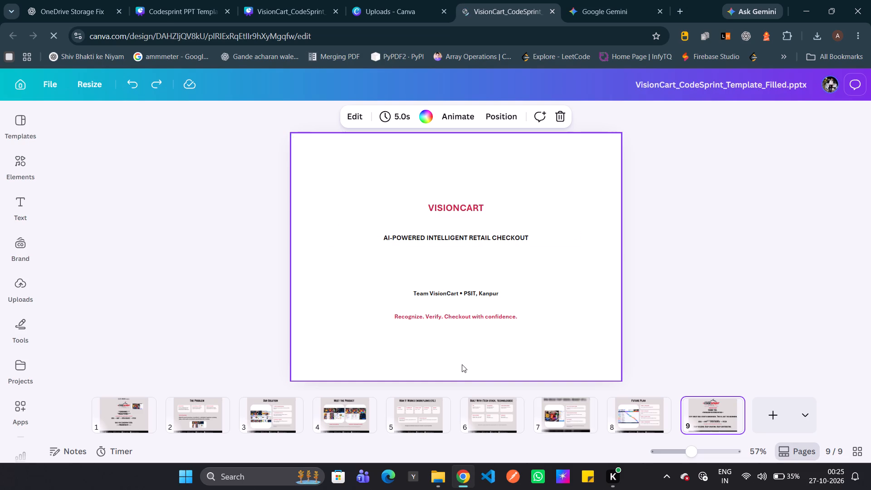
click(487, 419)
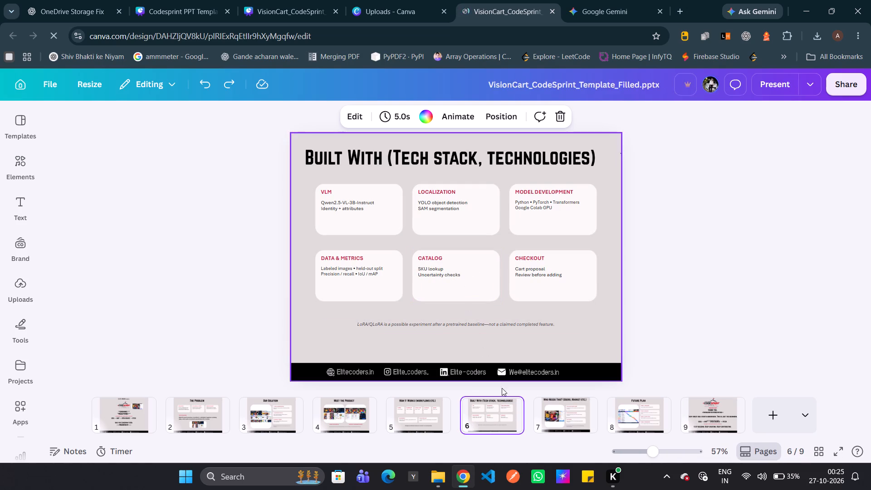
click(567, 418)
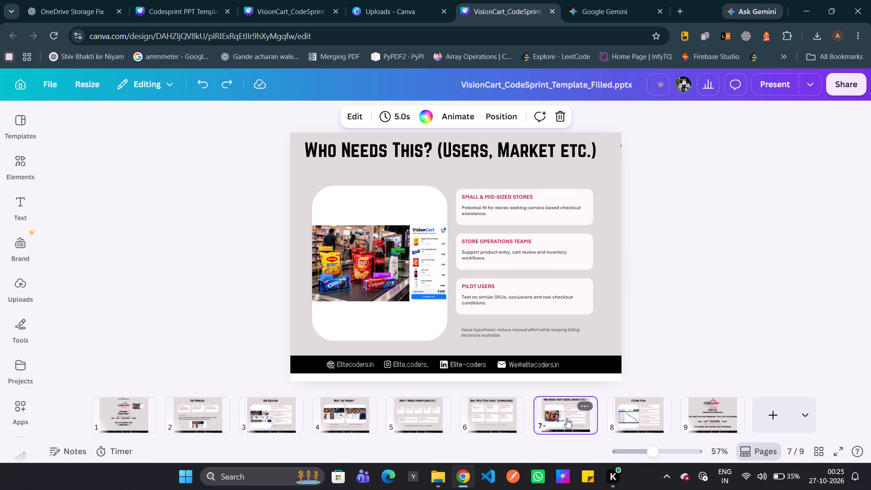
click(631, 426)
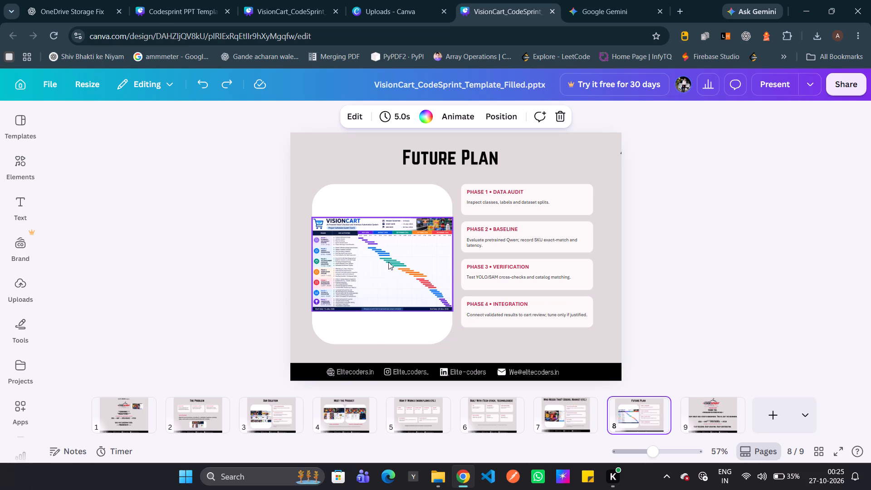
click(348, 245)
click(401, 191)
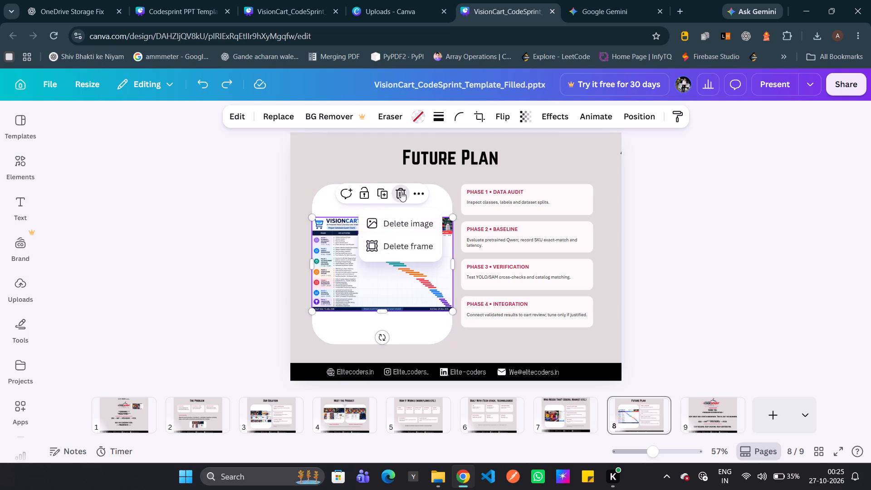
click(407, 221)
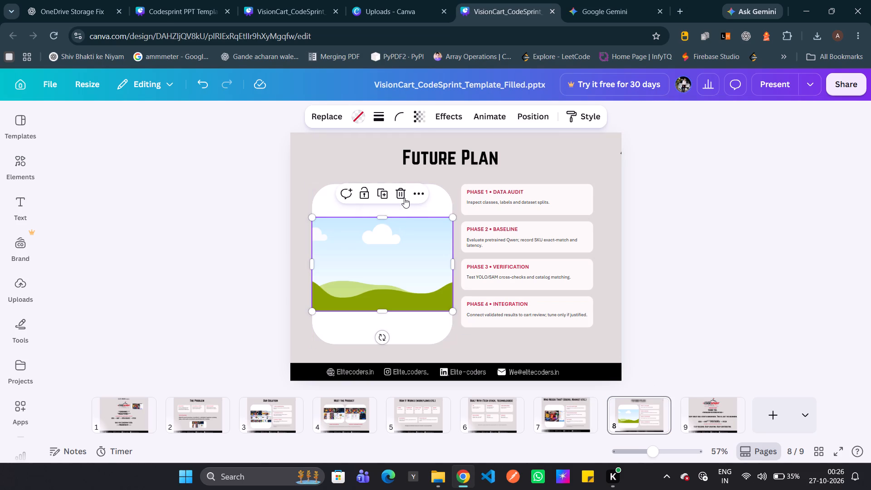
click(402, 197)
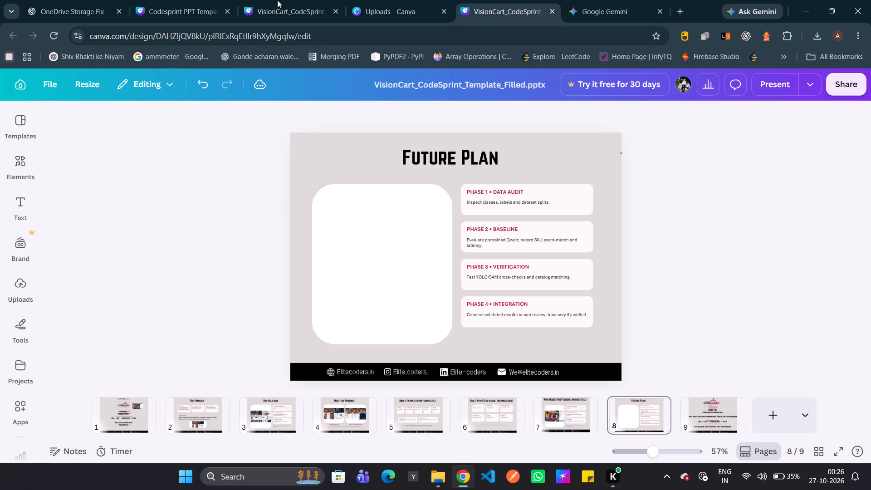
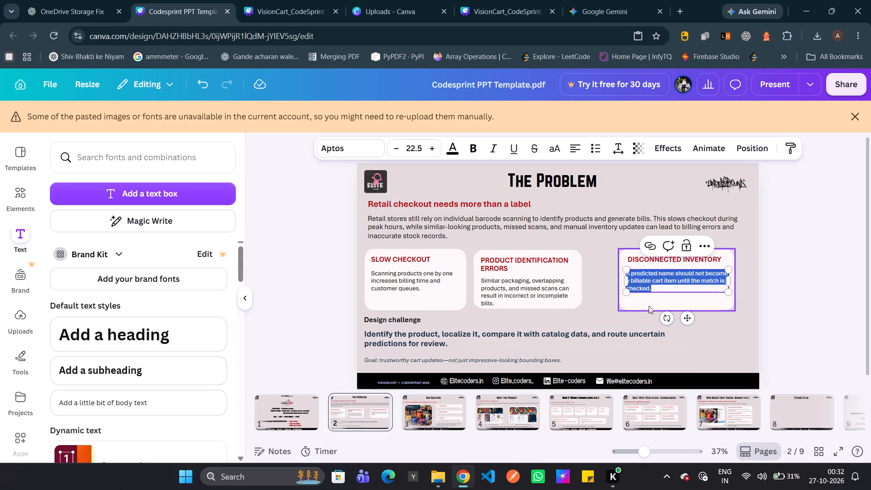
key(ctrl+v)
Move the second card right into the gap between its neighbours and widen it from its right side so its description fits three lines.
drag(554, 268, 565, 268)
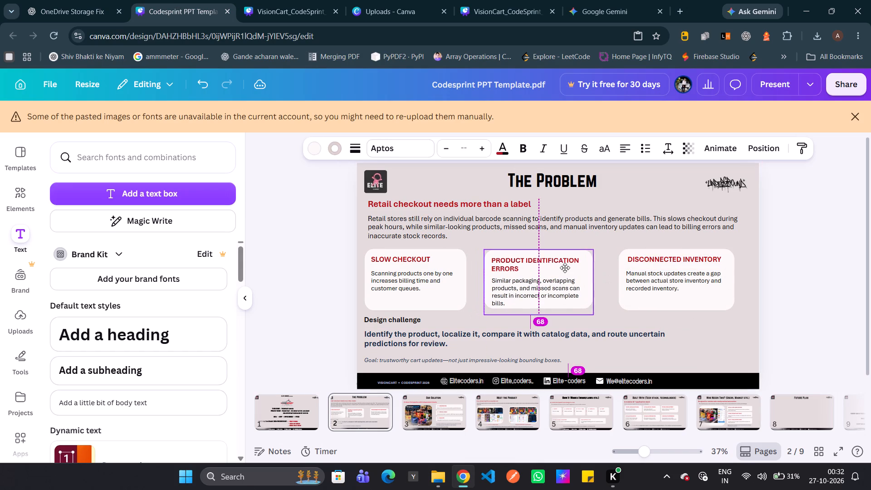
drag(565, 268, 574, 267)
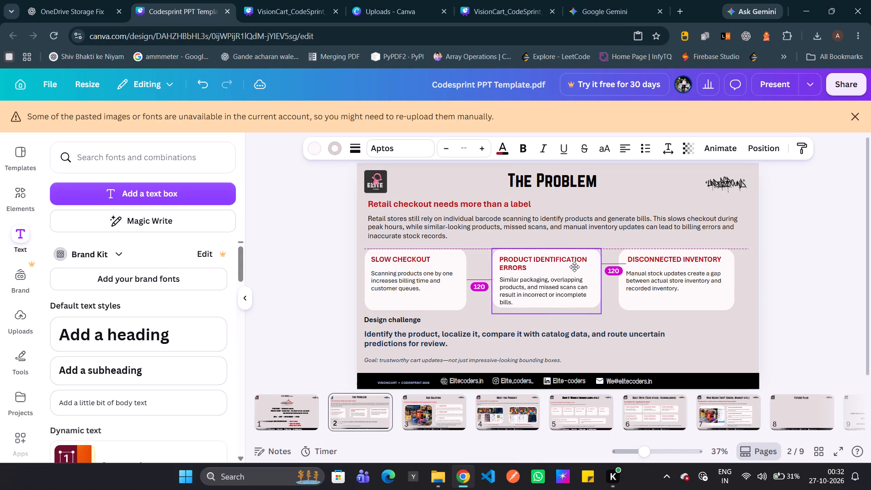
drag(574, 267, 571, 269)
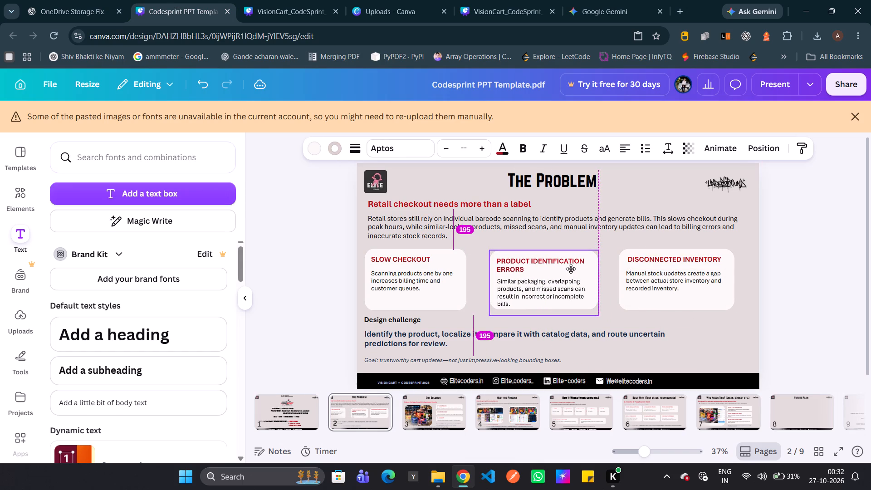
drag(571, 269, 568, 269)
drag(598, 281, 606, 282)
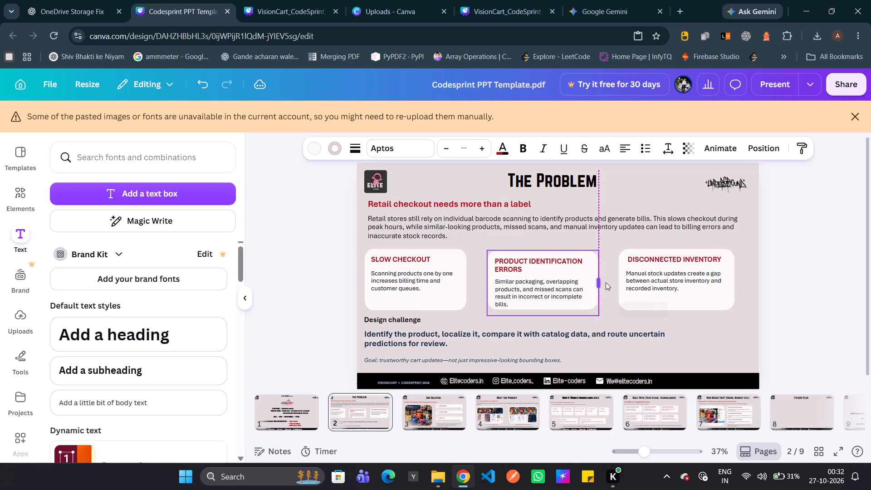
drag(606, 282, 609, 282)
Widen the SLOW CHECKOUT card slightly from its right side and shift it right to line up with the intro paragraph's left edge.
click(451, 282)
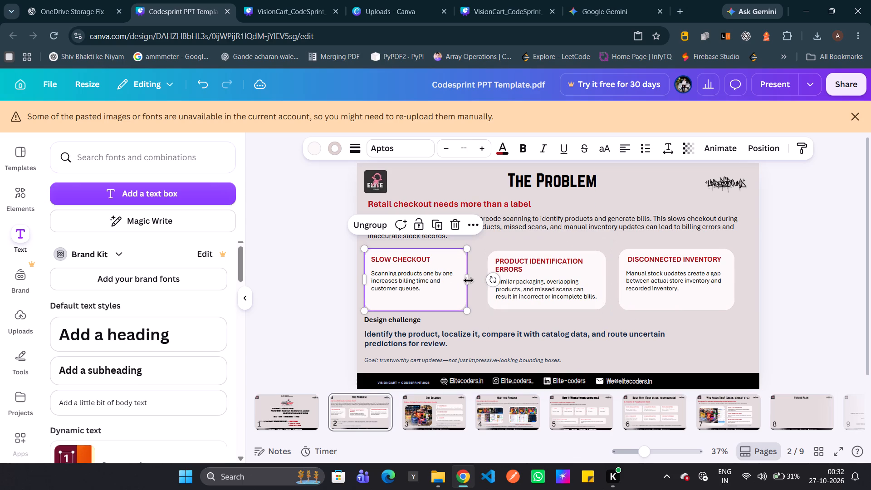
drag(470, 281, 481, 277)
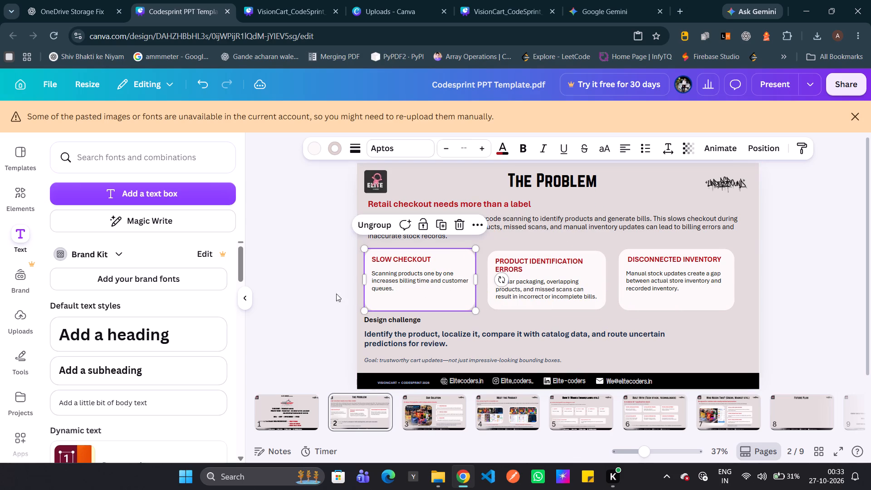
click(322, 294)
drag(393, 280, 403, 280)
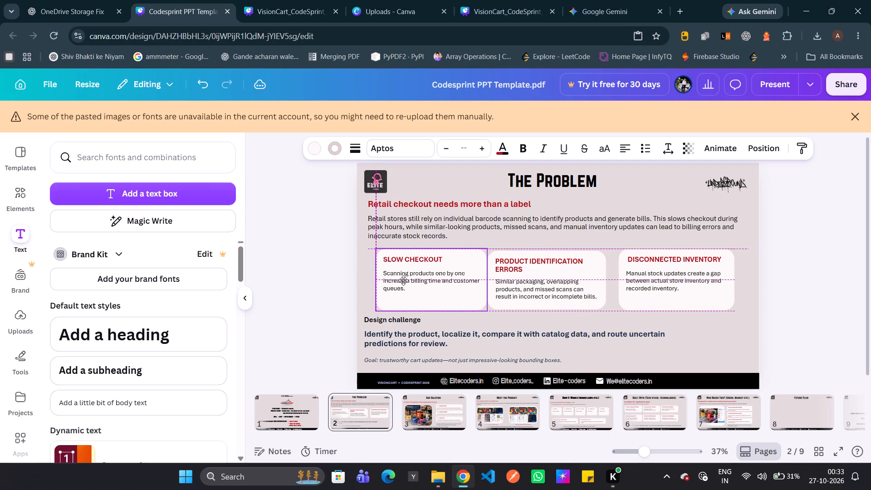
drag(403, 280, 398, 280)
Extend the second card's white background slightly upward and nudge the whole card right and down to level it with the other cards.
click(529, 258)
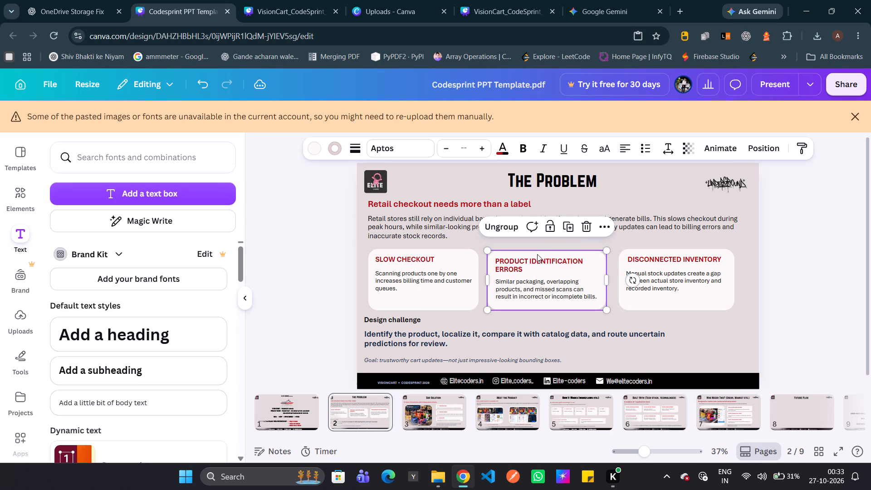
click(546, 310)
double_click(548, 307)
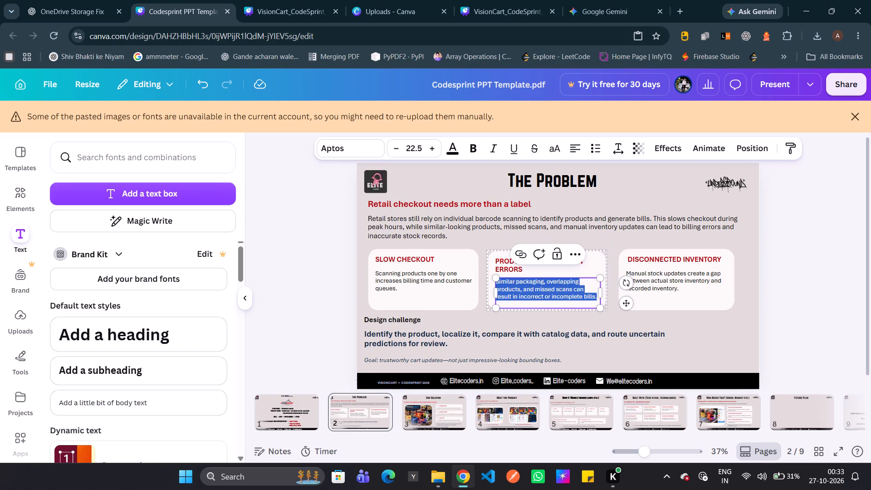
click(592, 255)
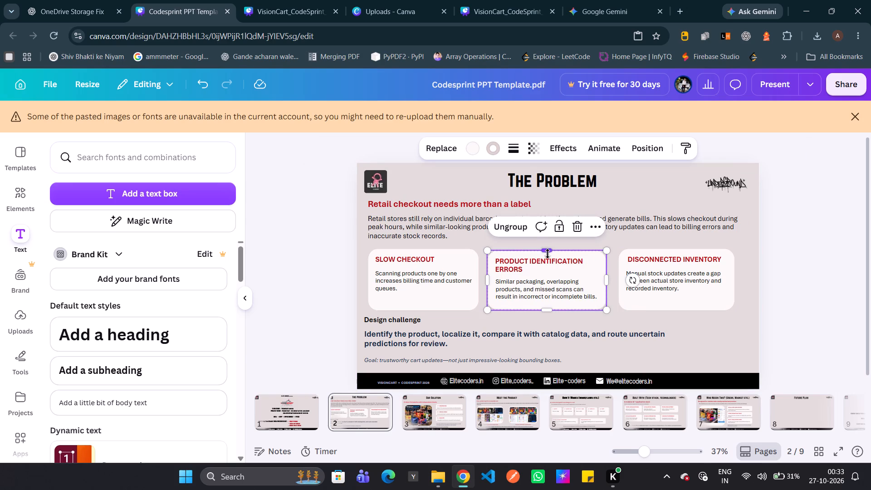
click(543, 251)
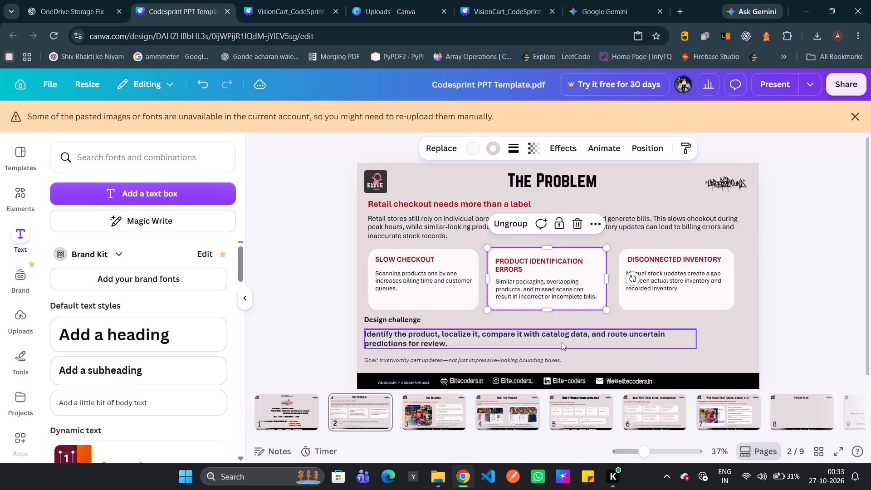
click(568, 314)
click(568, 323)
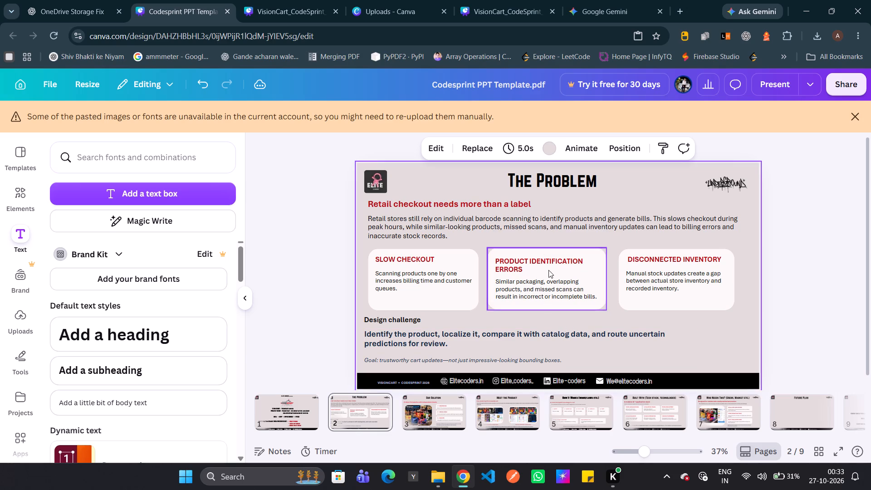
click(548, 269)
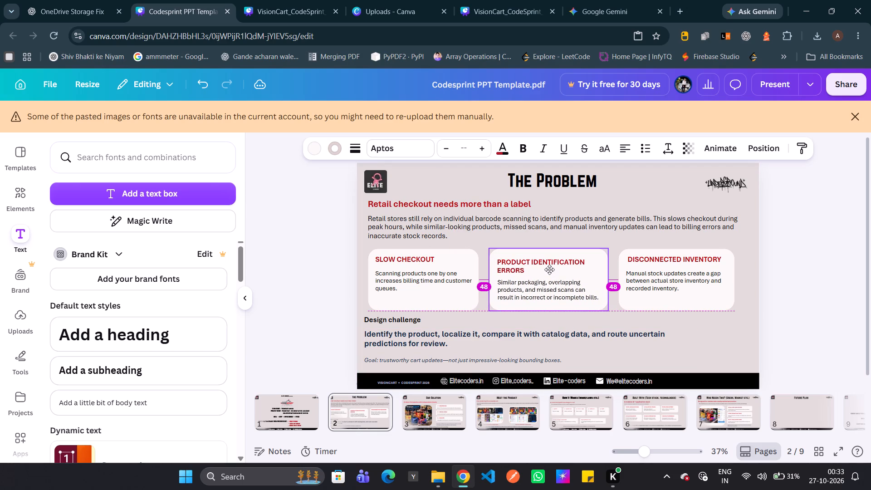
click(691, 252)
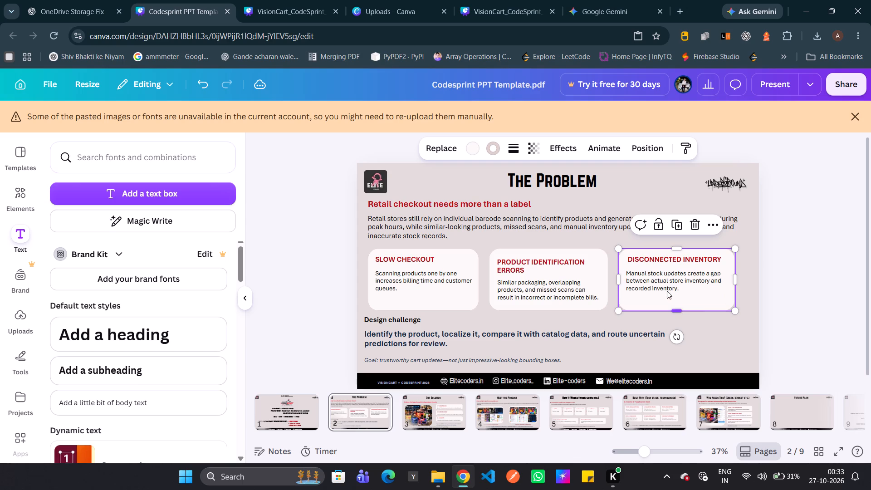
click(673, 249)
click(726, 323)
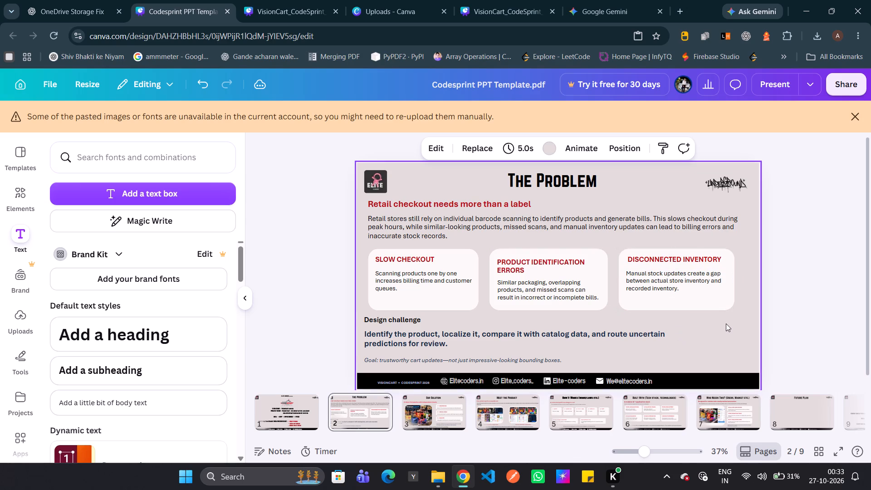
Move the "PRODUCT IDENTIFICATION ERRORS" heading up slightly within the second card.
click(510, 268)
click(511, 261)
drag(511, 261, 511, 255)
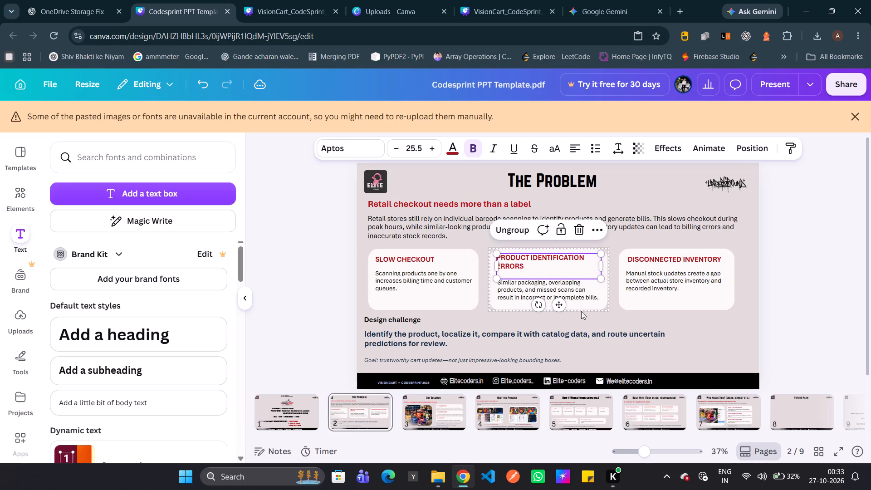
Group the SLOW CHECKOUT, PRODUCT IDENTIFICATION ERRORS and DISCONNECTED INVENTORY cards into one group.
click(726, 325)
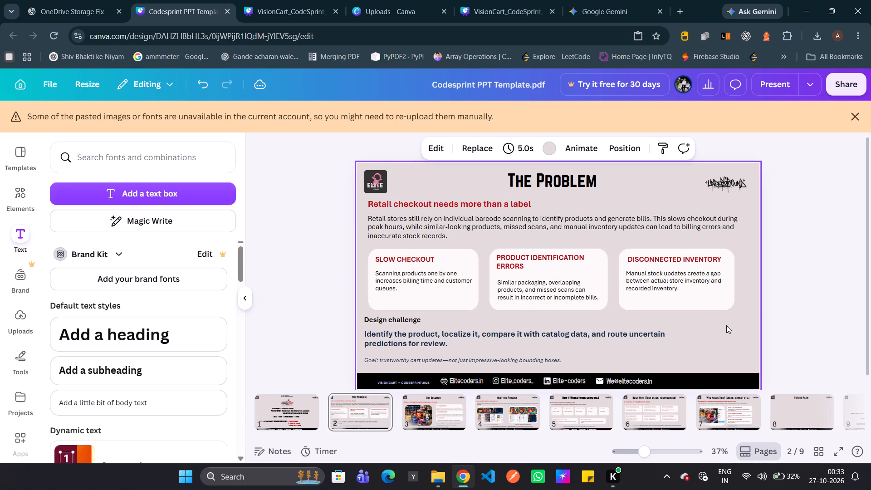
click(695, 293)
click(708, 305)
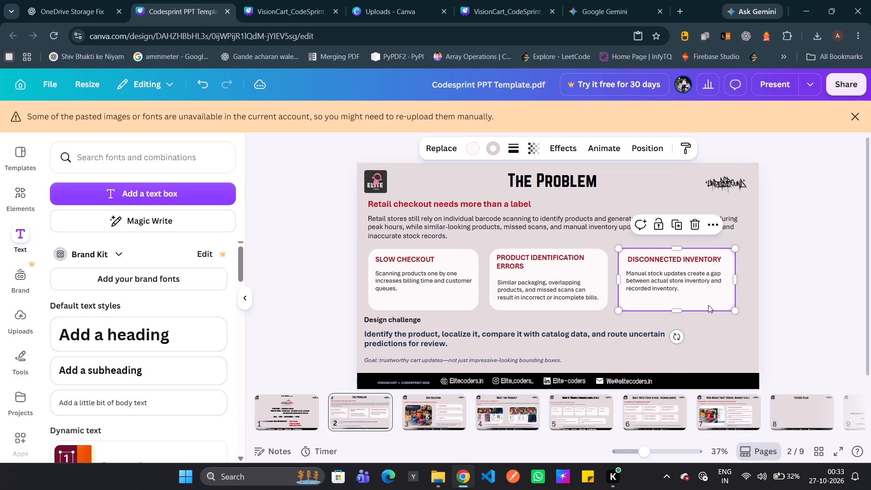
click(708, 305)
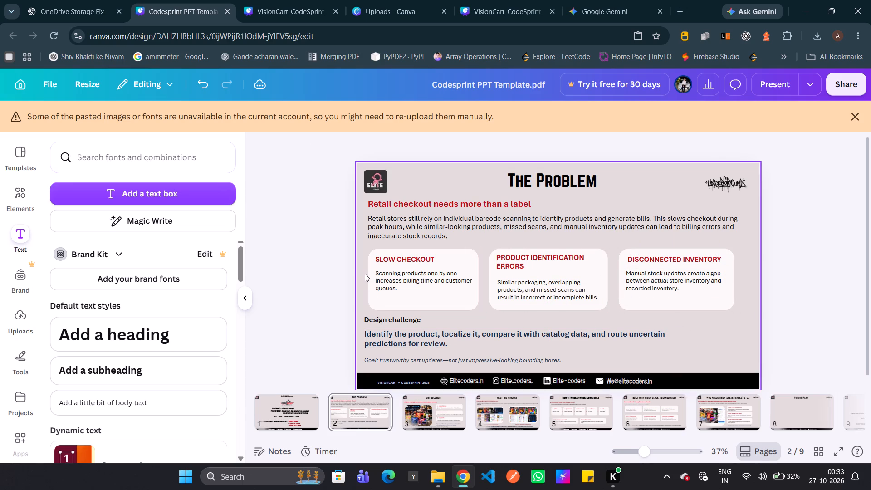
drag(364, 274, 602, 293)
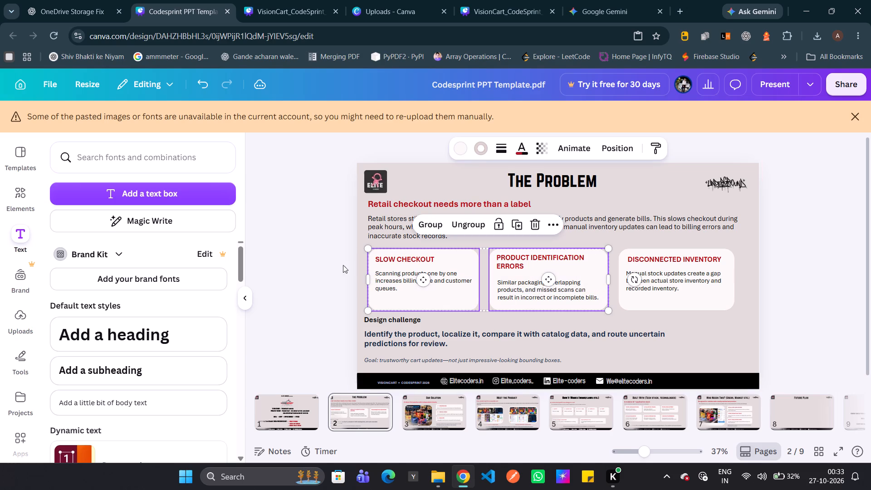
click(362, 257)
drag(366, 251, 678, 298)
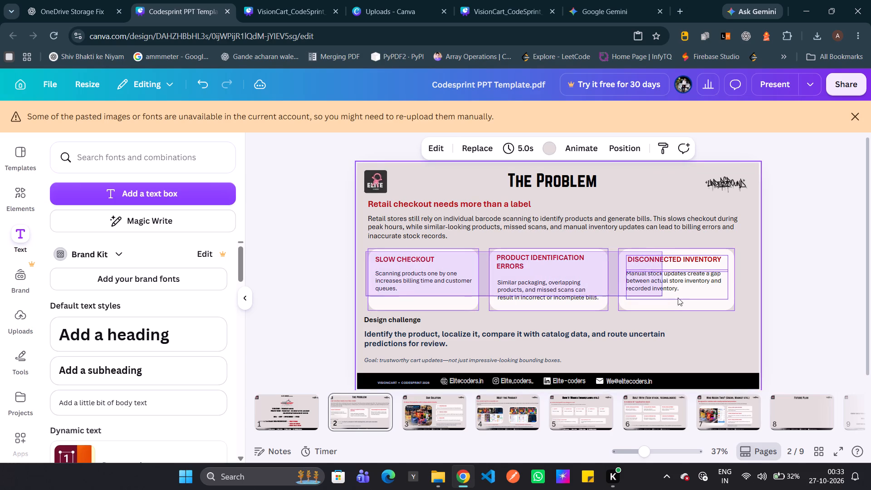
drag(678, 298, 688, 299)
click(512, 225)
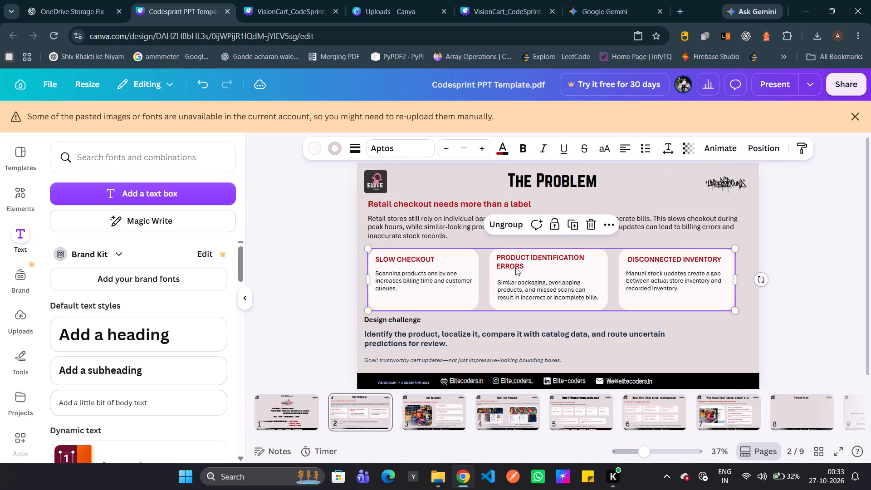
Move the grouped row of three cards slightly right and up, between the intro paragraph and the "Design challenge" heading.
drag(515, 268, 521, 266)
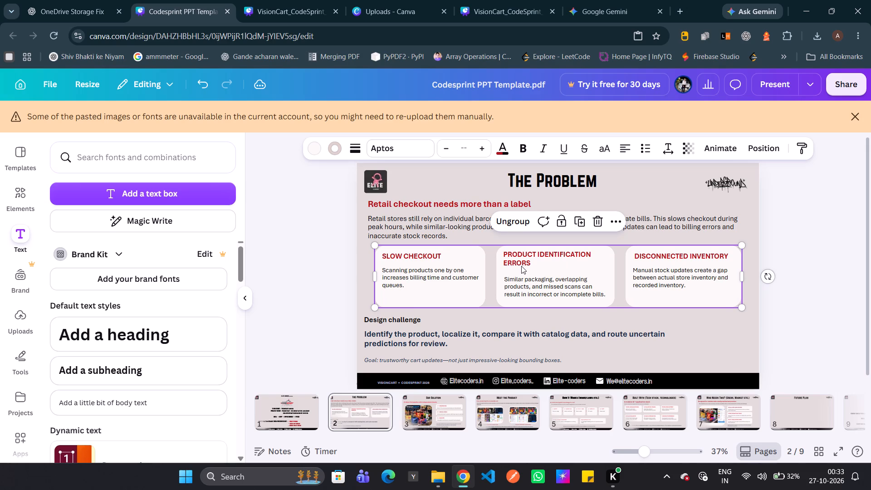
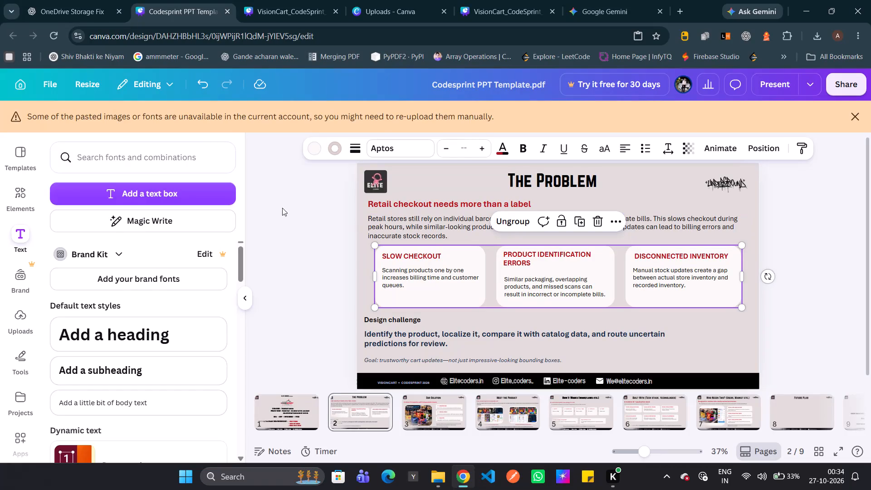
Deselect the grouped row of three cards on "The Problem" slide.
click(339, 270)
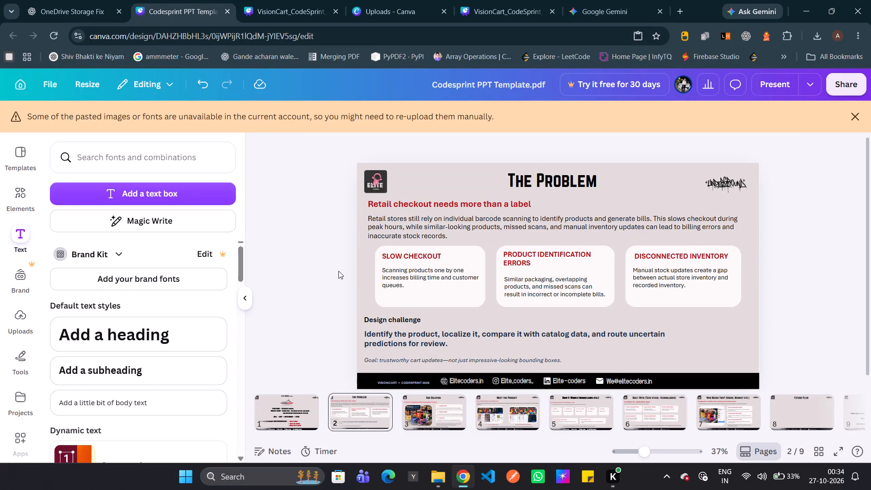
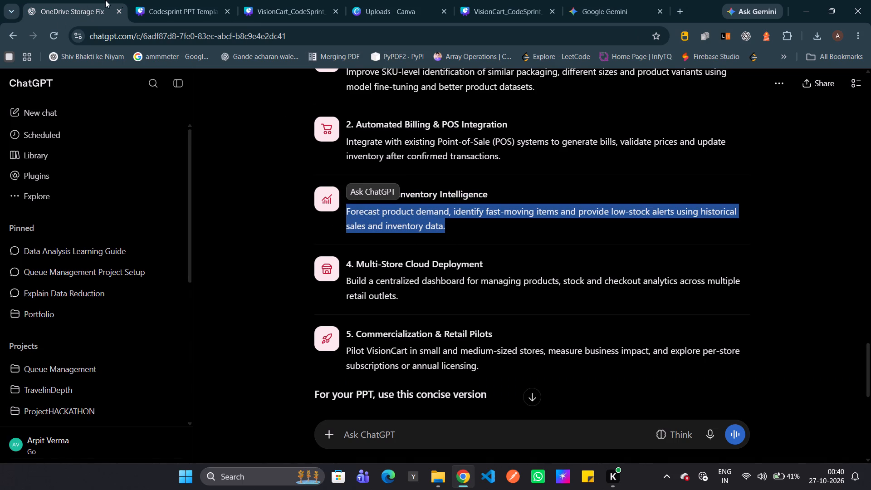
click(159, 0)
double_click(655, 257)
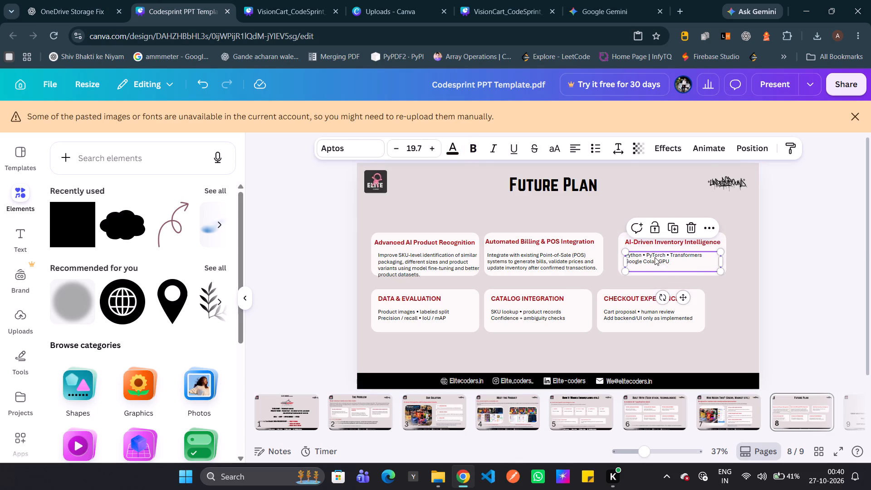
key(ctrl+v)
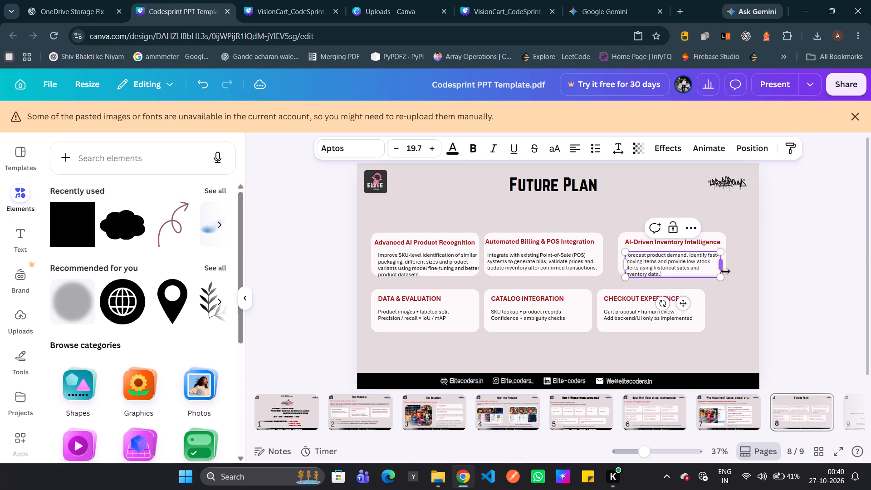
Move the third card's description up slightly, then widen the card and its description box so the text wraps to three lines.
click(729, 267)
click(734, 256)
click(689, 262)
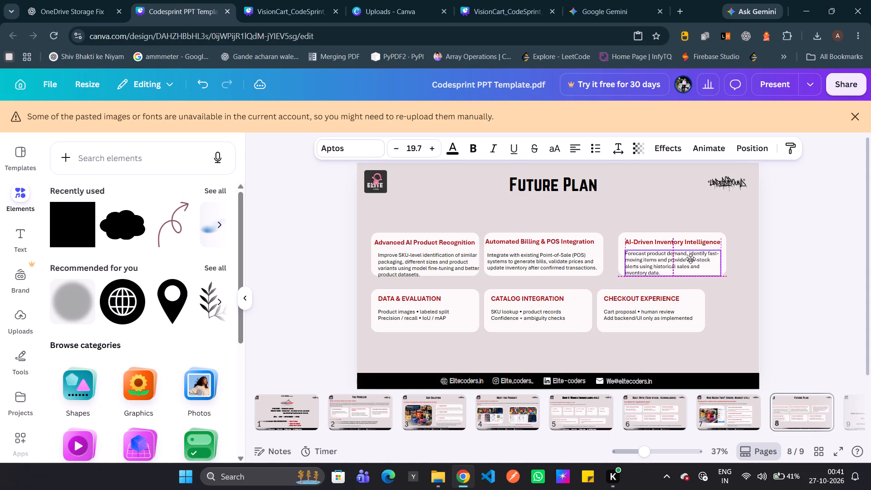
click(691, 259)
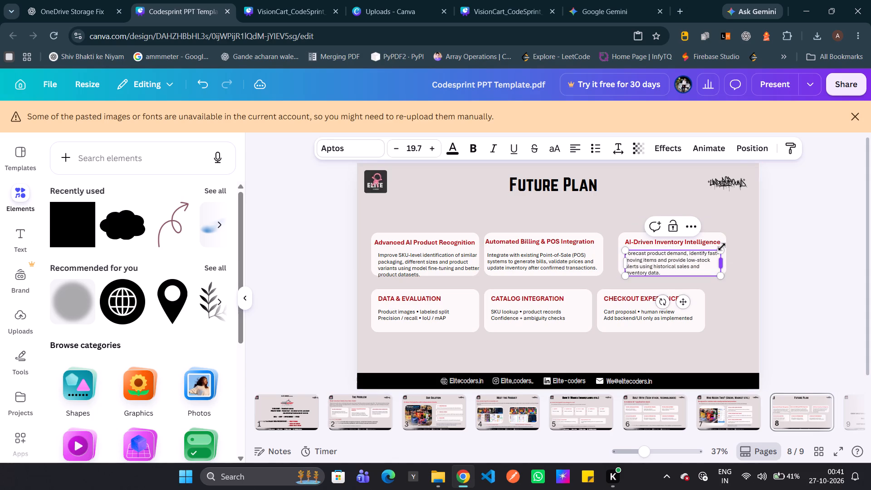
click(722, 236)
drag(730, 250, 744, 255)
click(701, 259)
drag(725, 264, 731, 262)
click(621, 272)
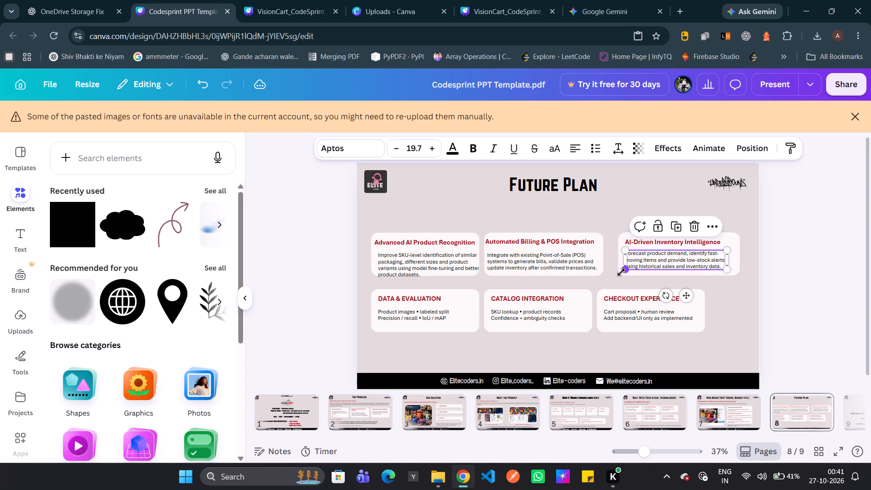
click(612, 277)
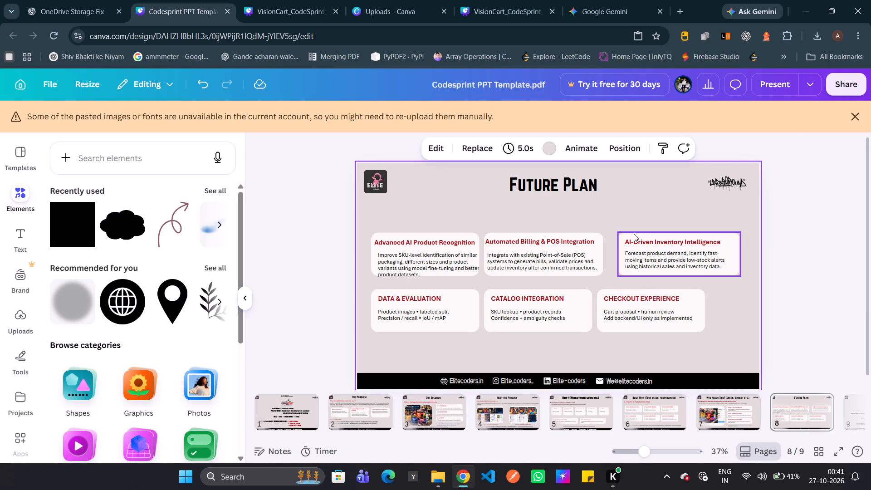
Group the third card's shape, title and description, and nudge the group slightly left toward the second card.
drag(626, 218, 655, 268)
click(642, 204)
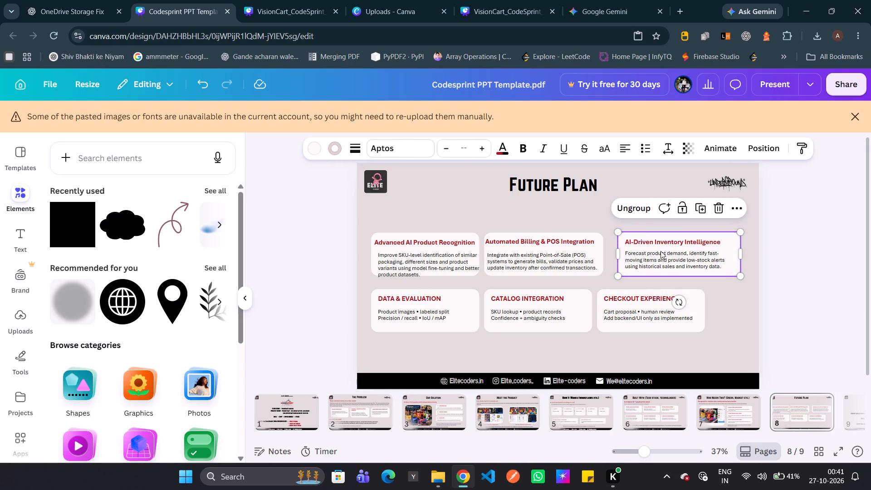
drag(663, 254, 658, 254)
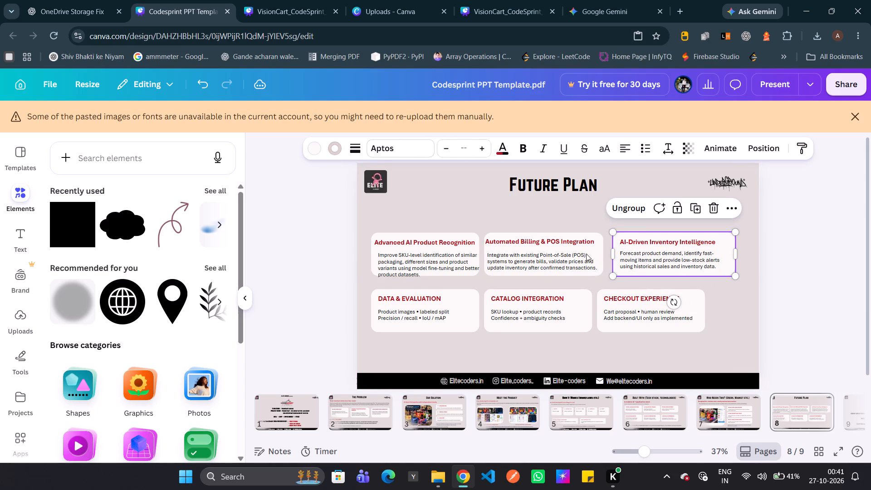
Shift the second card's title slightly right to center it within the widened card.
click(534, 242)
click(534, 242)
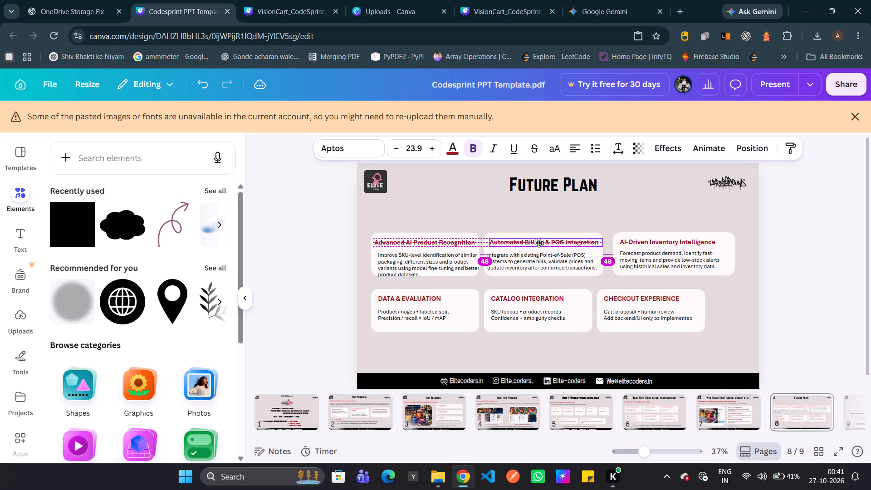
click(470, 209)
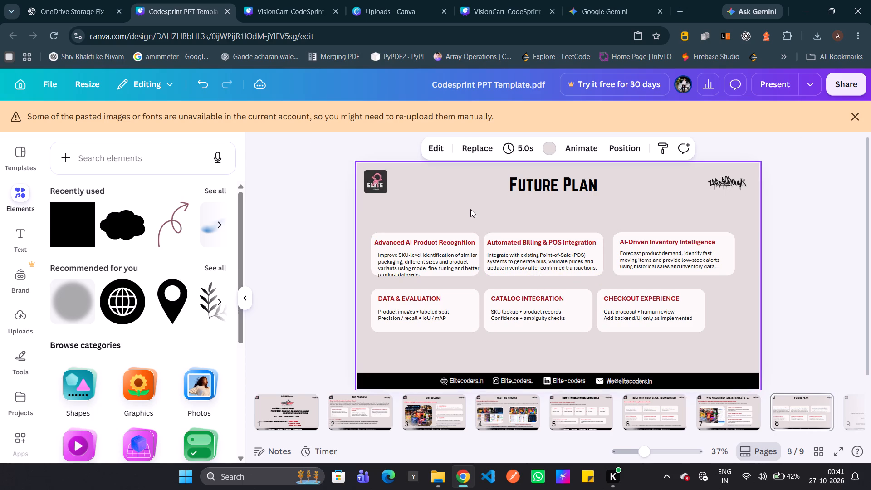
Move the first card's description left and slightly up so its four lines fit inside the card.
click(442, 266)
drag(442, 266, 438, 265)
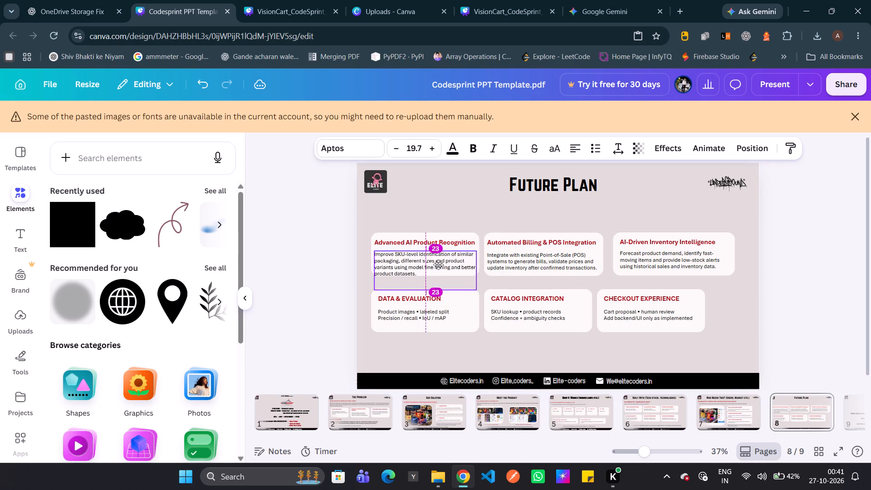
drag(438, 265, 437, 263)
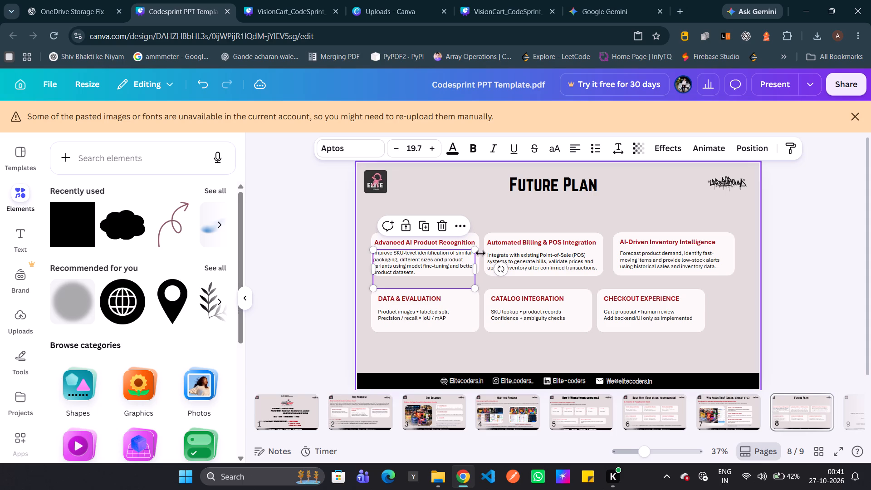
Group the second and third cards with their texts, and move them right to make room beside the first card.
click(477, 235)
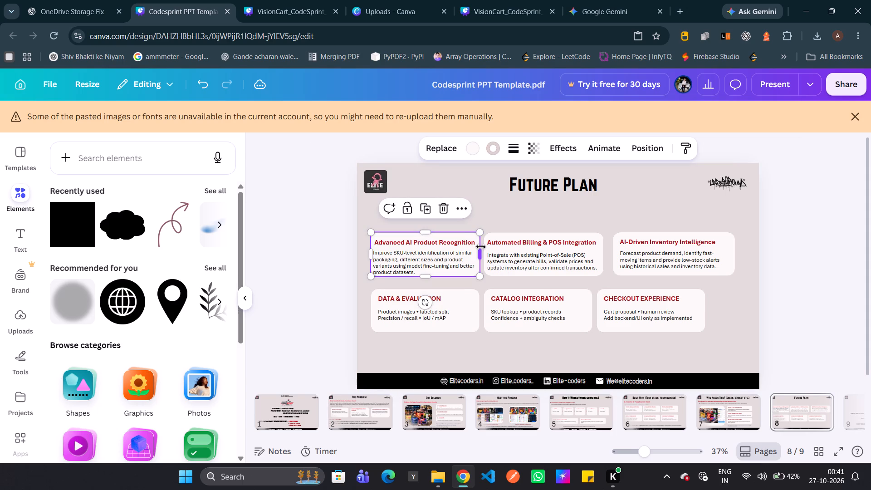
drag(515, 220, 647, 254)
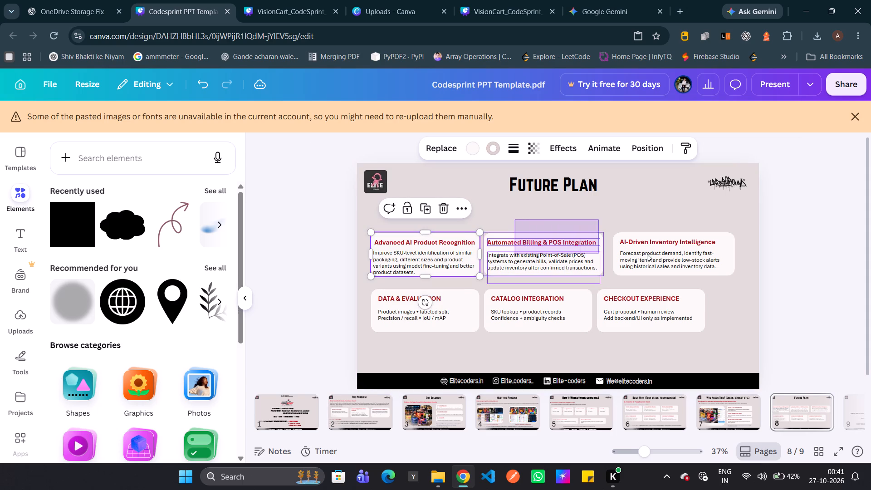
drag(647, 254, 700, 262)
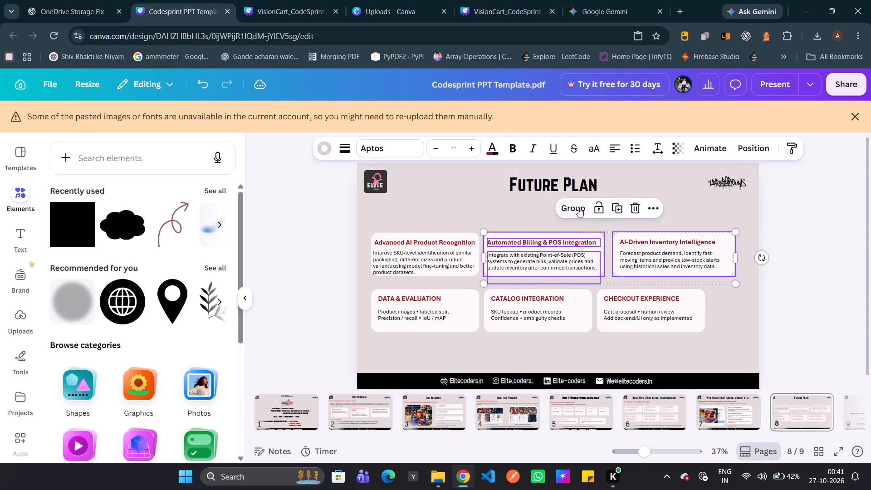
click(578, 207)
drag(577, 243, 592, 245)
Widen the first card's shape to the right and stretch its description box to match the new card width.
click(476, 257)
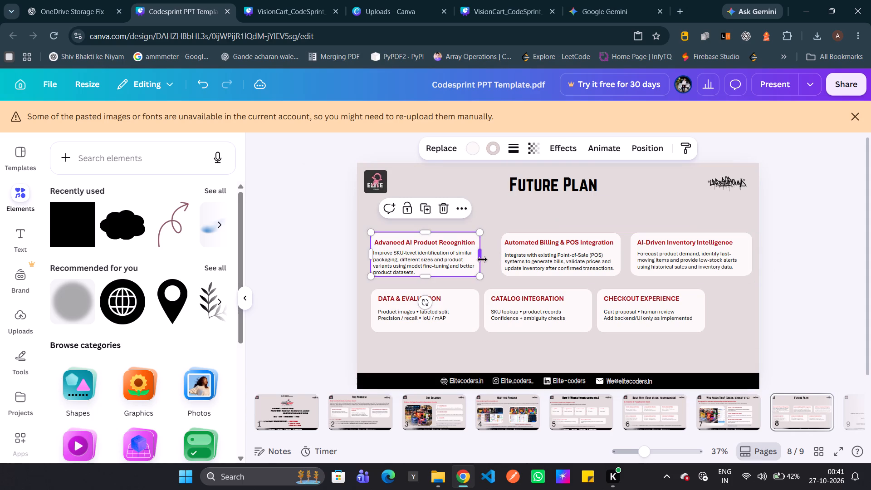
drag(482, 260, 492, 261)
click(472, 259)
drag(477, 262, 484, 264)
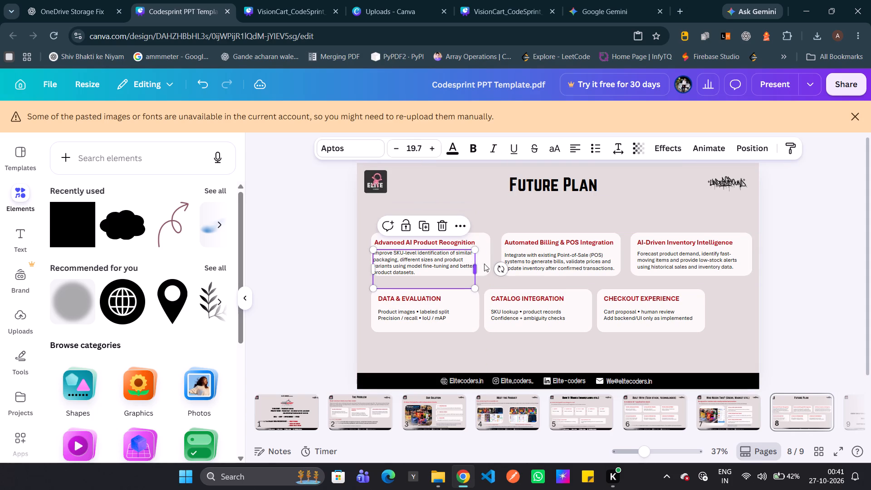
drag(484, 264, 505, 263)
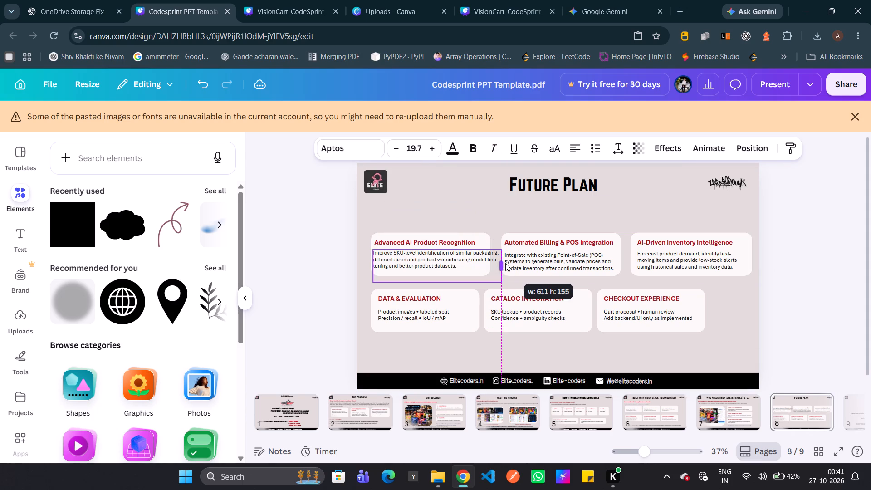
drag(505, 263, 496, 260)
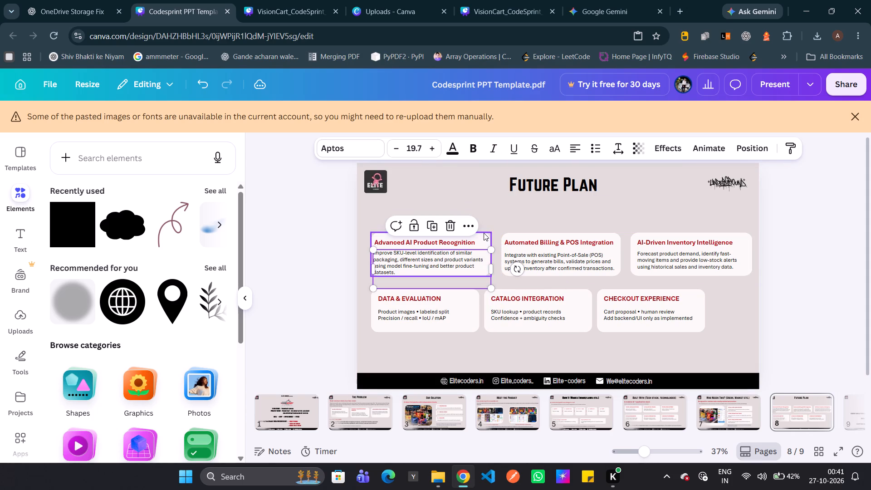
click(497, 221)
Move the grouped second and third cards slightly left, closer to the widened first card.
drag(590, 257, 585, 256)
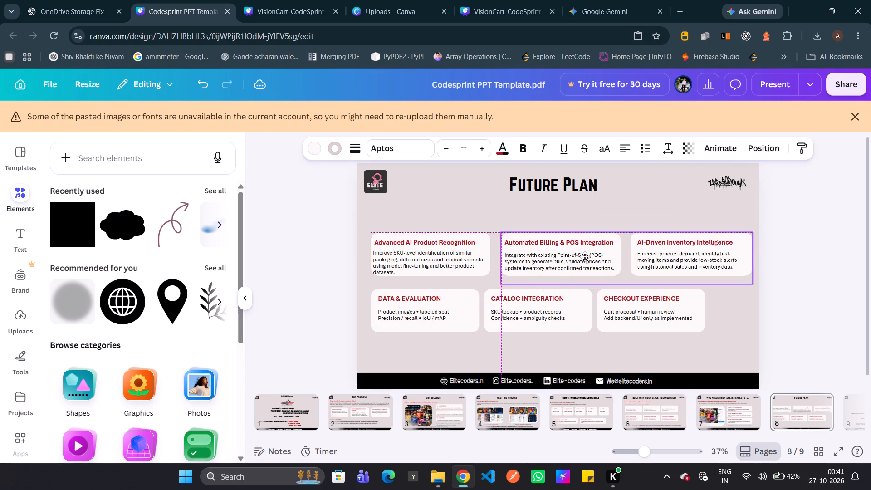
drag(585, 256, 583, 259)
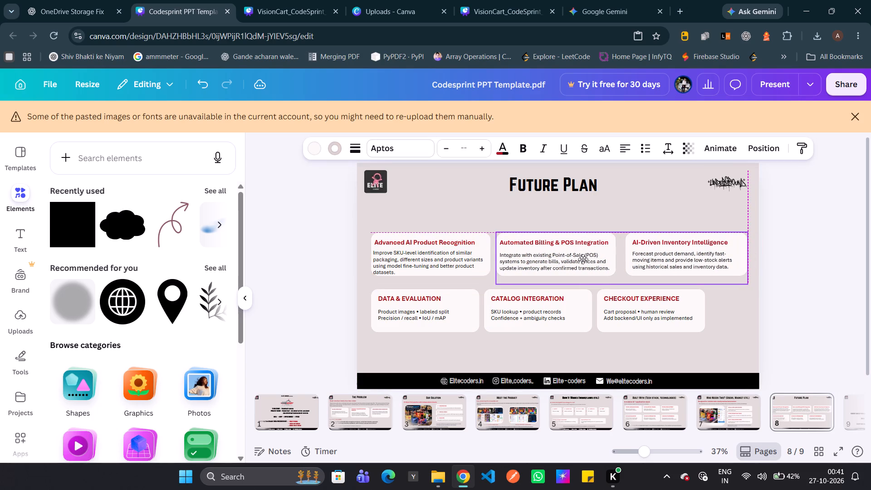
drag(583, 259, 584, 259)
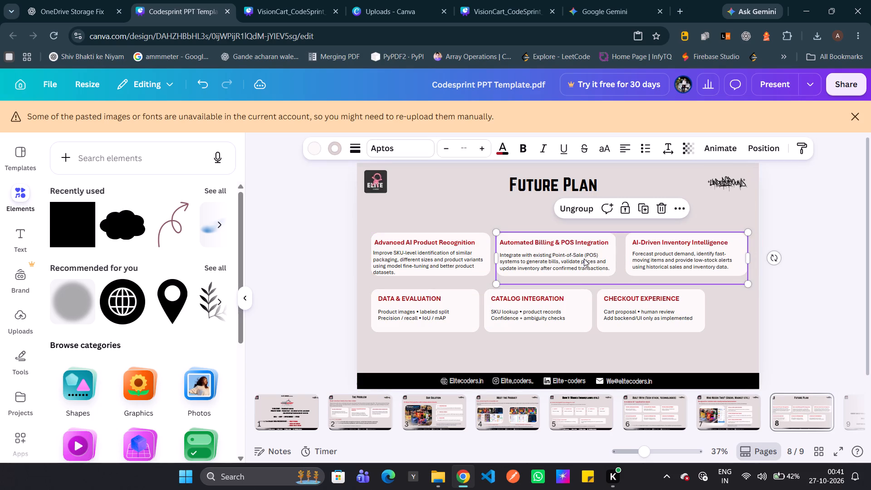
Ungroup the second and third cards, regroup only the third card's elements, and move it left to an equal 24 gap.
click(592, 208)
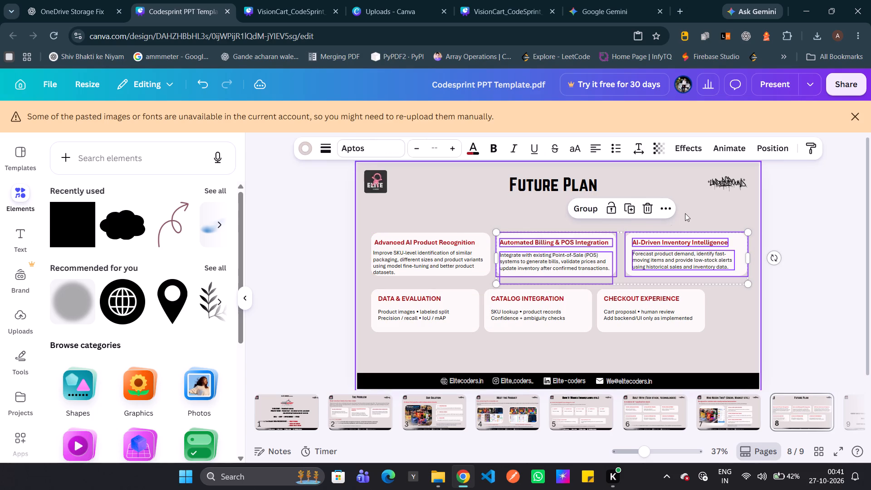
click(685, 213)
click(664, 234)
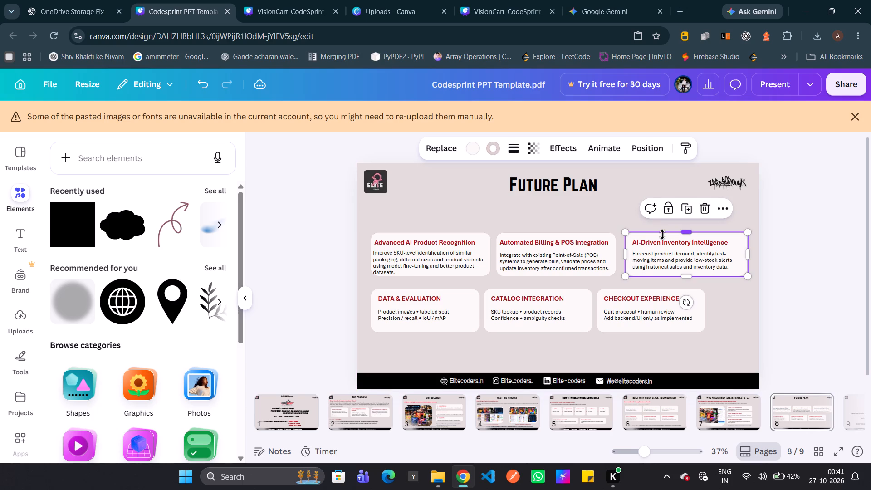
click(629, 221)
drag(629, 221, 649, 257)
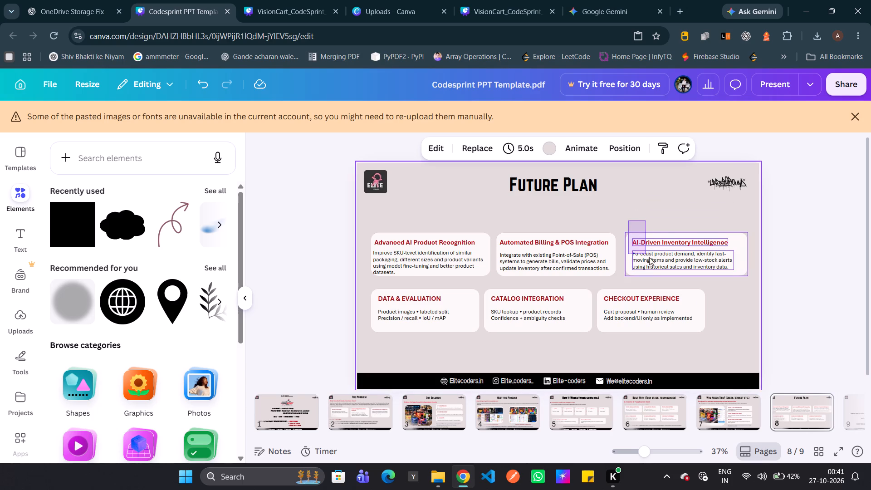
drag(649, 257, 656, 262)
click(653, 214)
click(660, 249)
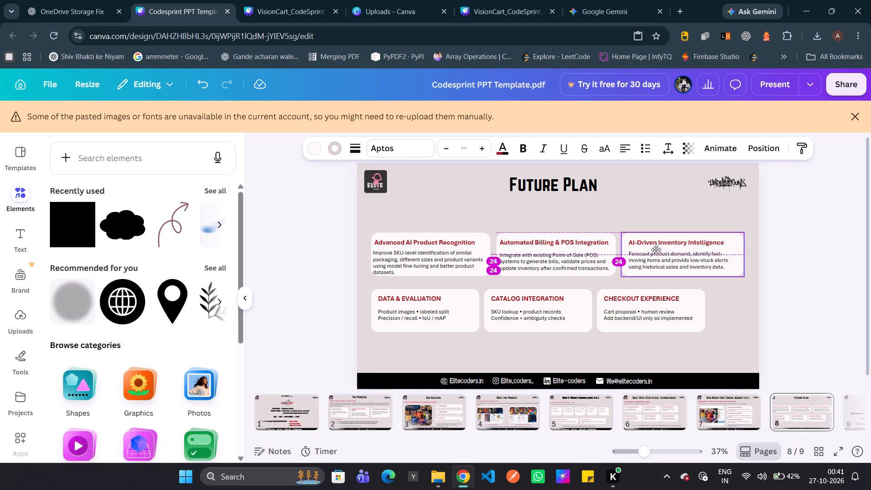
click(585, 212)
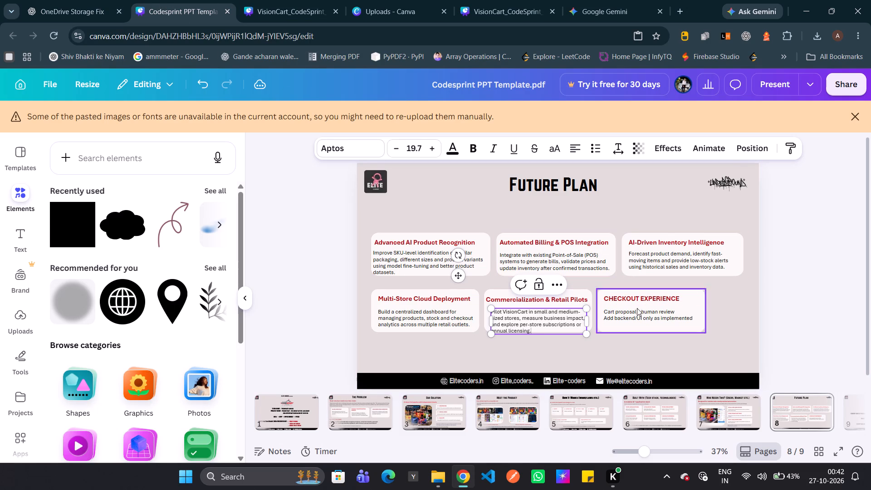
Delete the "CHECKOUT EXPERIENCE" card together with its title and description.
drag(696, 345, 660, 294)
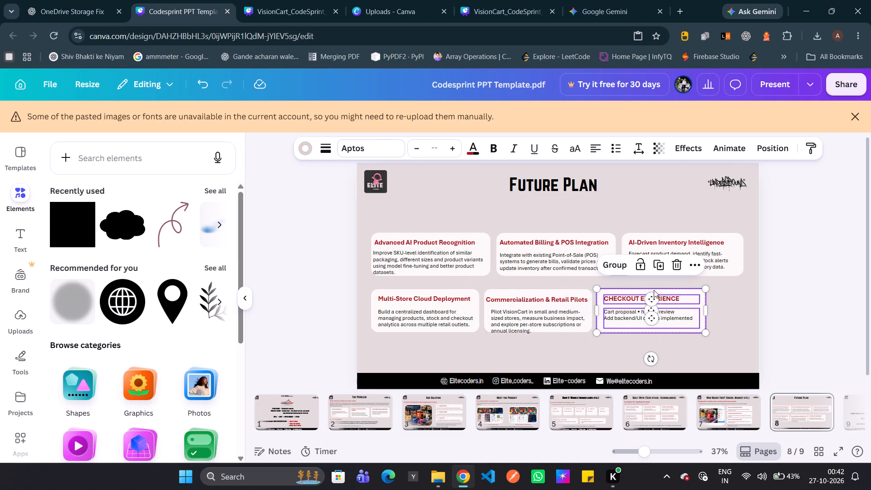
click(679, 260)
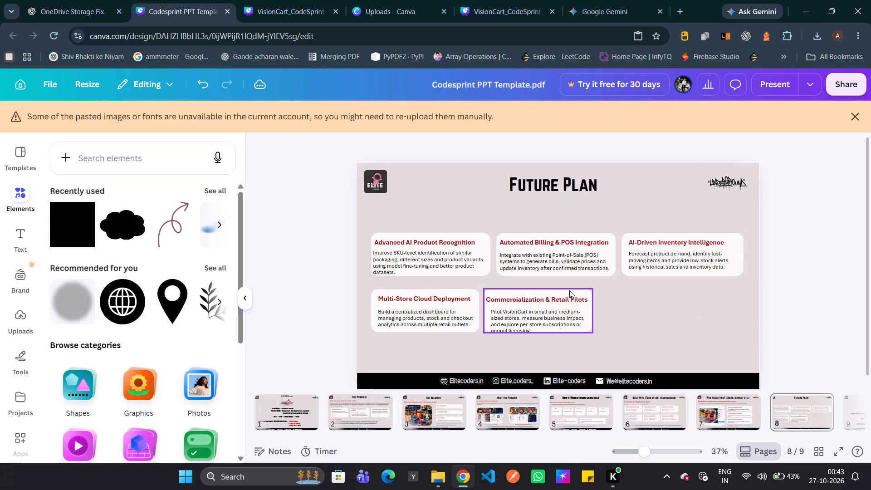
Enlarge the Commercialization & Retail Pilots card in width and height, and widen its description box to about 514 to reach the card's edge.
click(570, 291)
drag(592, 308, 613, 313)
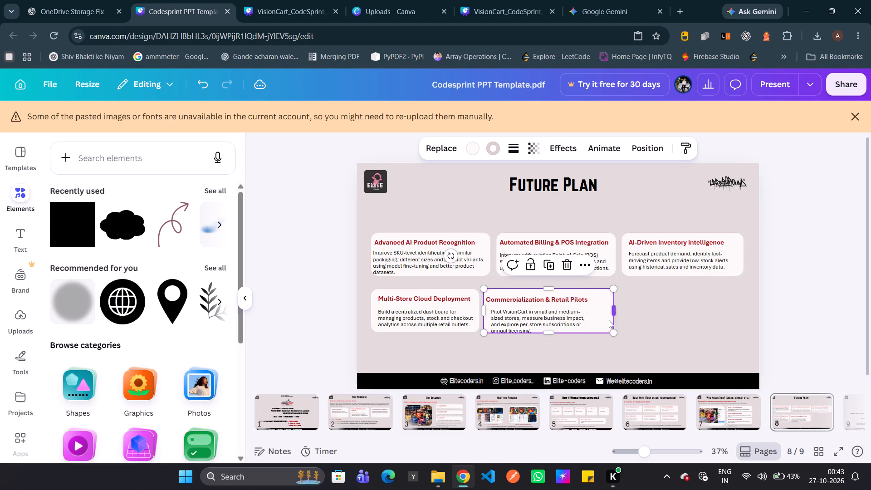
drag(614, 309, 600, 311)
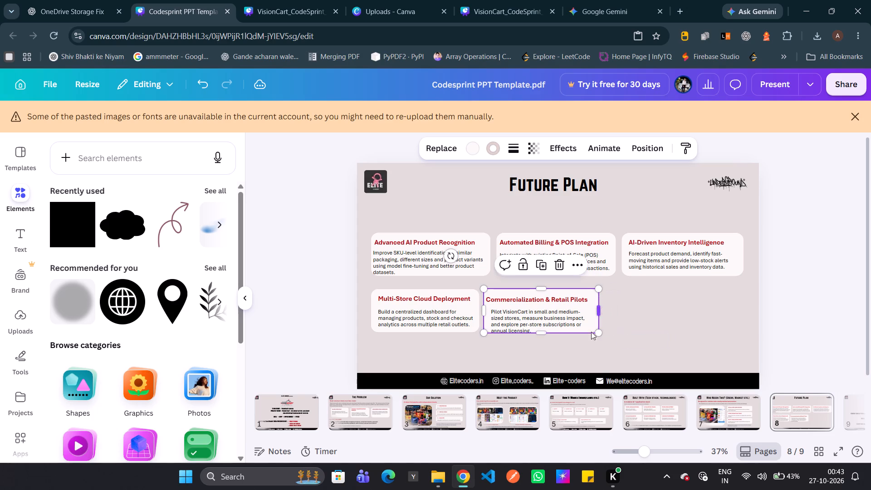
drag(568, 335, 568, 342)
click(528, 319)
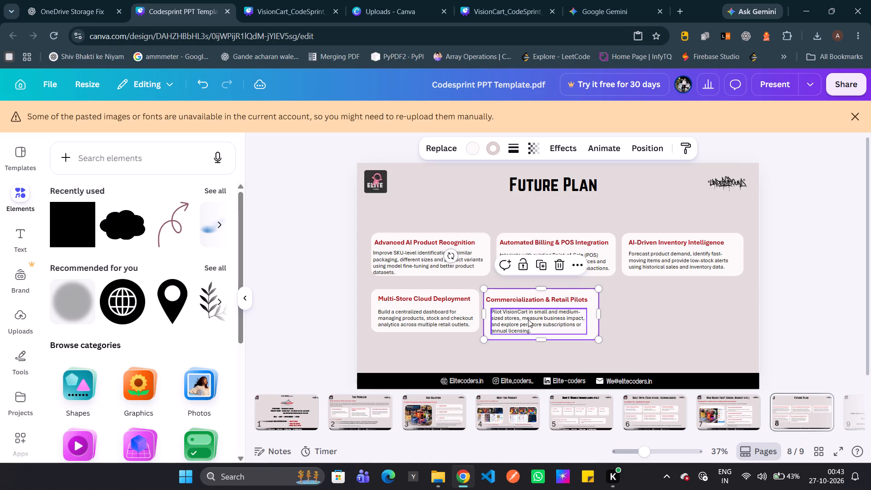
drag(590, 318, 600, 317)
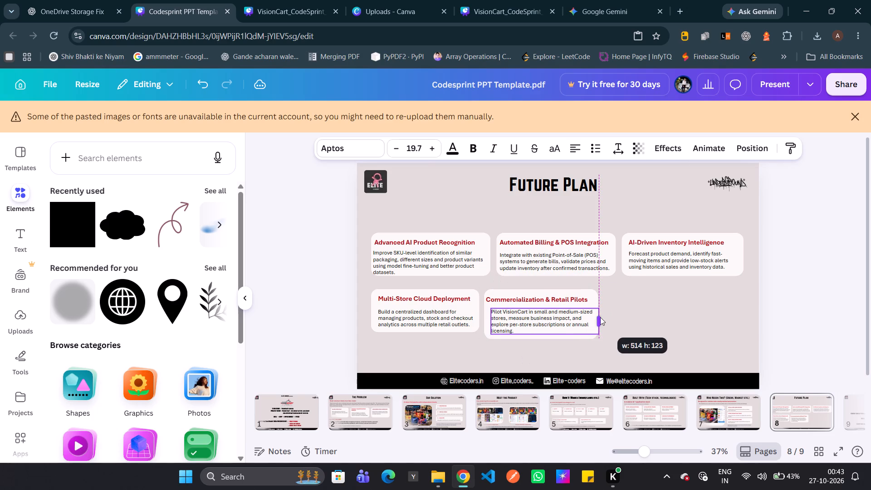
drag(600, 317, 601, 317)
click(678, 323)
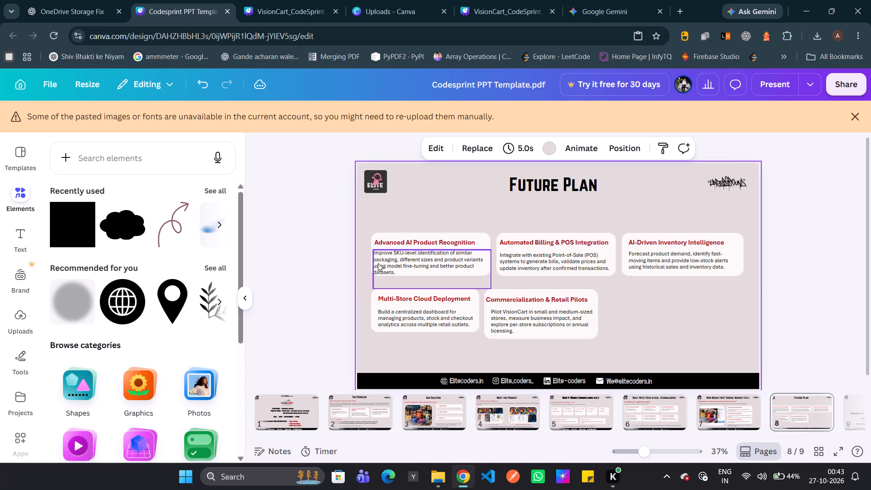
Extend the Advanced AI Product Recognition card leftward in line with the Elite logo, making it about 605 wide and 212 high.
click(487, 240)
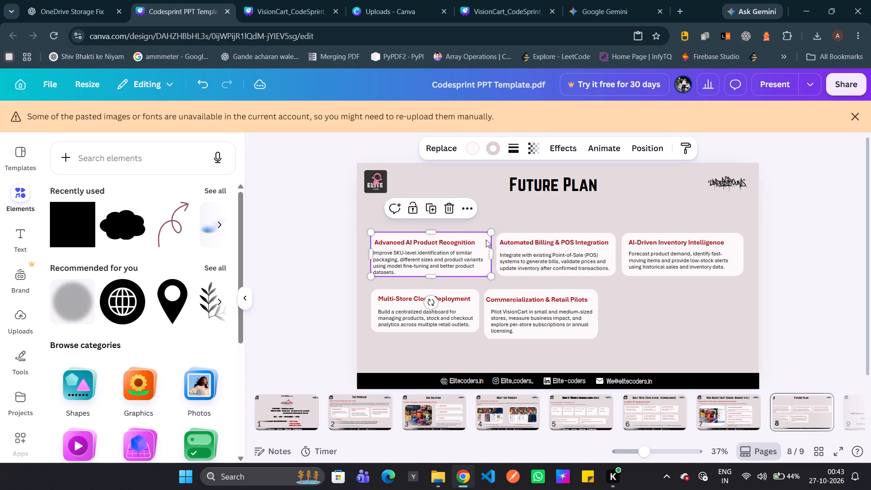
click(373, 255)
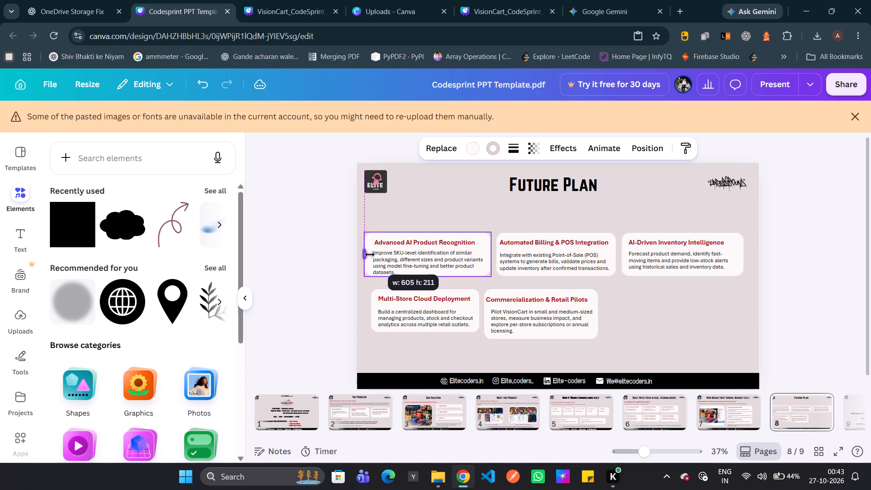
click(418, 276)
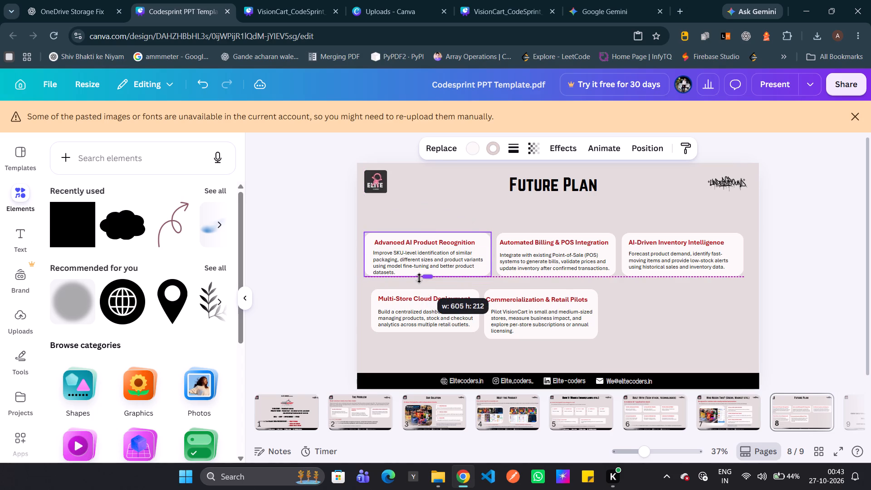
click(543, 203)
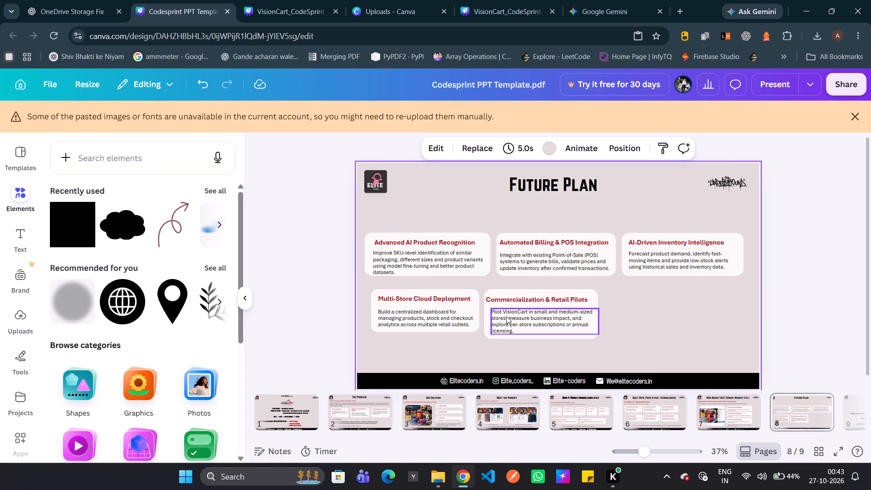
Shift and widen the fifth card's description to fit three lines, and shorten the card to match the Multi-Store Cloud Deployment card's height.
double_click(513, 320)
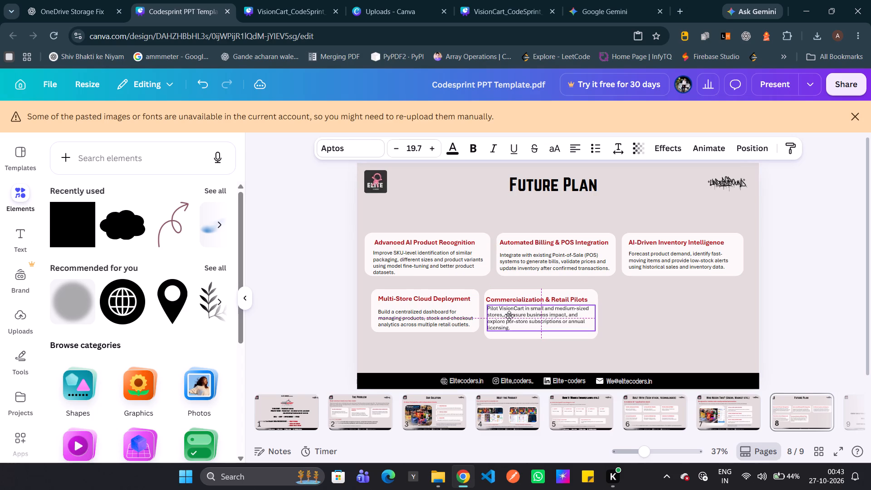
drag(598, 318, 604, 315)
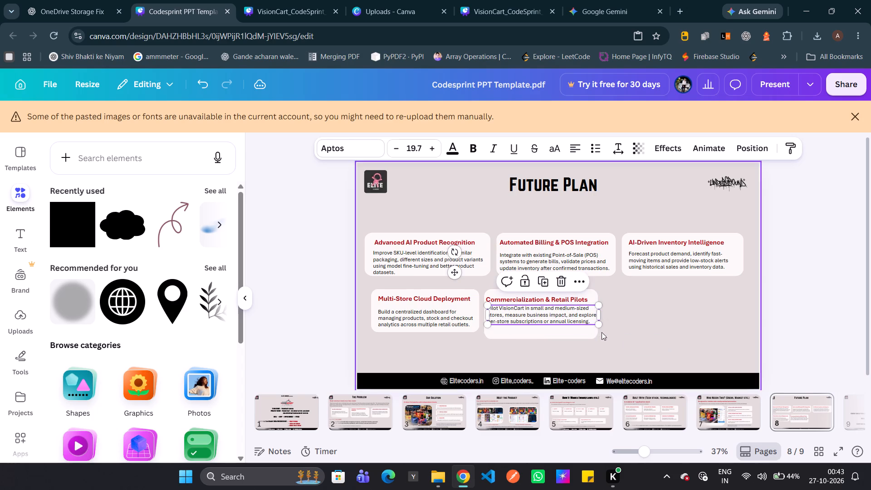
click(587, 334)
drag(553, 343, 552, 333)
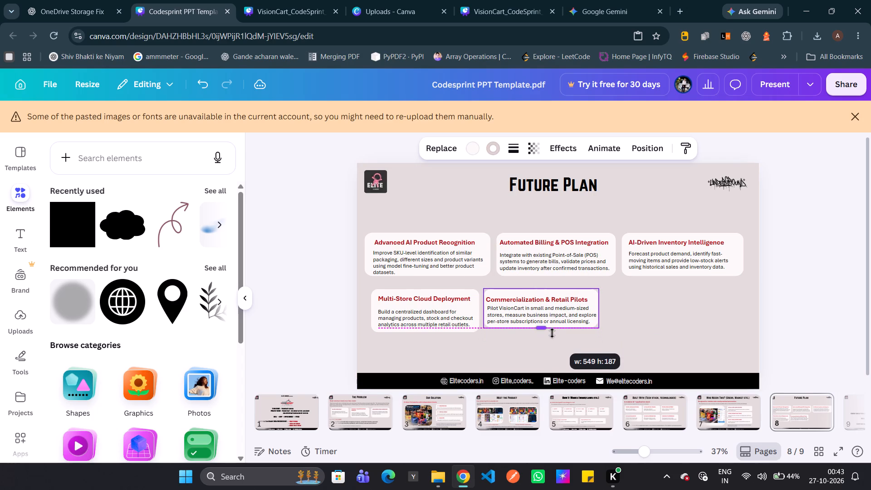
drag(552, 333, 553, 335)
click(454, 352)
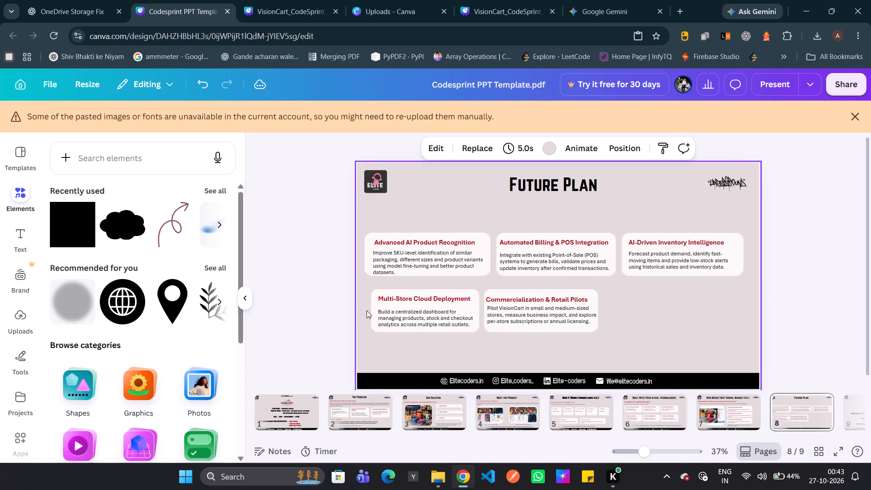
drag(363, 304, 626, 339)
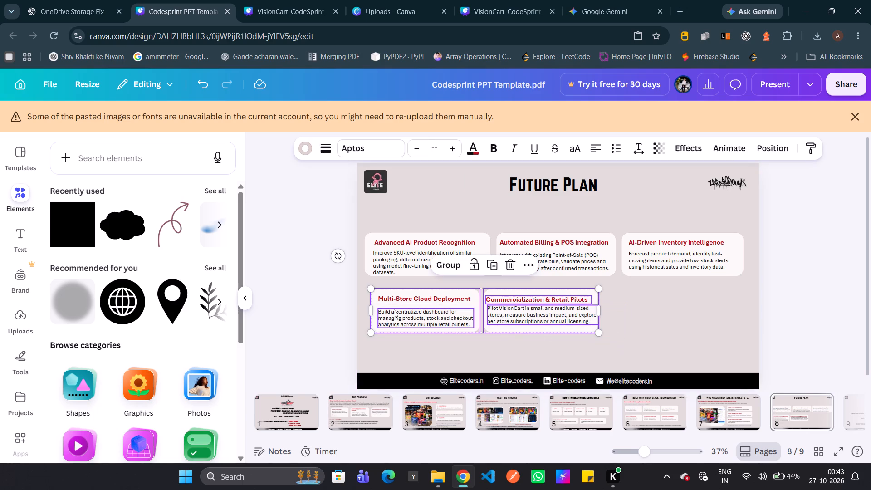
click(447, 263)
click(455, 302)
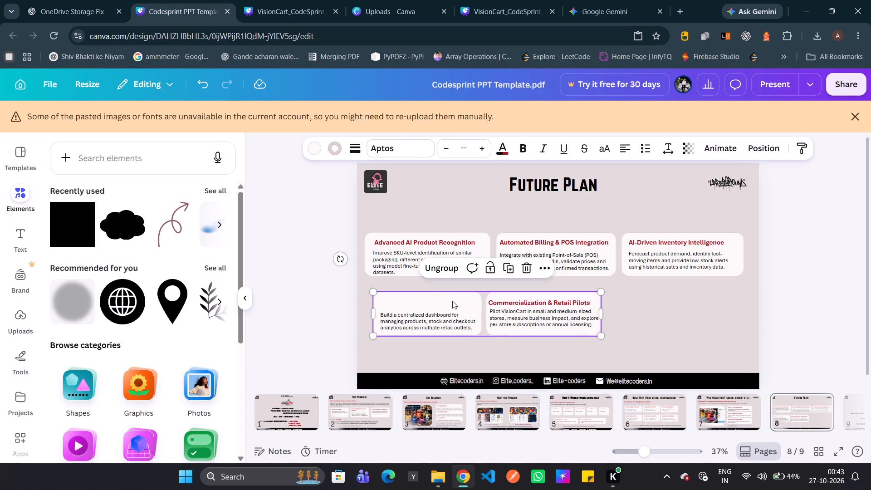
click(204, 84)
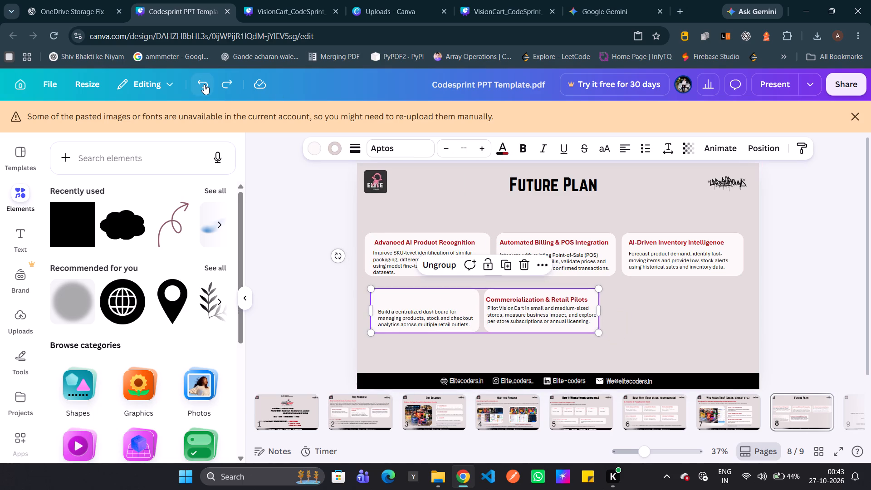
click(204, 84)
Group the Multi-Store Cloud Deployment and Commercialization & Retail Pilots cards with their texts and move the group roughly central beneath the upper row.
drag(361, 291, 434, 330)
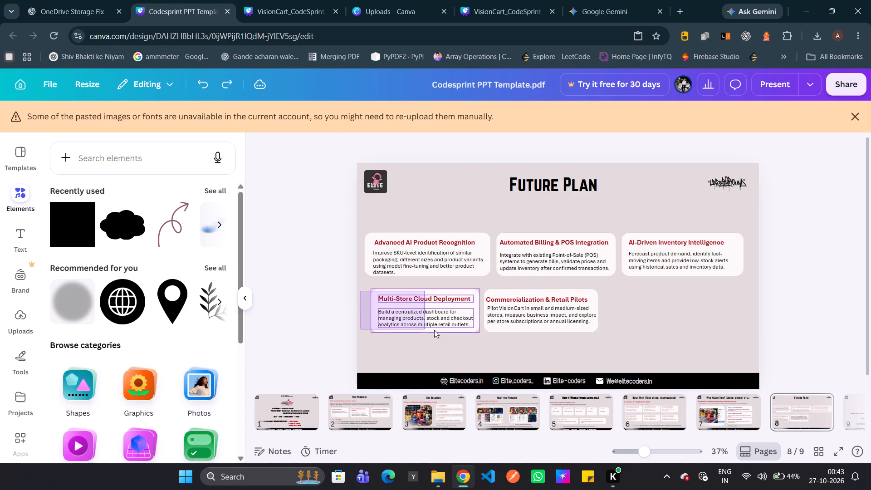
drag(434, 330, 560, 352)
click(443, 264)
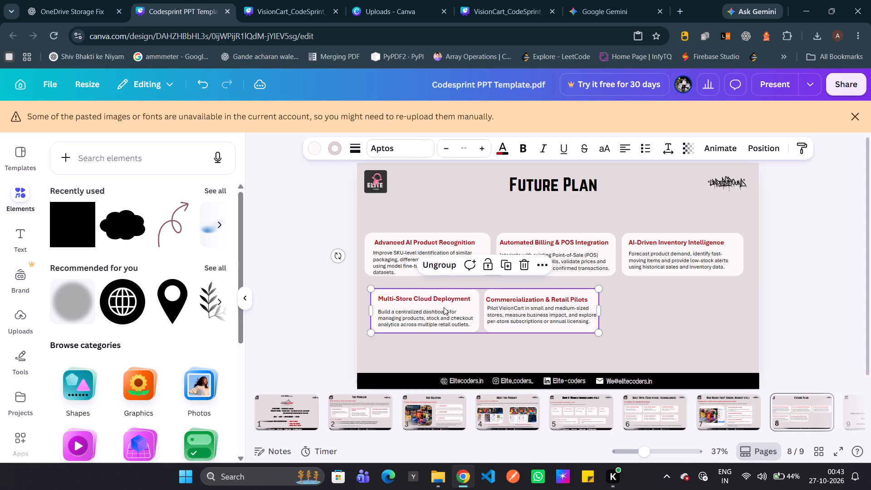
drag(444, 307, 527, 310)
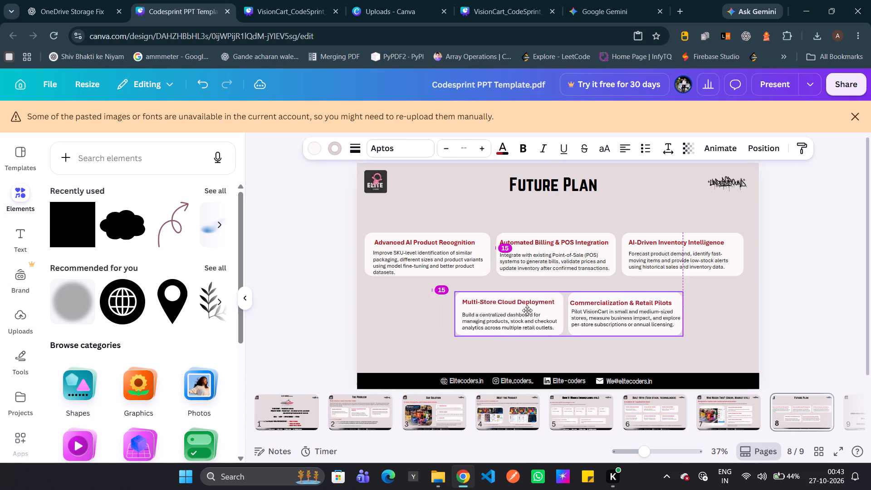
drag(527, 310, 528, 311)
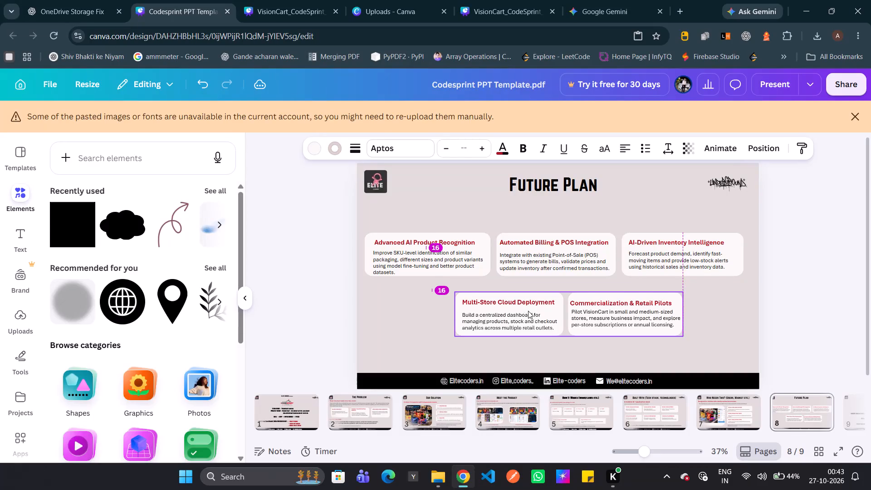
click(431, 320)
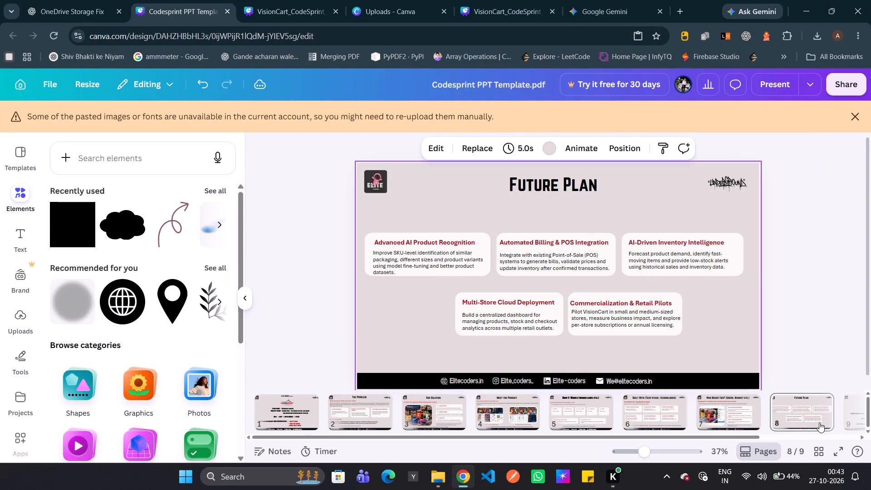
Review the deck's slides in turn, from the title slide through to the closing Thank You slide.
click(310, 411)
click(369, 409)
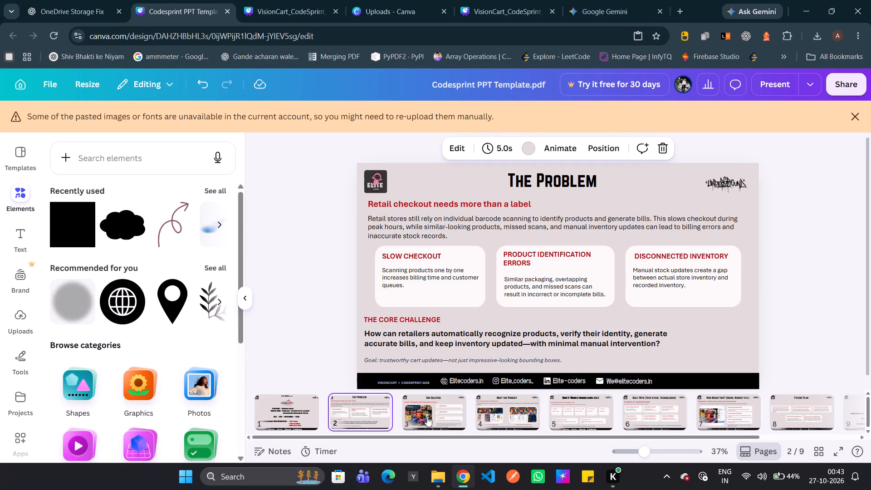
click(460, 406)
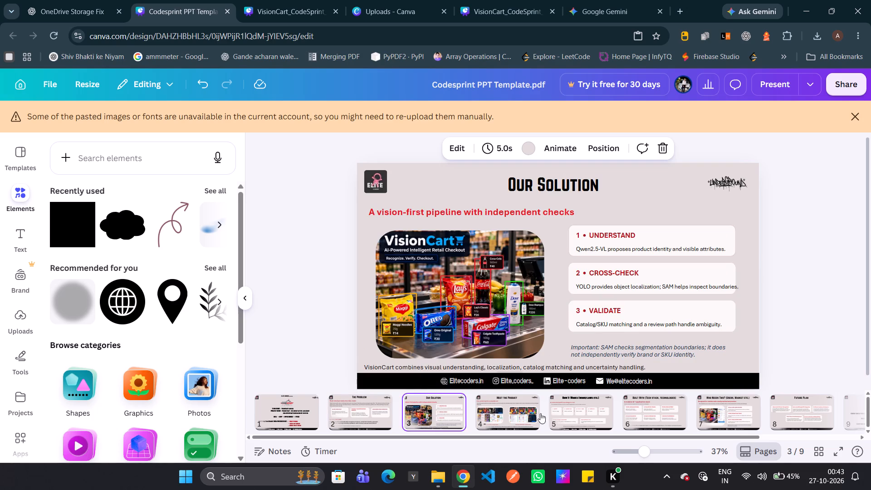
click(576, 408)
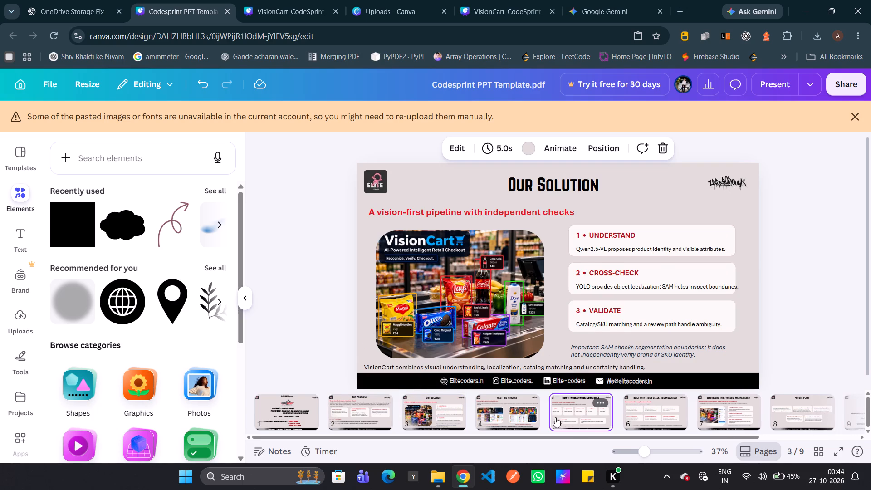
click(513, 406)
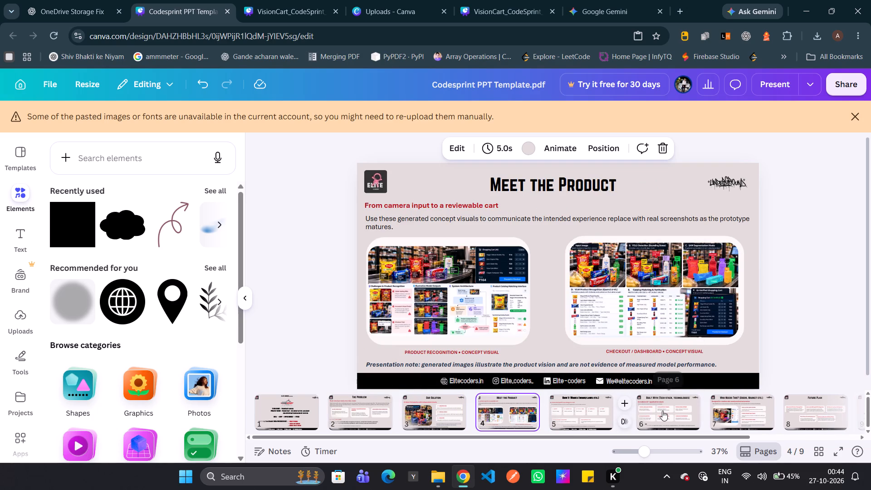
click(594, 419)
click(649, 411)
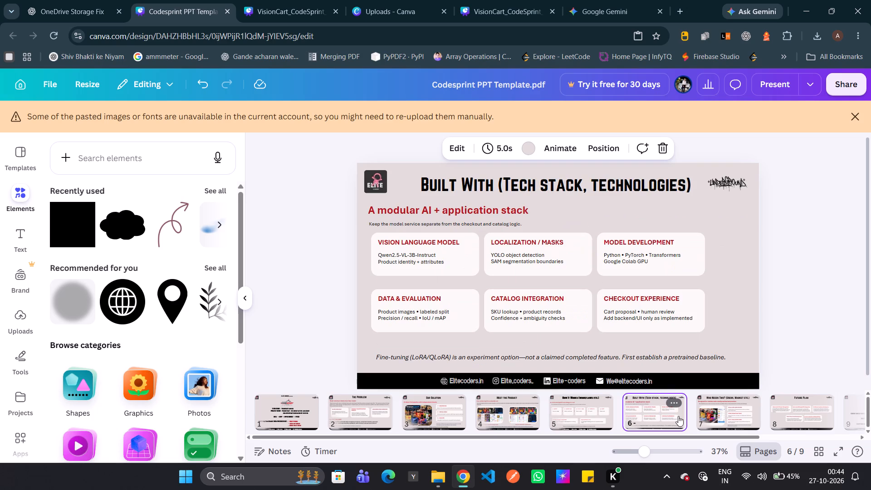
click(732, 406)
click(794, 407)
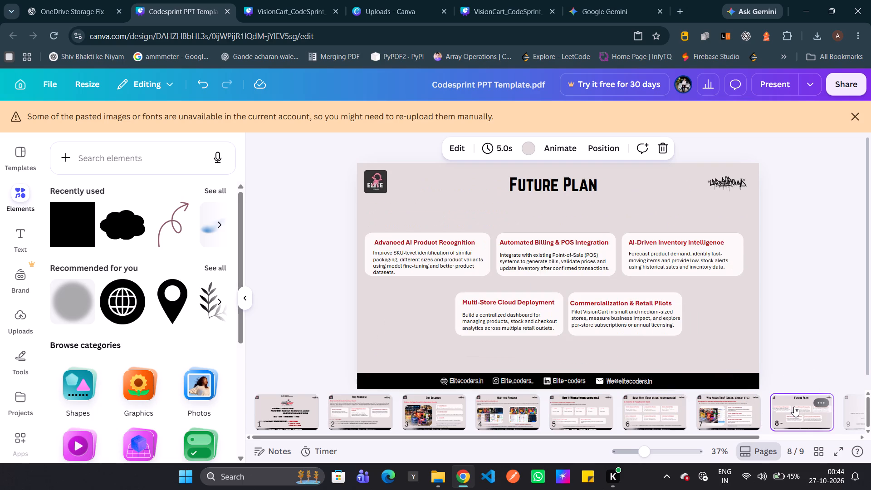
click(856, 409)
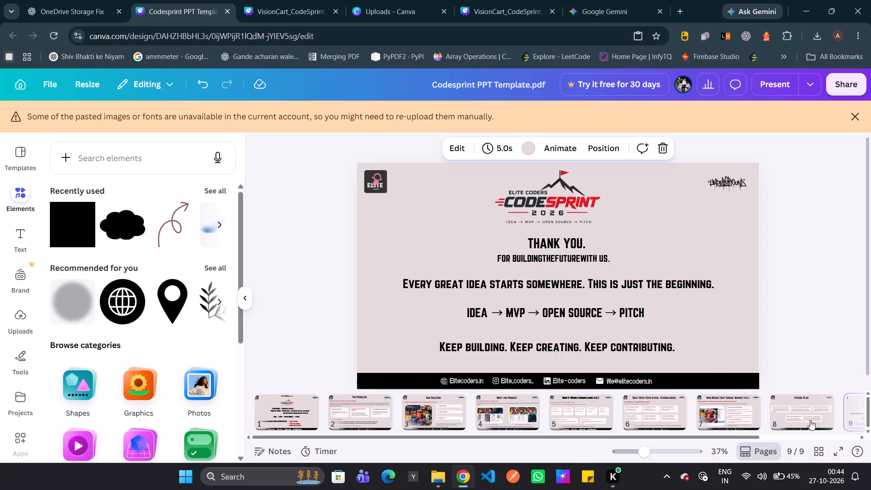
Return to the title slide and open the presentation's download options.
click(850, 83)
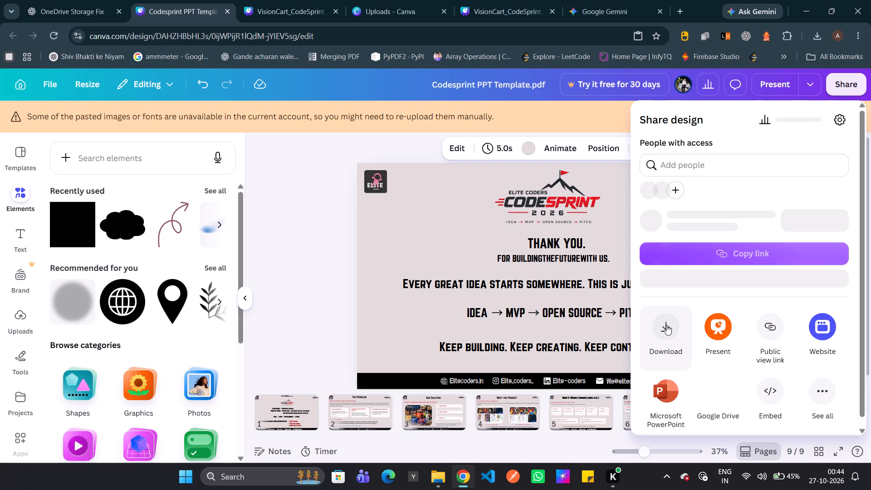
click(296, 418)
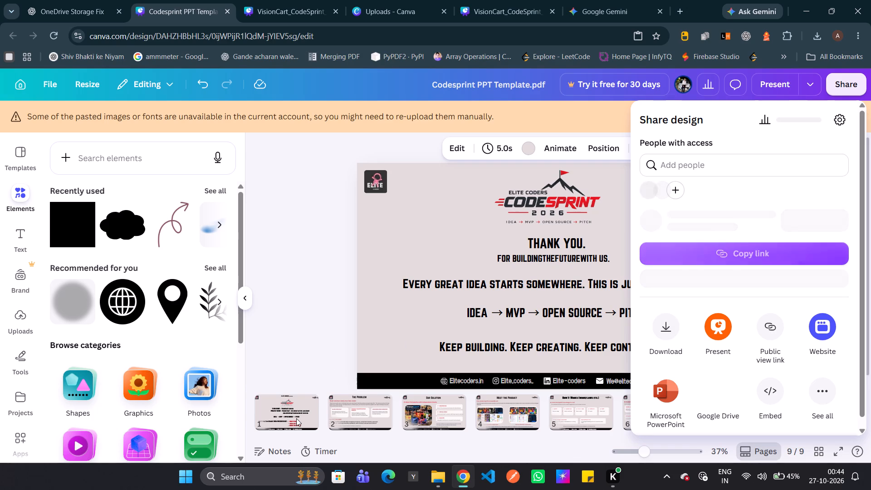
click(297, 412)
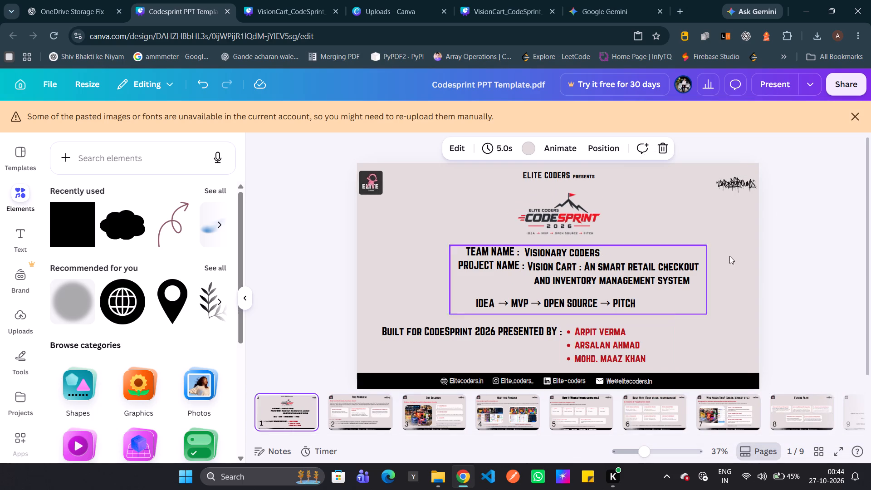
click(842, 86)
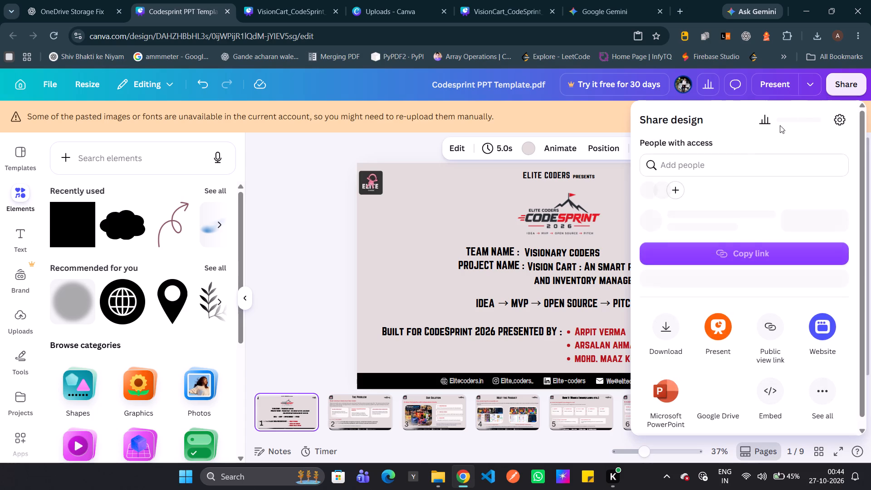
click(657, 329)
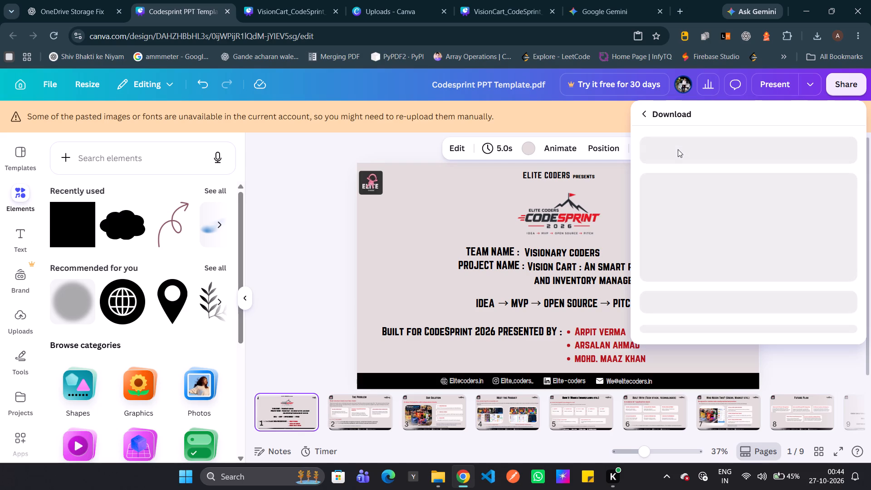
Close the extra VisionCart_CodeSprint browser tab beside the Codesprint PPT Template design.
click(336, 12)
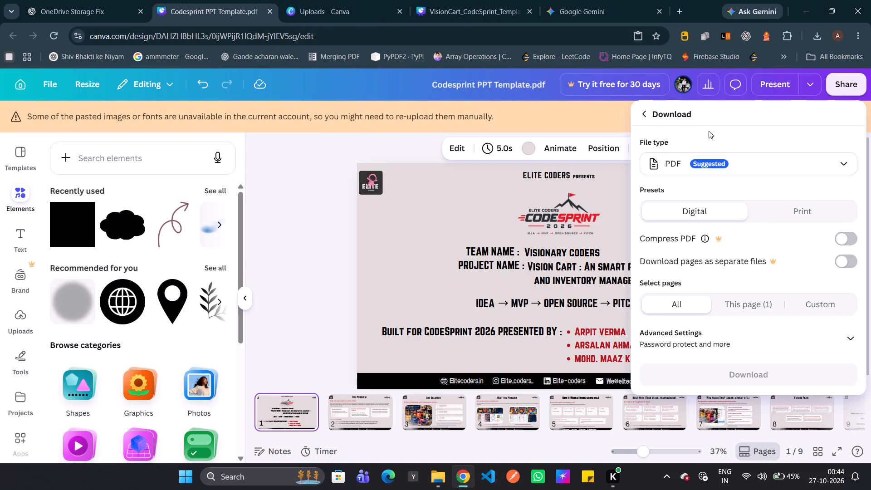
scroll(767, 279, down, 3)
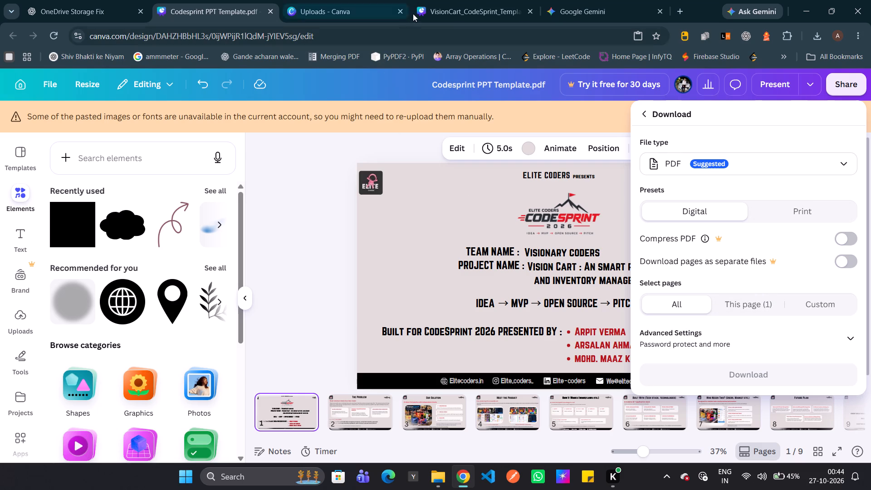
Close the Uploads - Canva and VisionCart_CodeSprint_Template browser tabs.
click(400, 12)
click(400, 12)
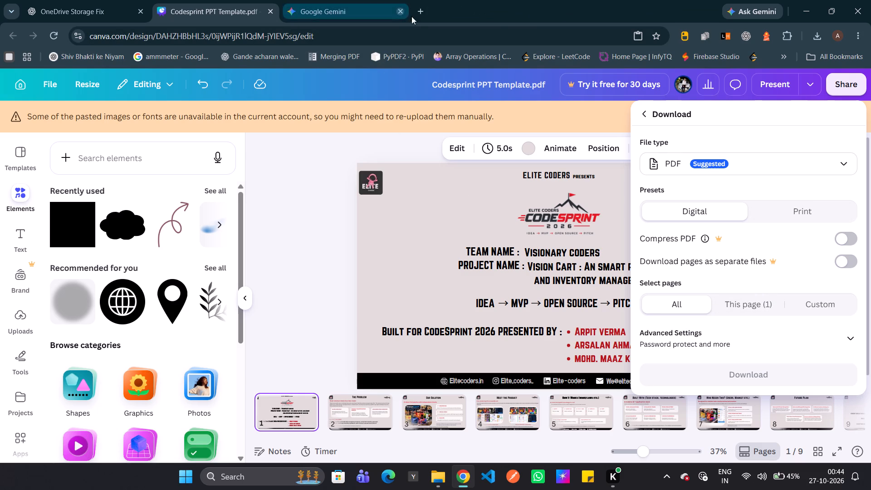
Open web.whatsapp.com in a new browser tab.
click(417, 17)
text(we)
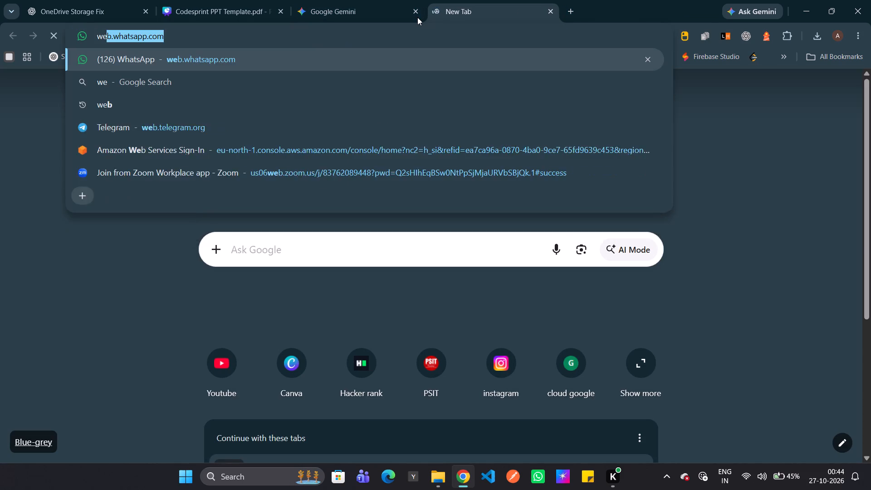
key(Return)
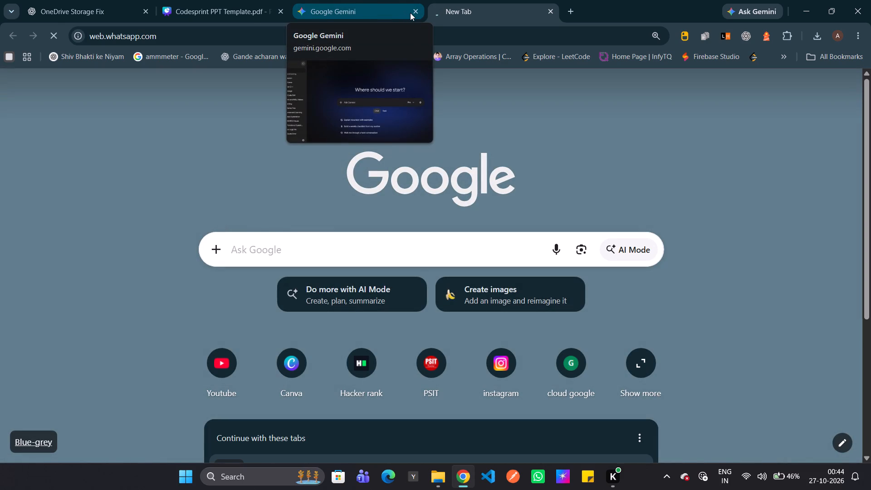
Close the Google Gemini tab and return to the Codesprint PPT Template design.
click(416, 11)
click(225, 0)
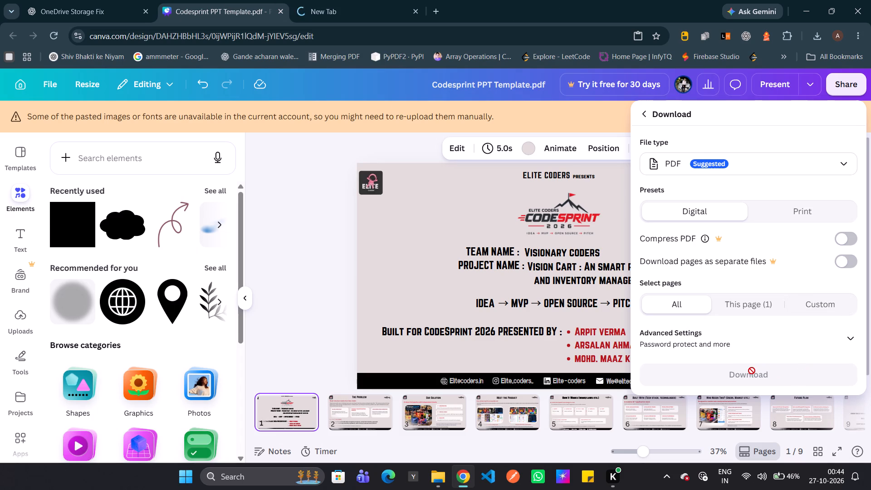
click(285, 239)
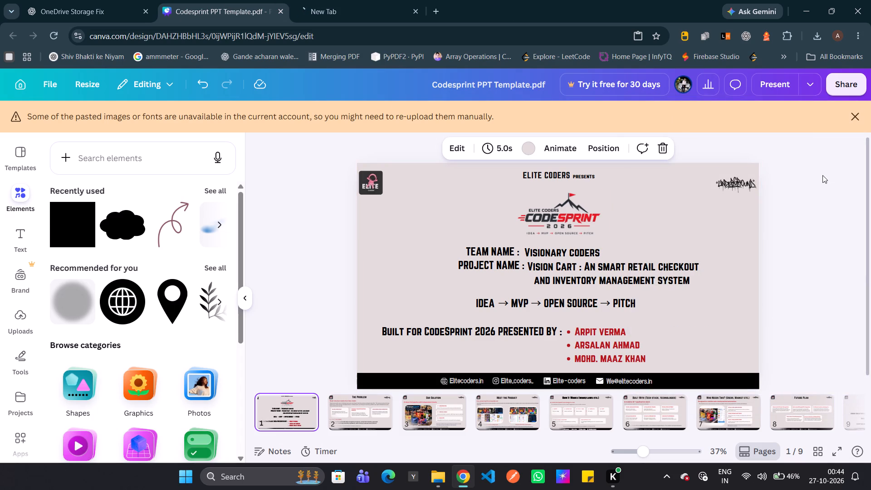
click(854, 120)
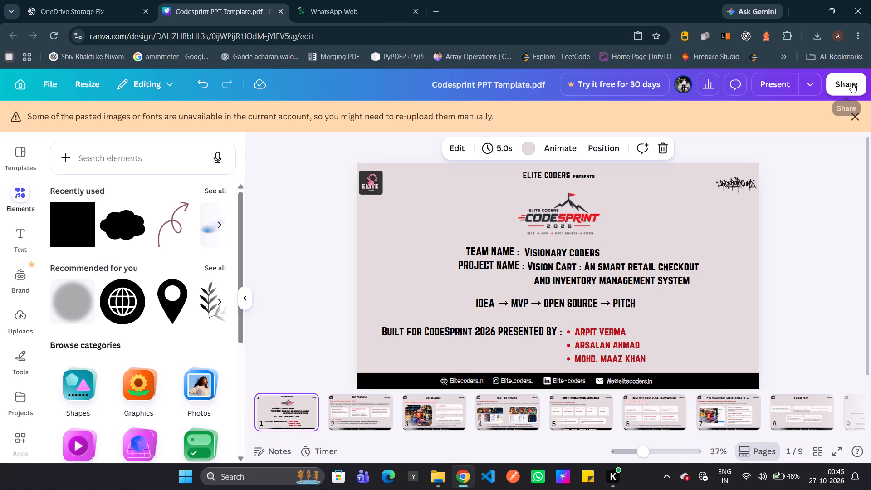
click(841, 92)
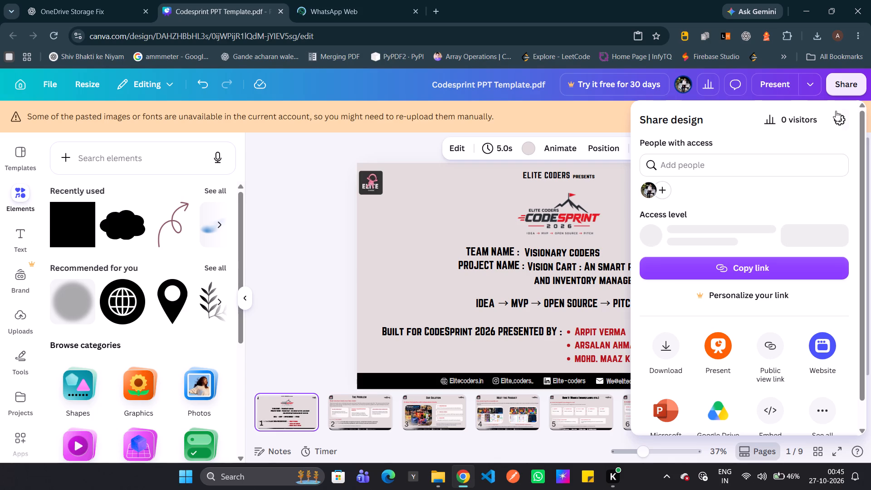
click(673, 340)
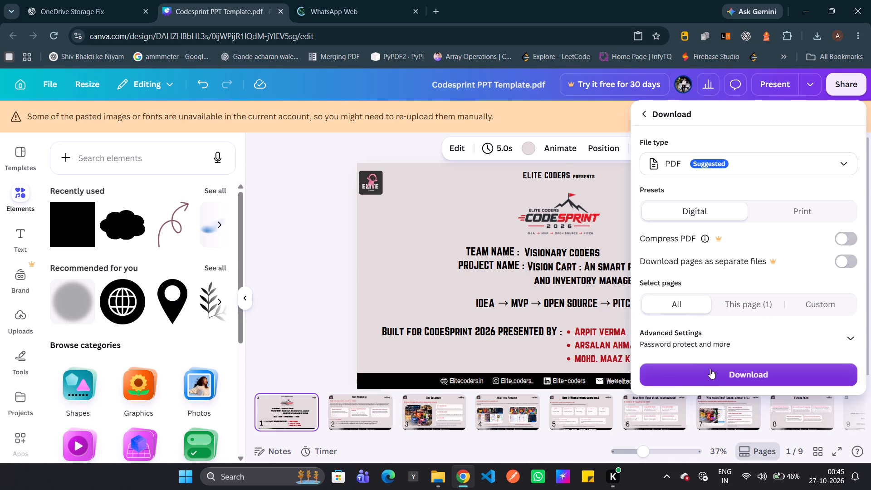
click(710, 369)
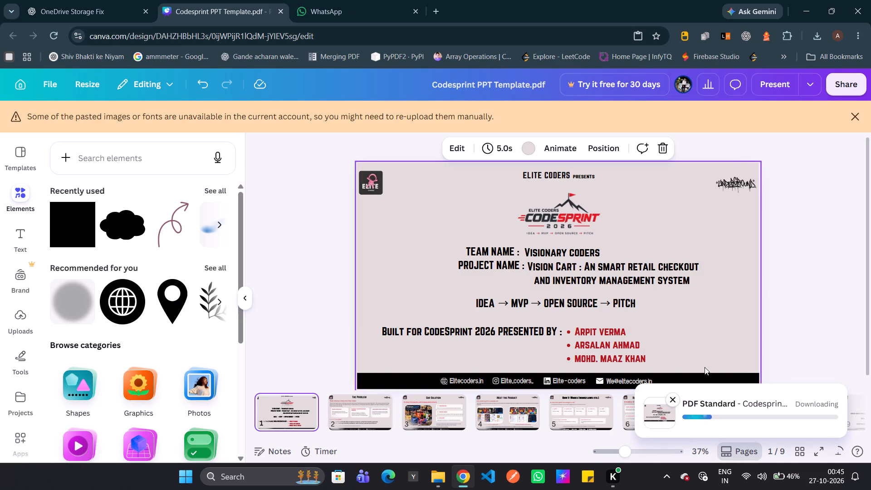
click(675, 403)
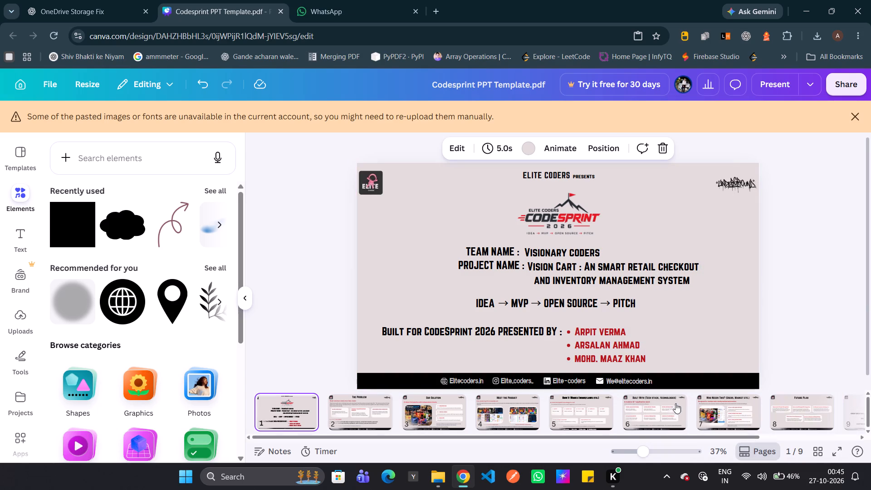
Rename the design VisionaryCodersPpt.pdf, undoing any shape accidentally added to the title slide.
double_click(516, 81)
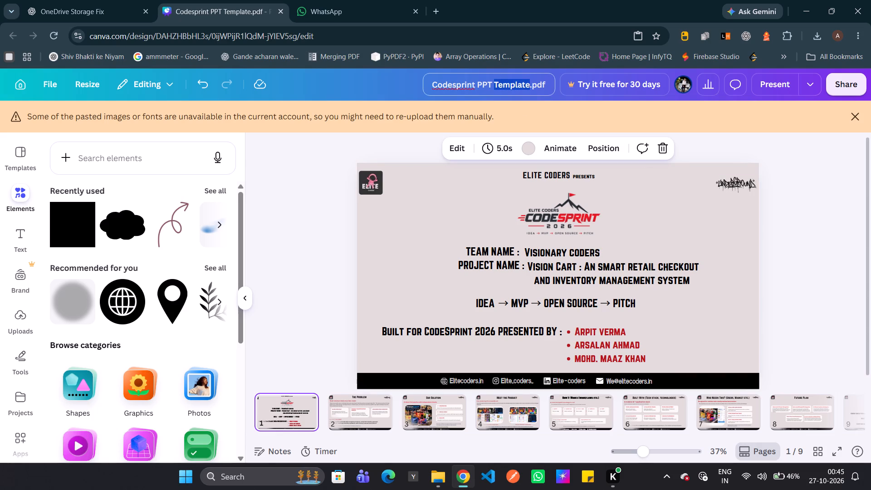
click(529, 88)
drag(530, 84, 431, 81)
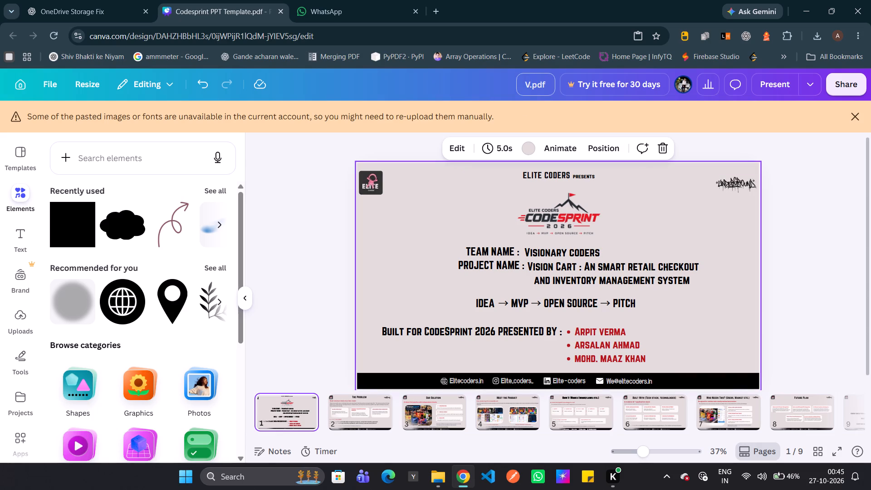
text(isionary)
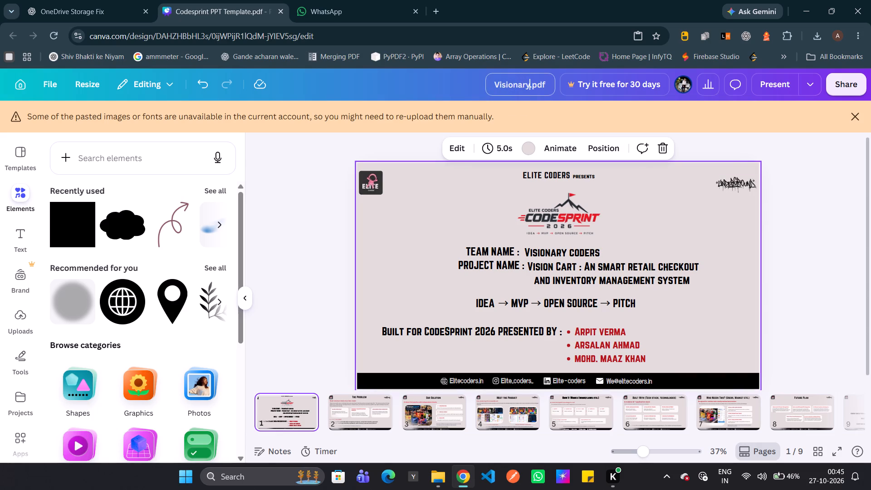
text(od)
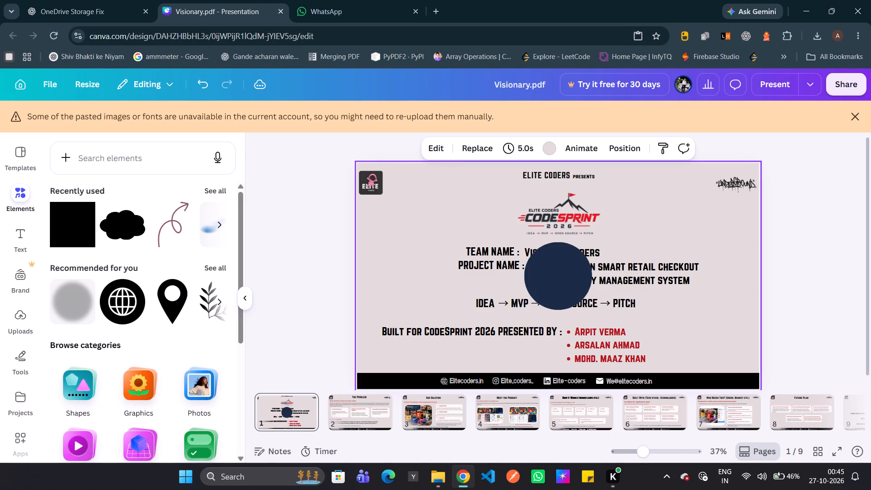
key(ctrl+z)
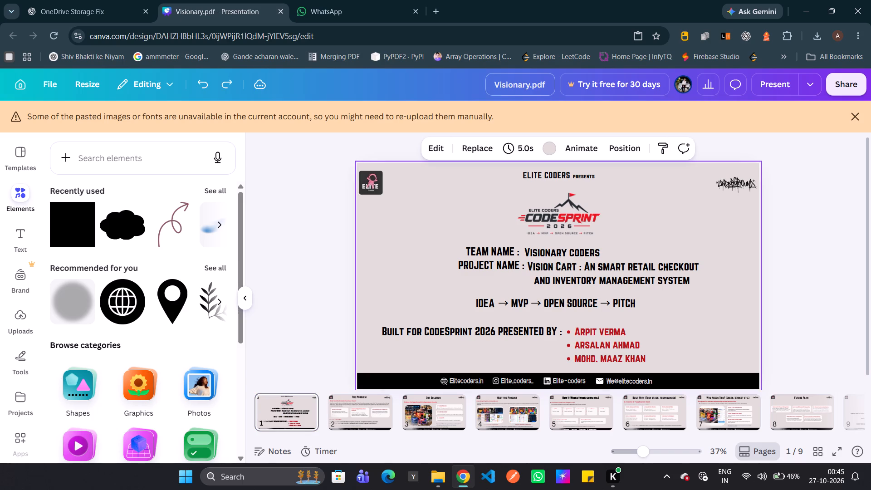
click(530, 87)
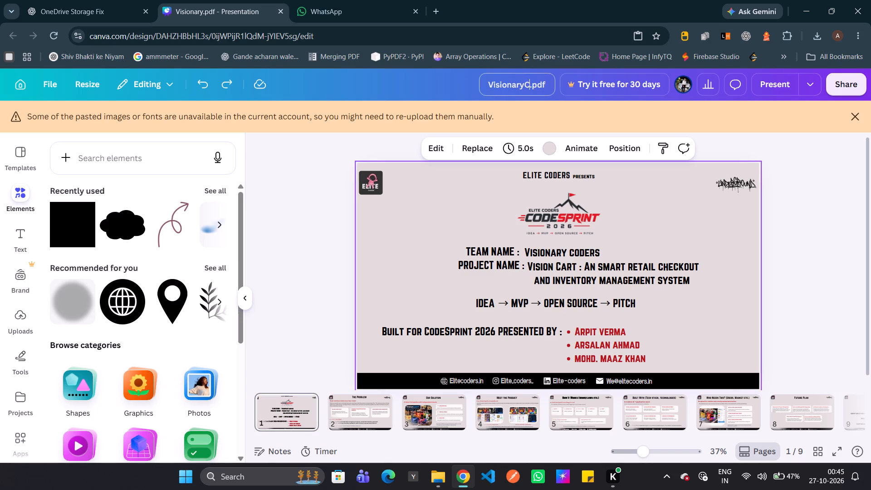
text(oders)
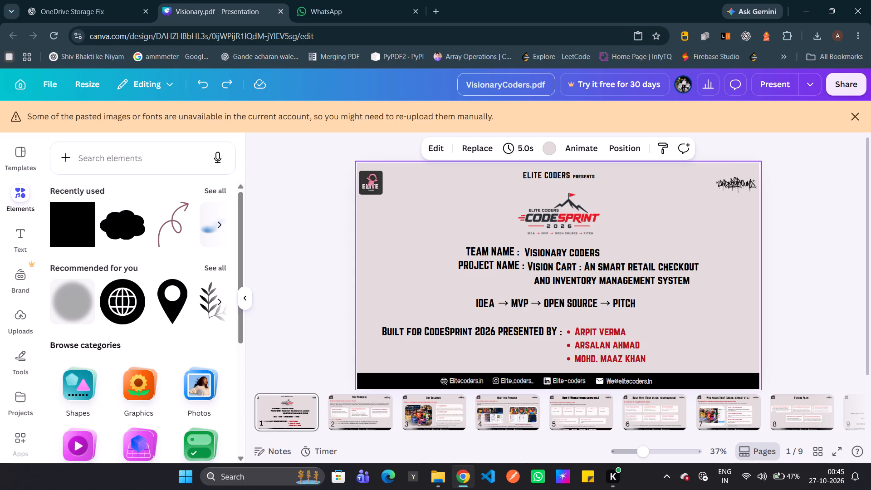
text(pt)
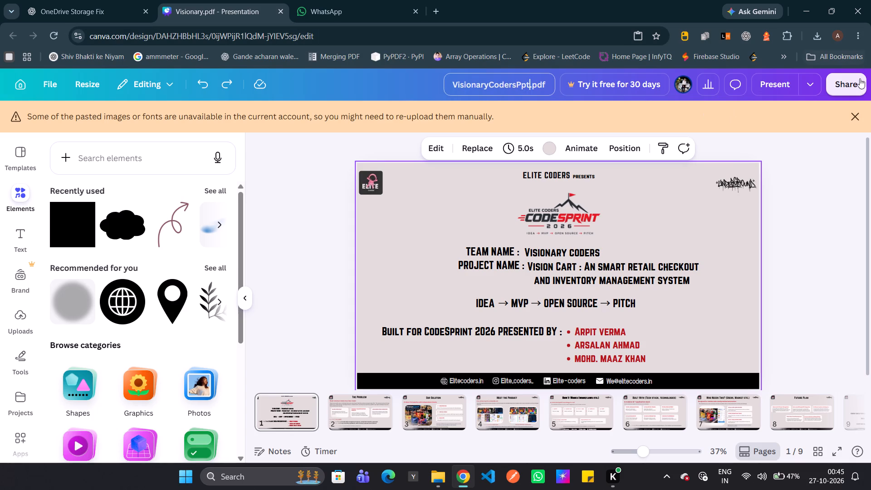
Download all pages of the VisionaryCodersPpt design as a digital-preset PDF.
click(834, 90)
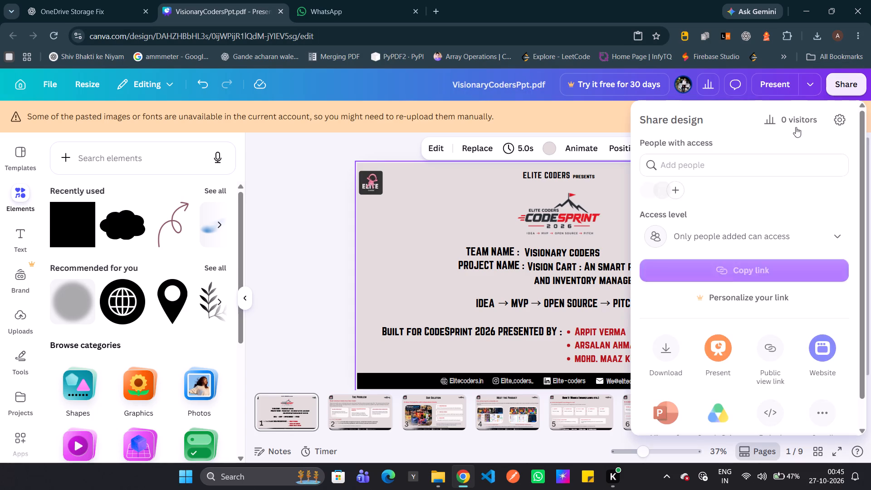
click(665, 350)
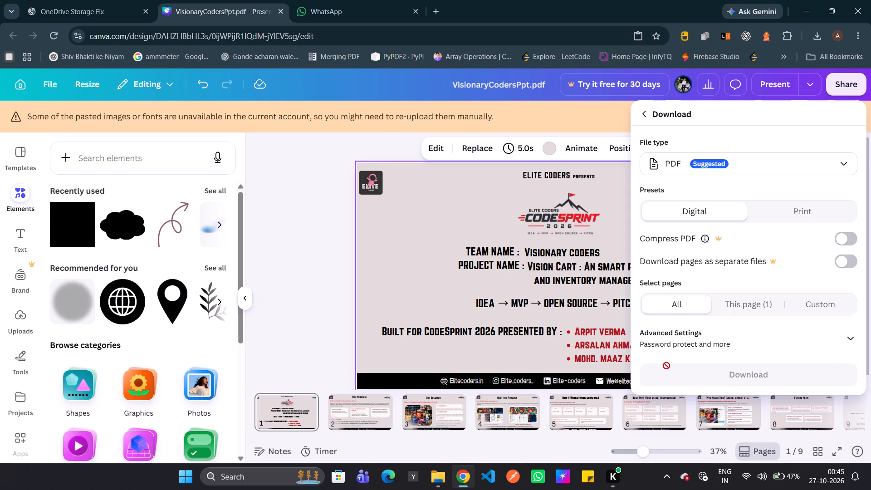
click(729, 374)
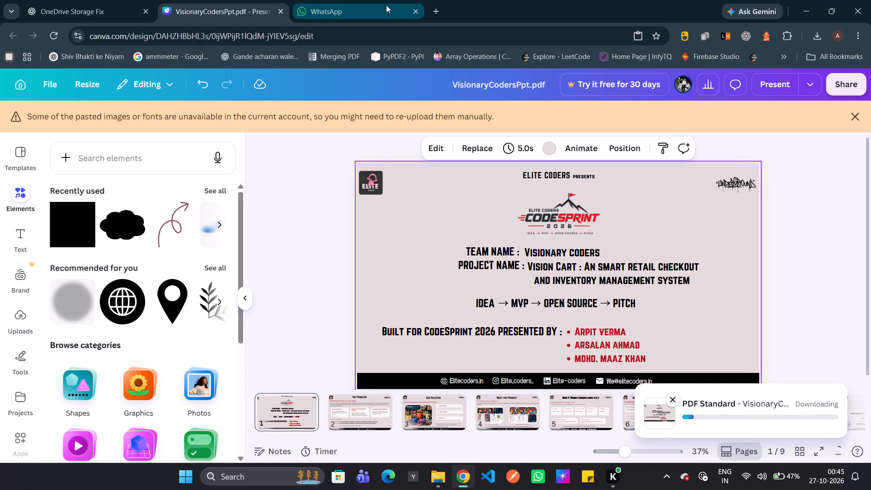
Open the Unstop website, unstop.com, in a new browser tab.
click(434, 6)
text(uns)
click(360, 65)
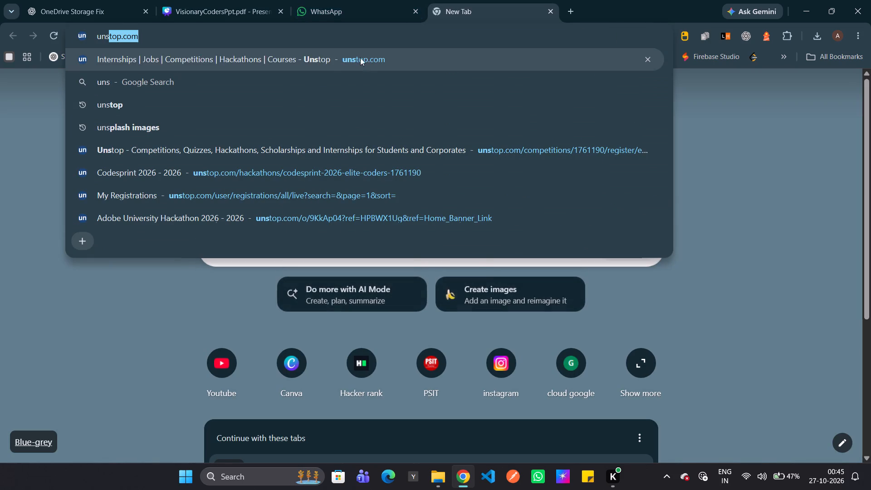